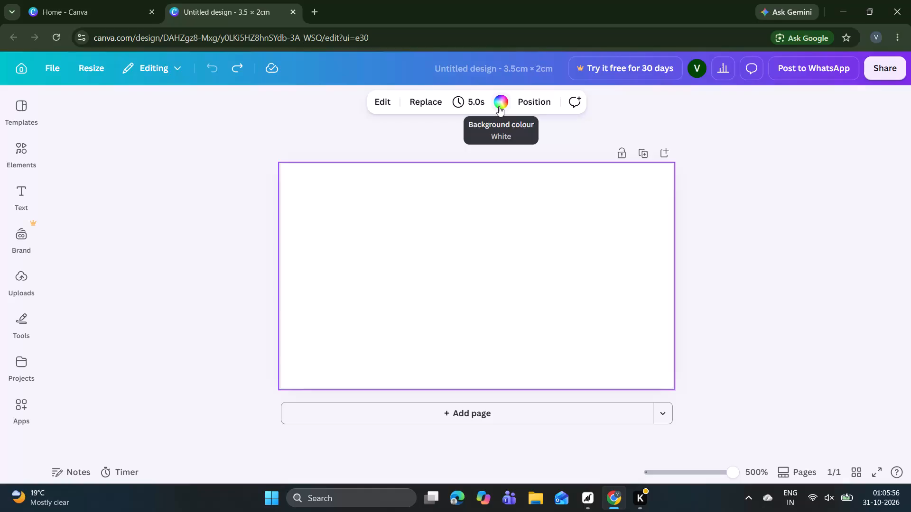
# Set the page's background colour to solid black.
pyautogui.click(499, 106)
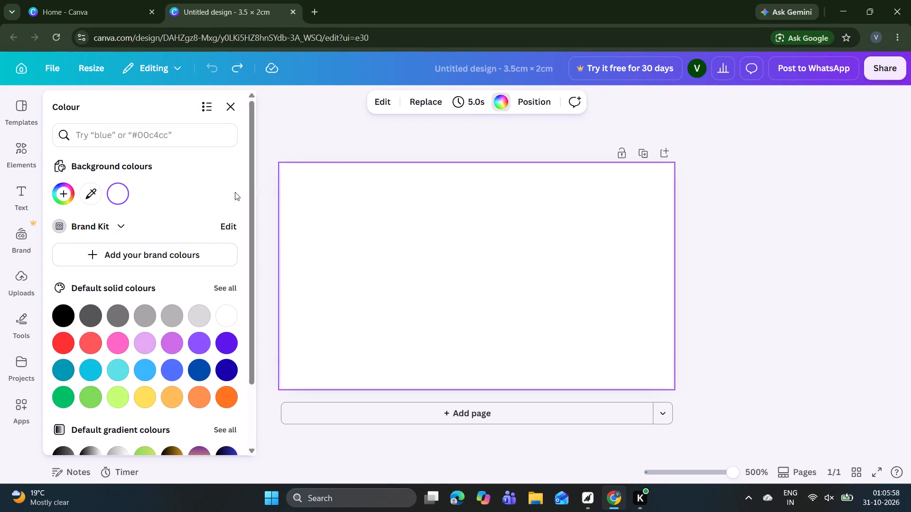
pyautogui.click(58, 320)
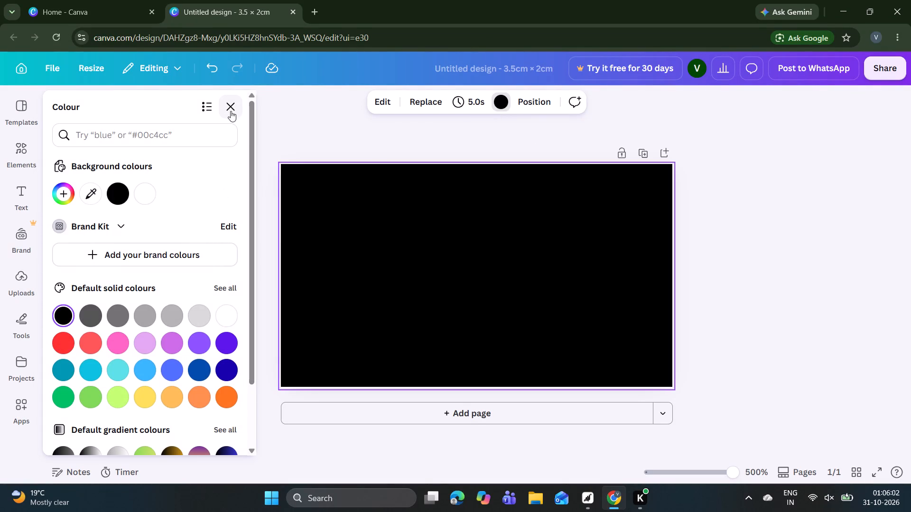
pyautogui.click(232, 110)
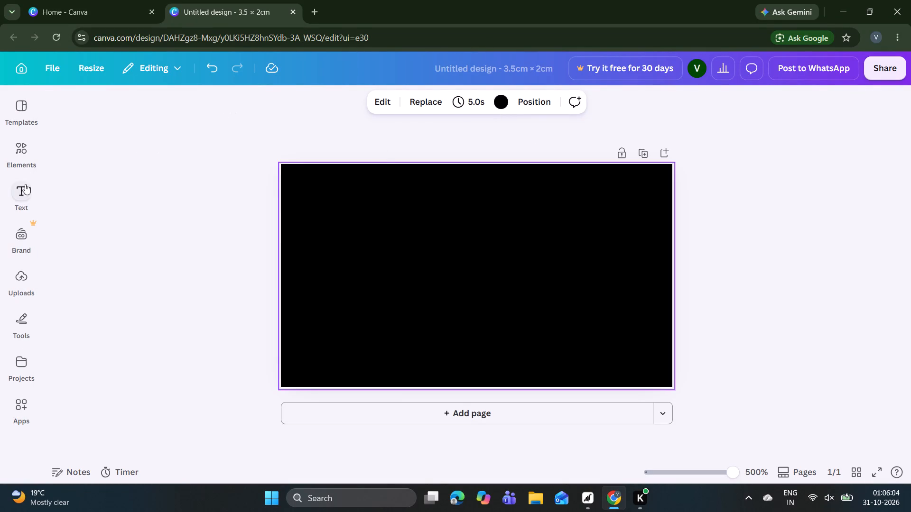
# Search the elements for "design" and add the navy corner graphic with gold curved lines from the graphics results.
pyautogui.click(33, 146)
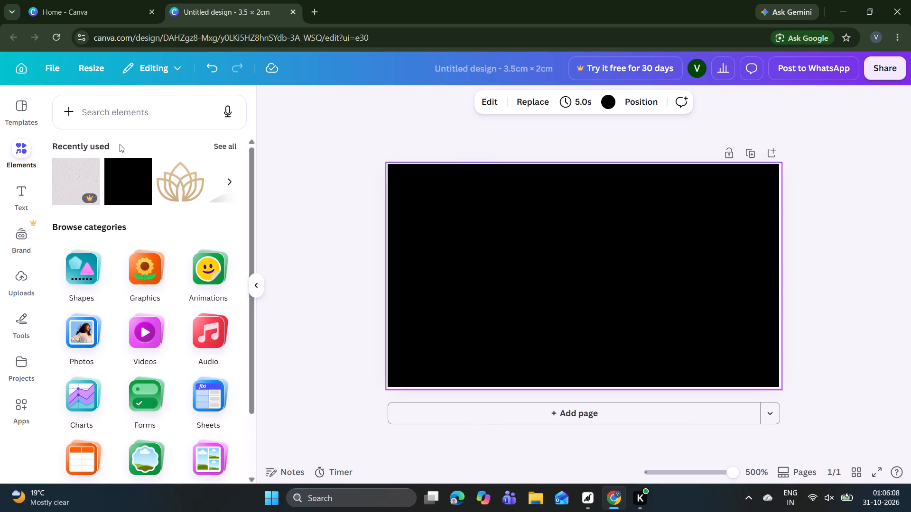
pyautogui.click(121, 112)
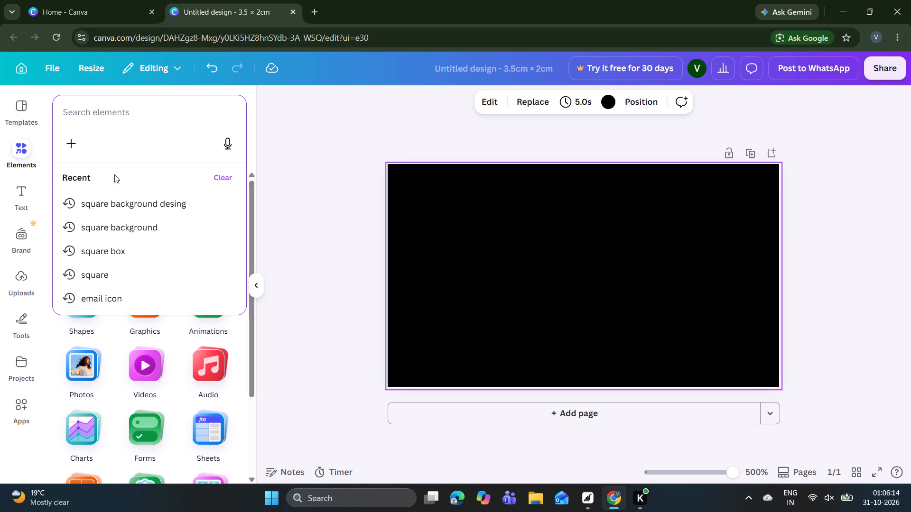
pyautogui.click(249, 213)
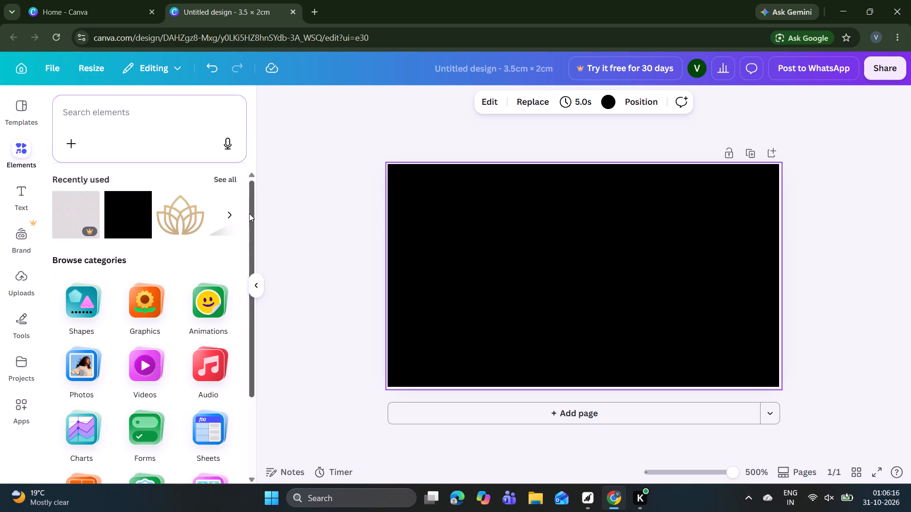
pyautogui.click(281, 210)
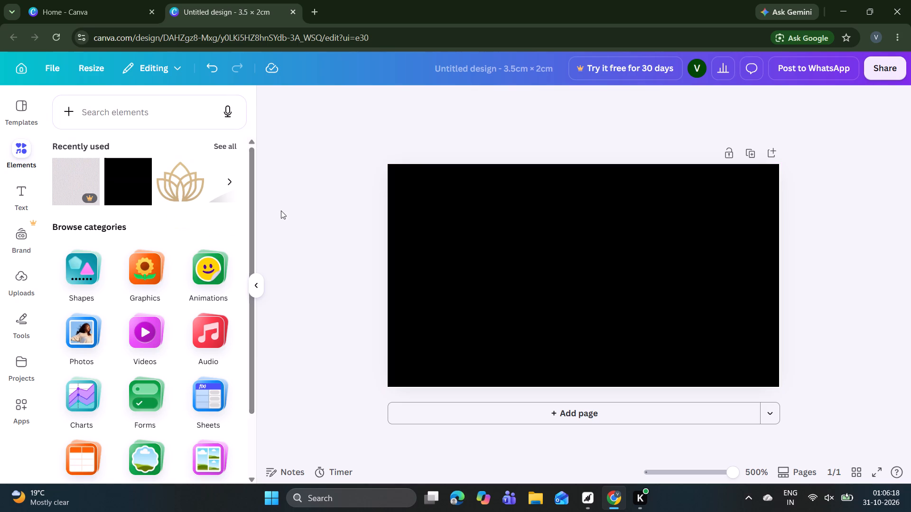
pyautogui.click(148, 120)
pyautogui.press('d')
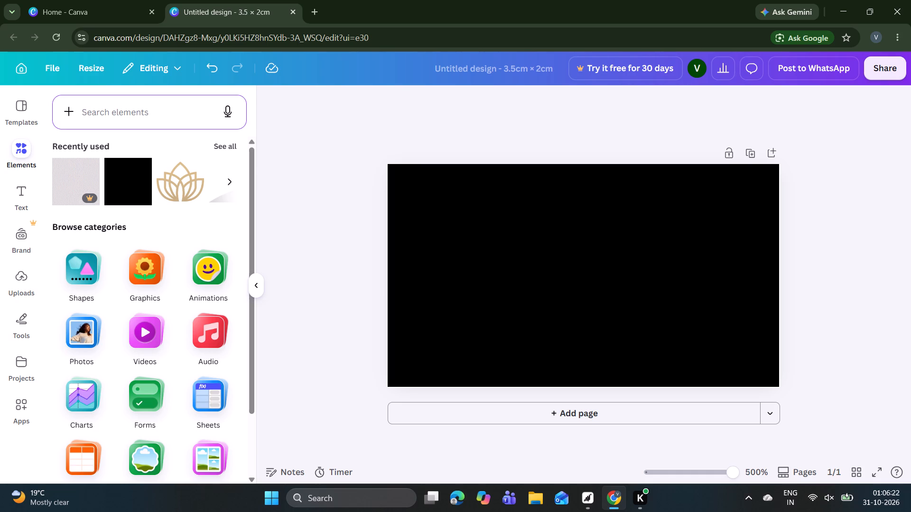
pyautogui.click(110, 106)
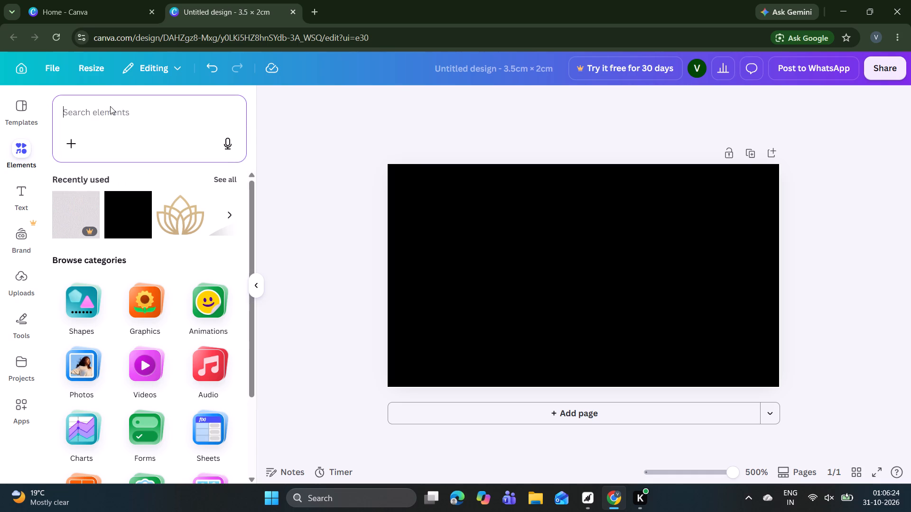
pyautogui.write('de')
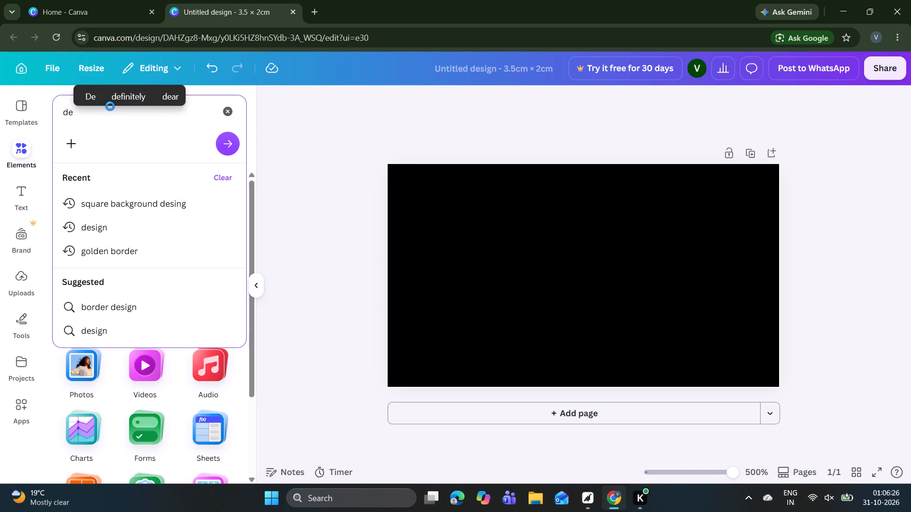
pyautogui.click(106, 236)
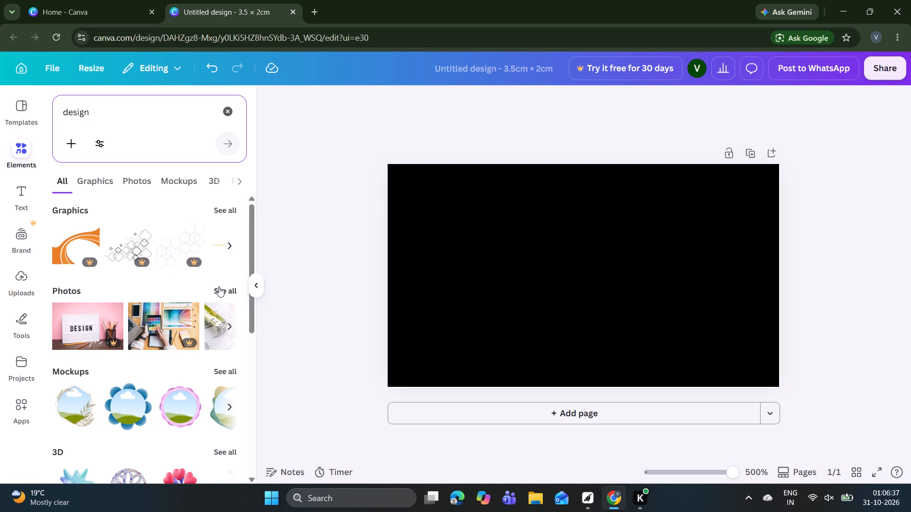
pyautogui.click(225, 210)
pyautogui.scroll(-1, 162, 328)
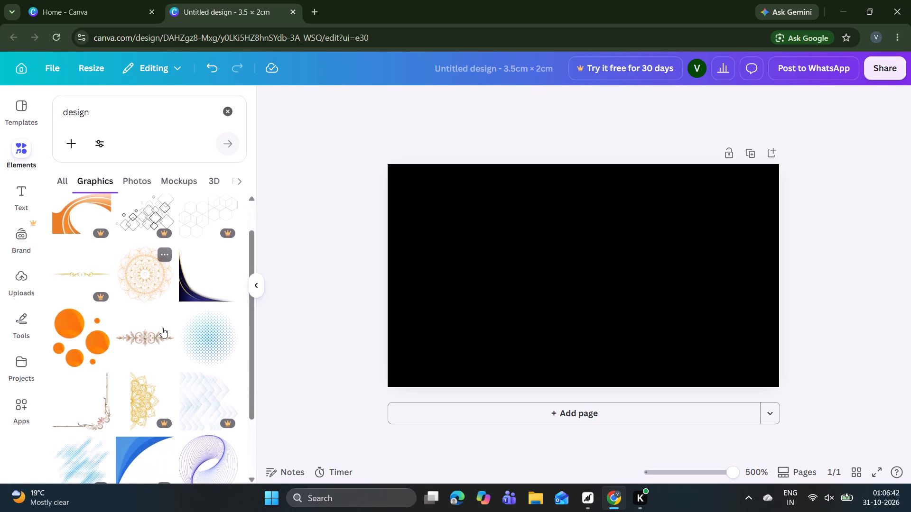
pyautogui.scroll(-1, 162, 328)
pyautogui.click(193, 286)
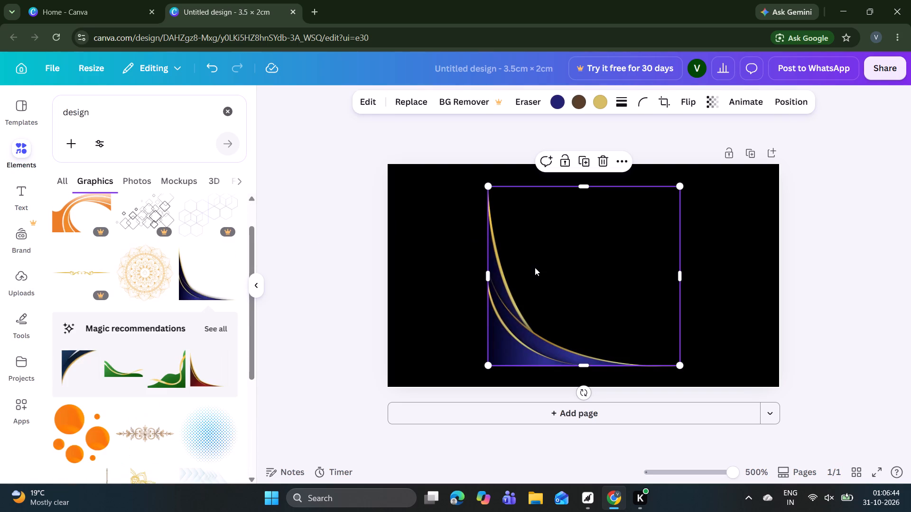
# Flip the navy and gold curve graphic horizontally and place it in the page's bottom-right corner.
pyautogui.moveTo(554, 286); pyautogui.dragTo(460, 259)
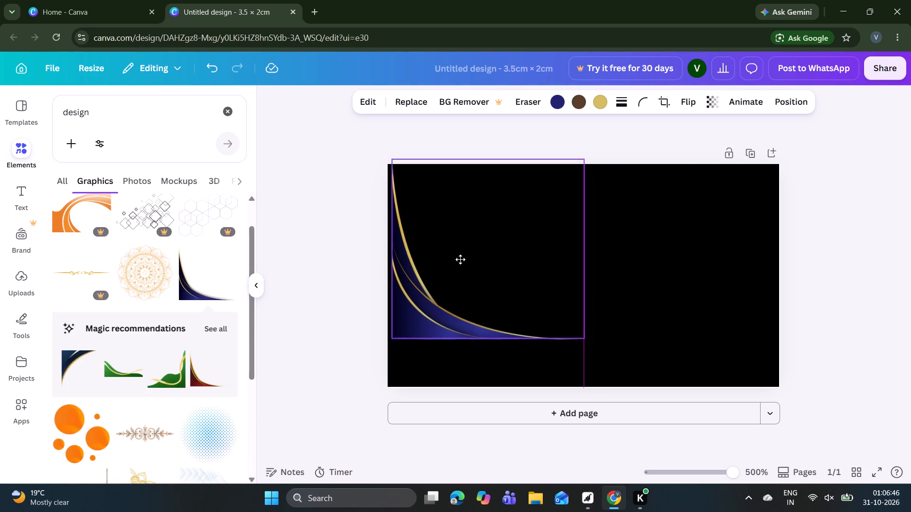
pyautogui.moveTo(460, 259); pyautogui.dragTo(488, 264)
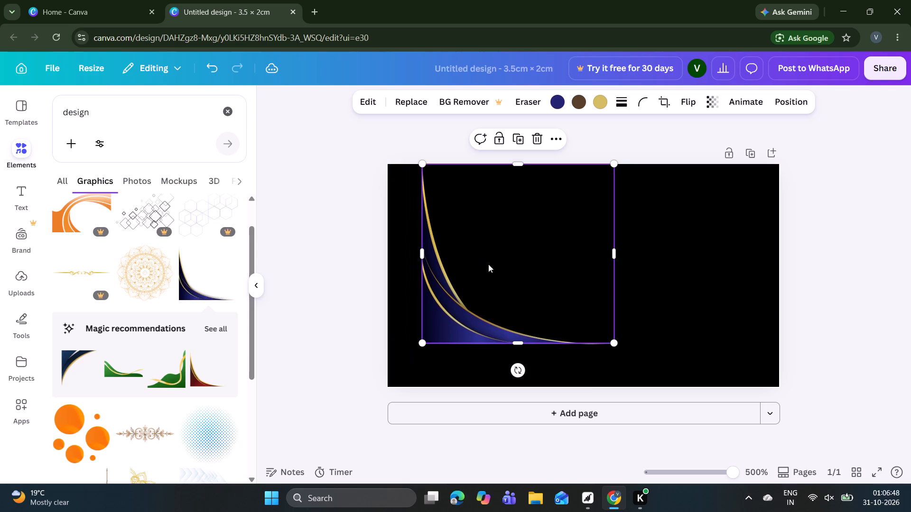
pyautogui.click(684, 104)
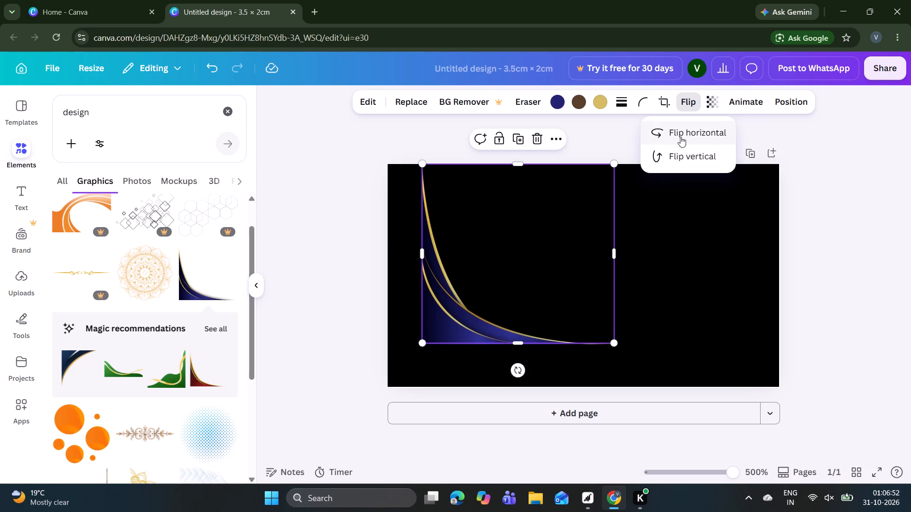
pyautogui.click(680, 137)
pyautogui.moveTo(589, 293); pyautogui.dragTo(768, 336)
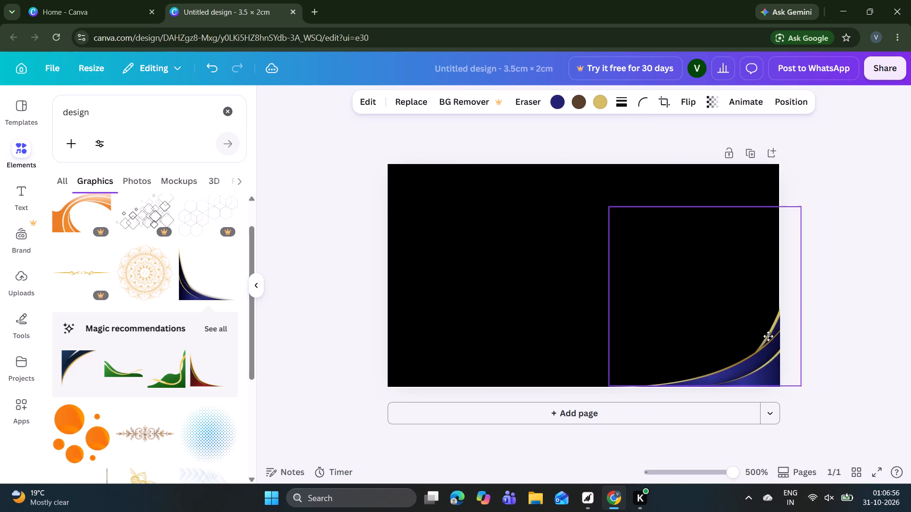
pyautogui.moveTo(768, 336); pyautogui.dragTo(759, 334)
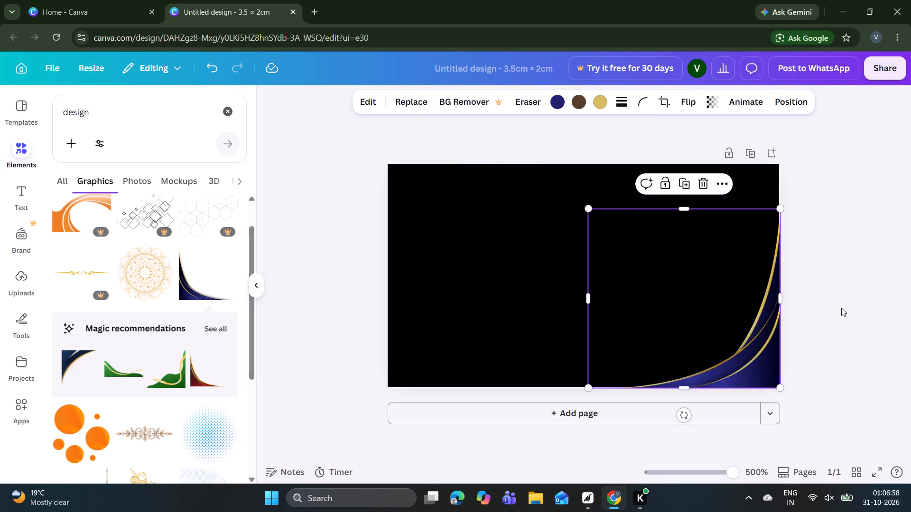
pyautogui.click(841, 308)
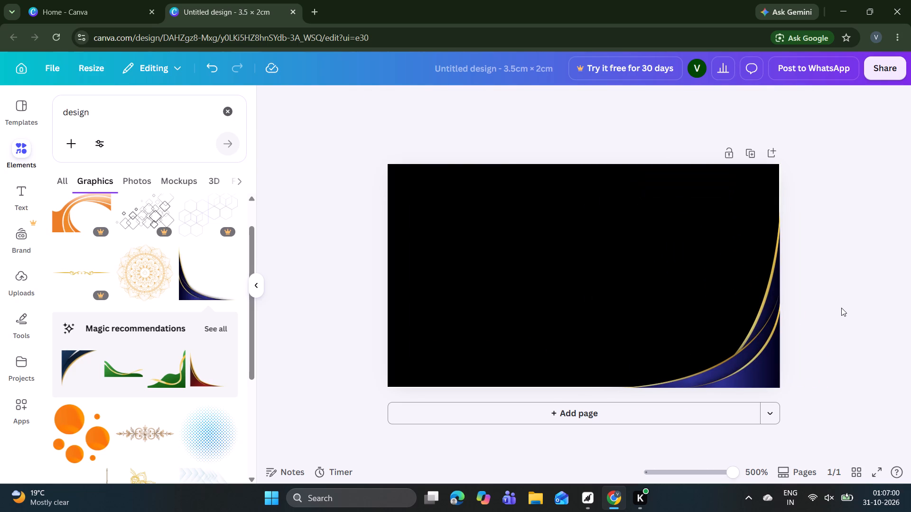
# Enlarge the curve graphic to about 2.1 × 2 cm, spanning the page's full height against its right edge.
pyautogui.click(774, 317)
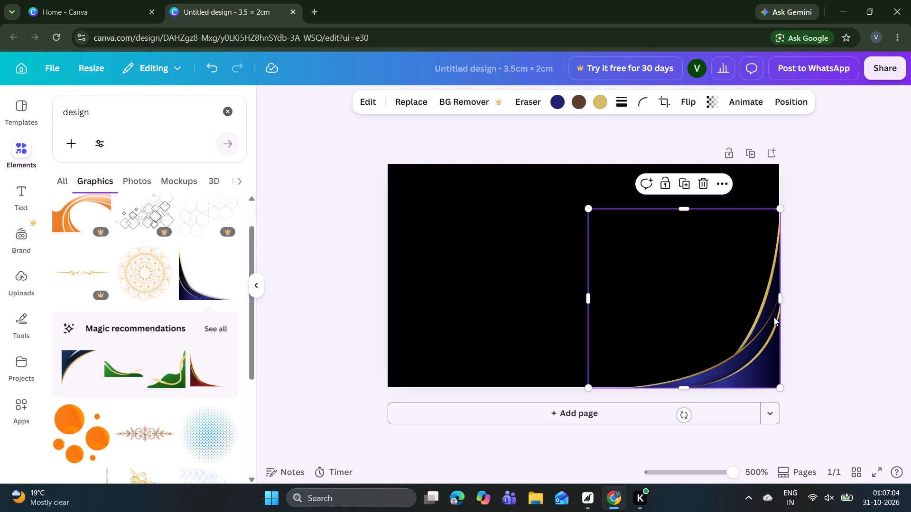
pyautogui.moveTo(742, 322); pyautogui.dragTo(719, 313)
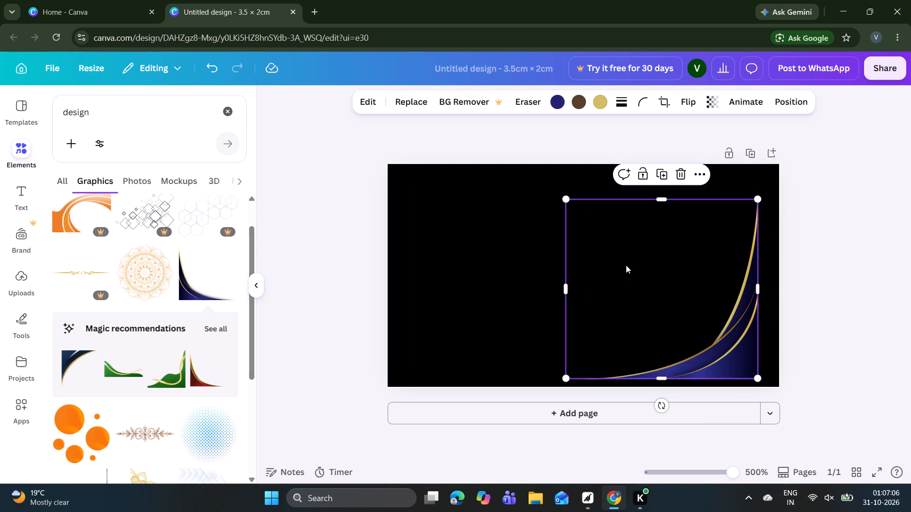
pyautogui.moveTo(566, 198); pyautogui.dragTo(562, 142)
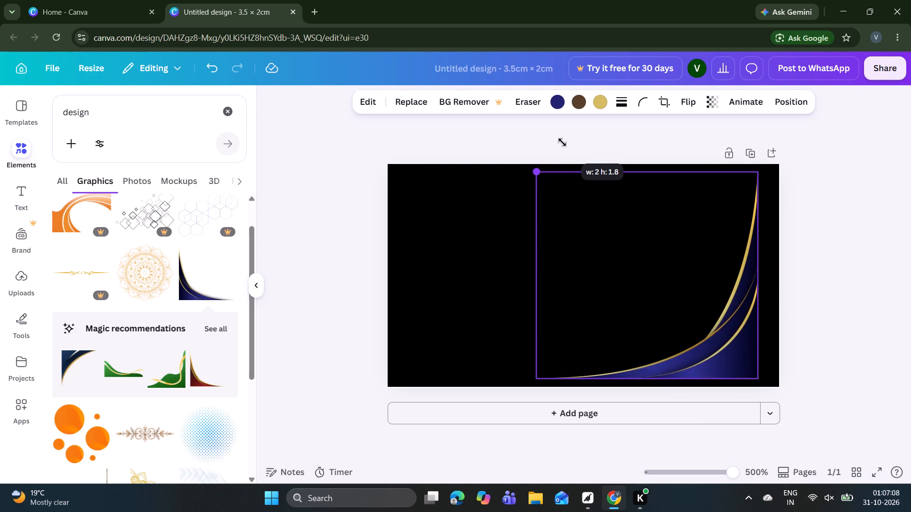
pyautogui.moveTo(562, 142); pyautogui.dragTo(557, 129)
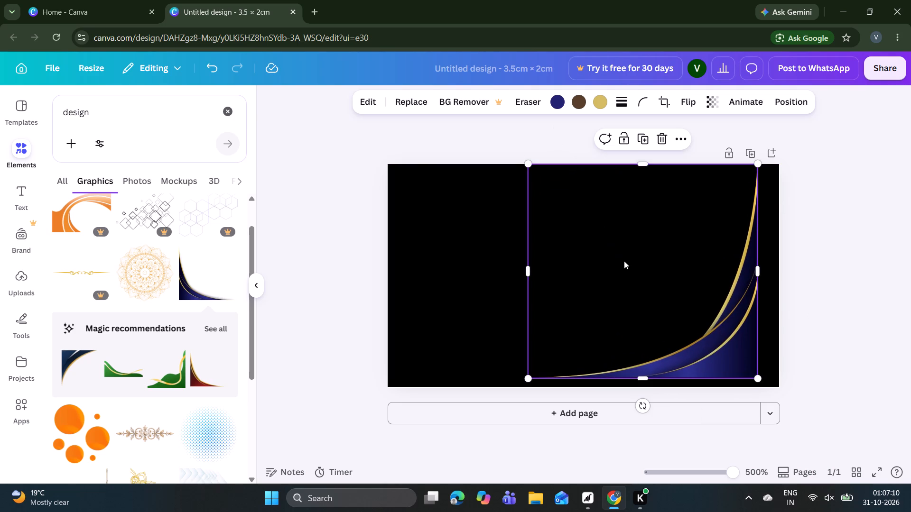
pyautogui.moveTo(624, 261); pyautogui.dragTo(644, 268)
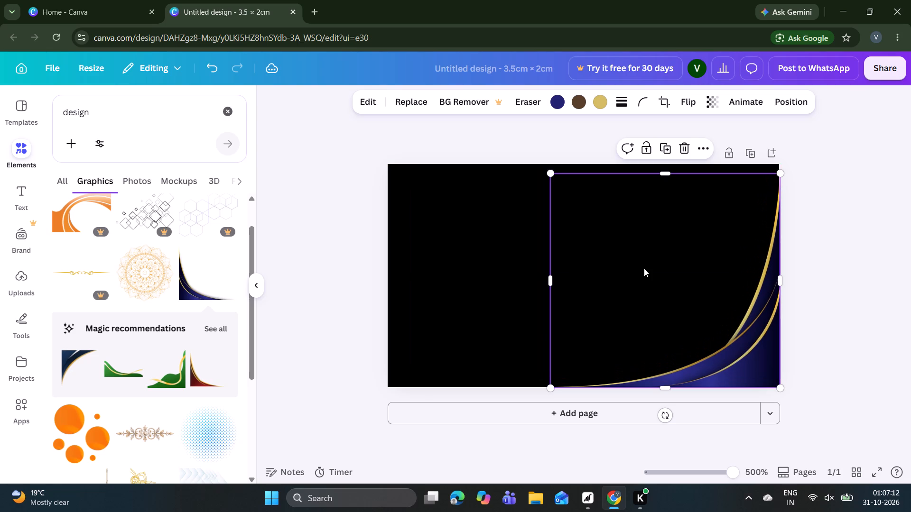
pyautogui.moveTo(547, 168); pyautogui.dragTo(551, 174)
pyautogui.moveTo(551, 174); pyautogui.dragTo(541, 164)
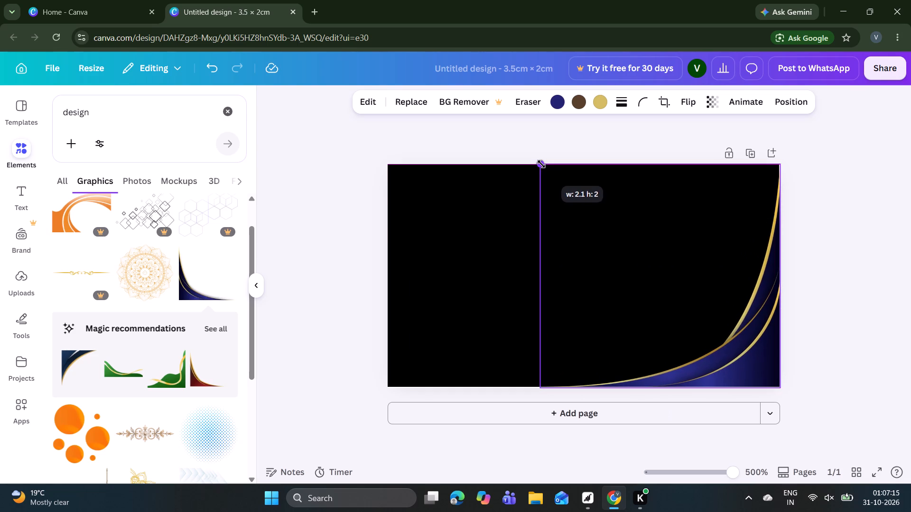
pyautogui.moveTo(541, 164); pyautogui.dragTo(540, 164)
pyautogui.click(803, 250)
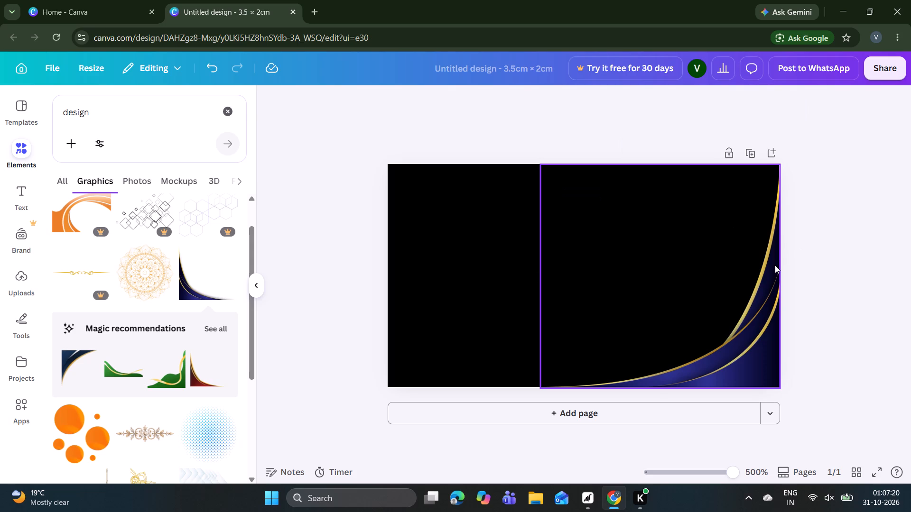
# Adjust the curve graphic's position and stretch its right side out to the page's right edge.
pyautogui.click(733, 291)
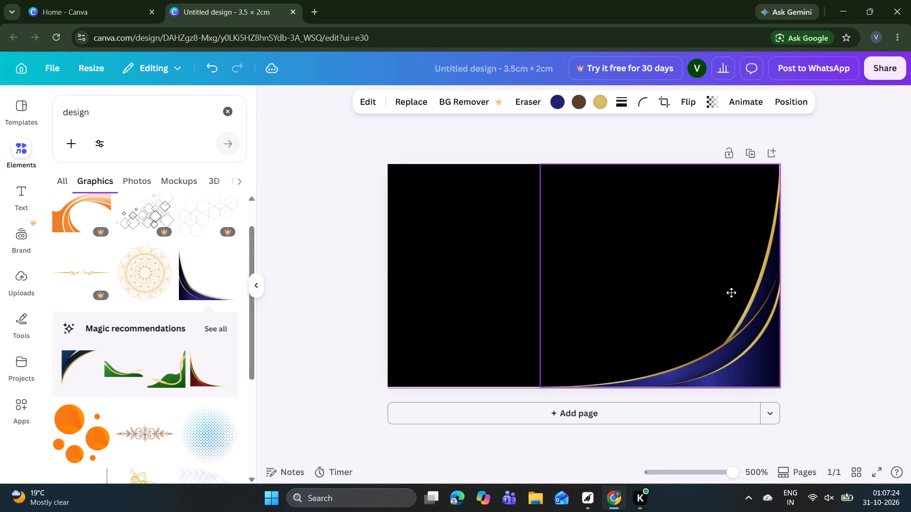
pyautogui.click(891, 247)
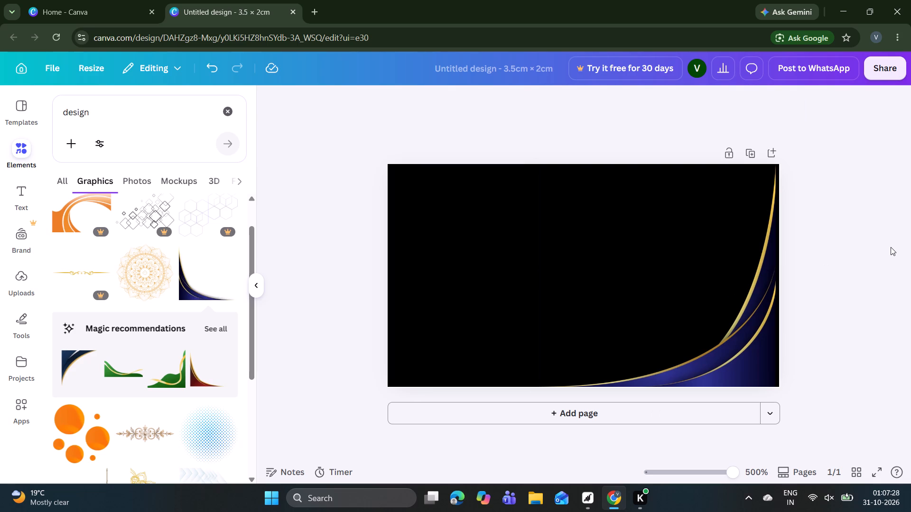
pyautogui.doubleClick(766, 266)
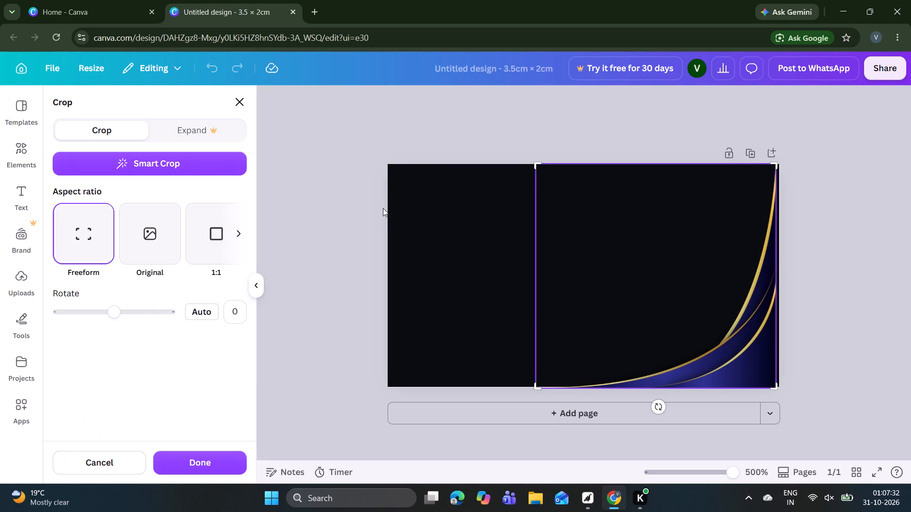
pyautogui.click(235, 104)
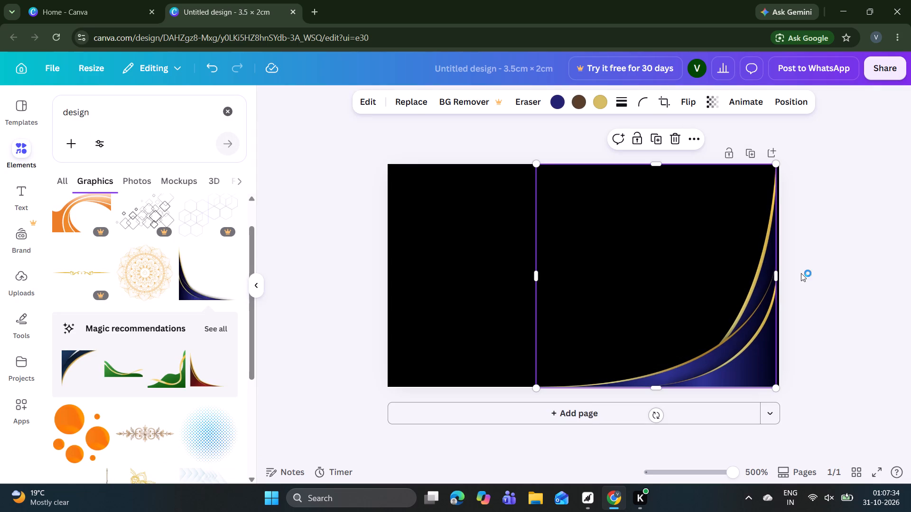
pyautogui.click(776, 276)
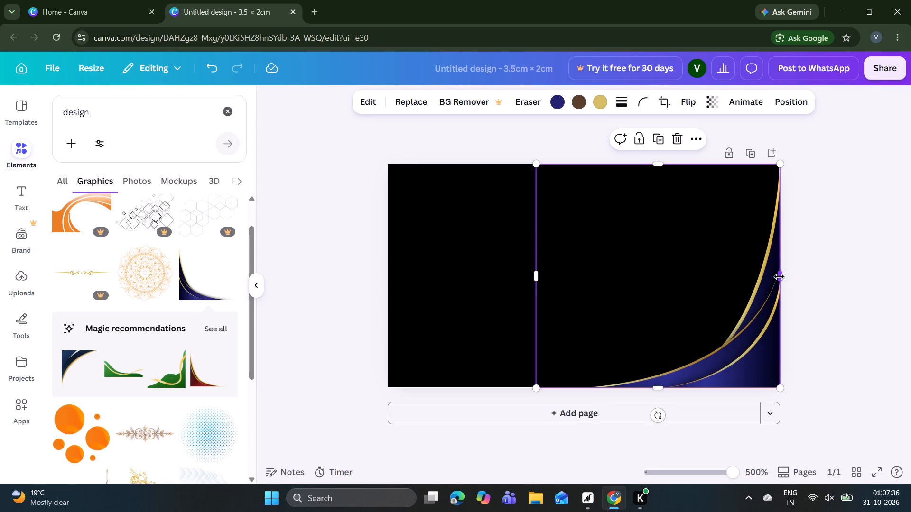
pyautogui.click(853, 214)
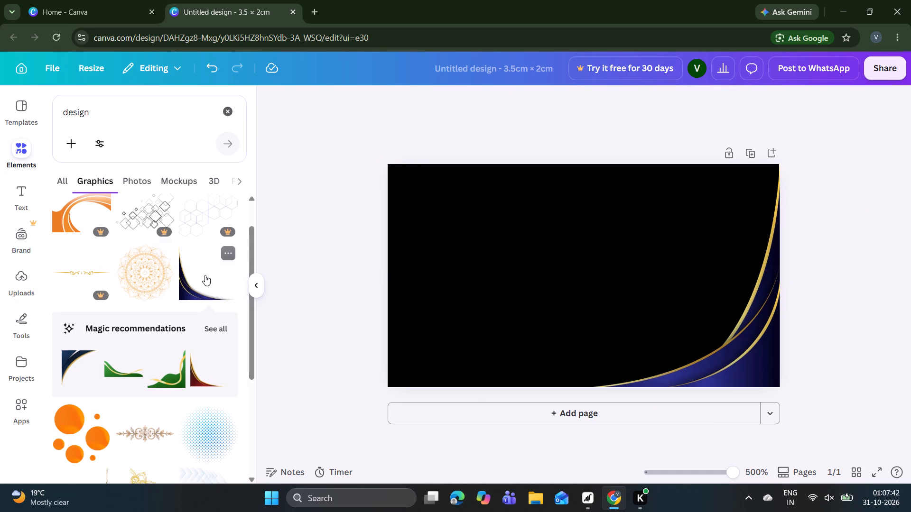
# From the full magic recommendations, add the navy corner graphic with a thick gold curve and move it to the page's top-left corner.
pyautogui.click(220, 326)
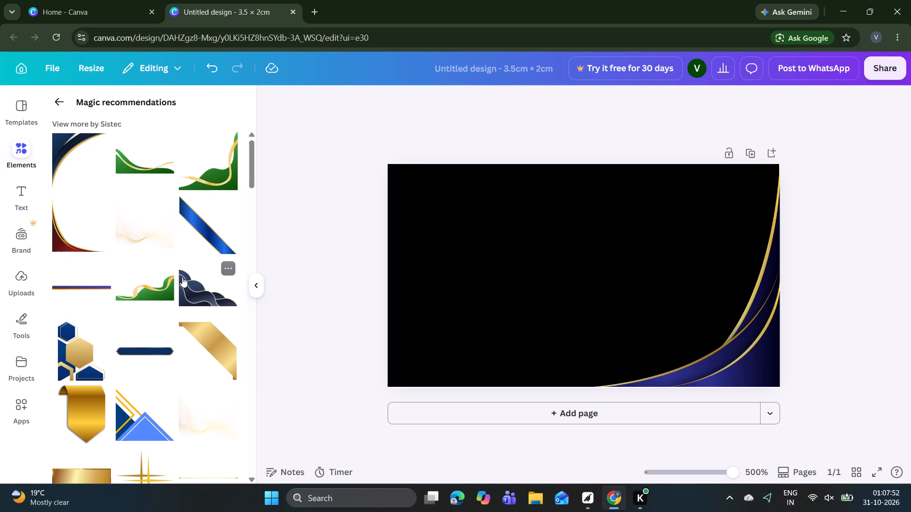
pyautogui.scroll(-3, 183, 278)
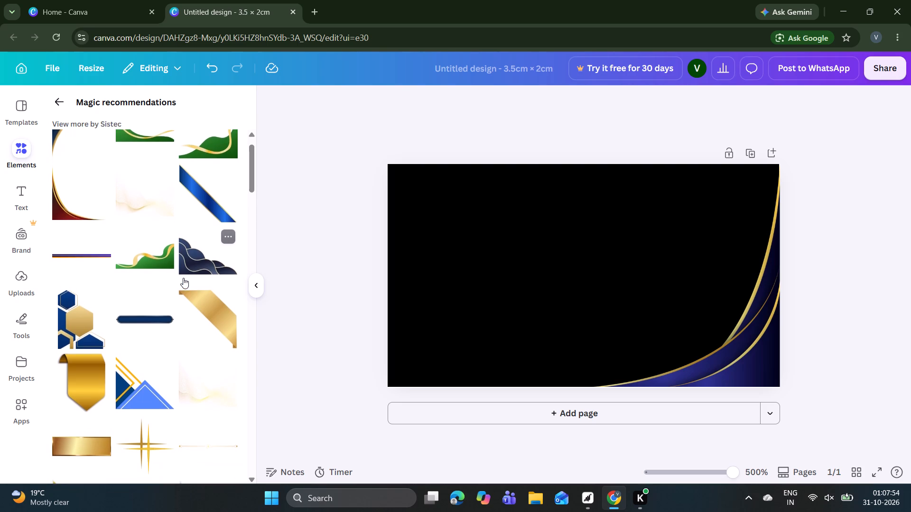
pyautogui.scroll(-2, 183, 278)
pyautogui.hscroll(1, 183, 278)
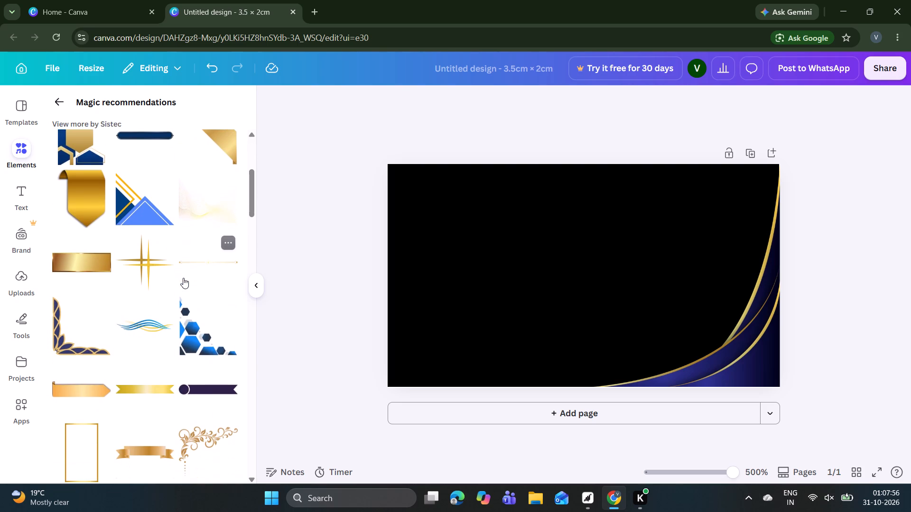
pyautogui.hscroll(1, 183, 278)
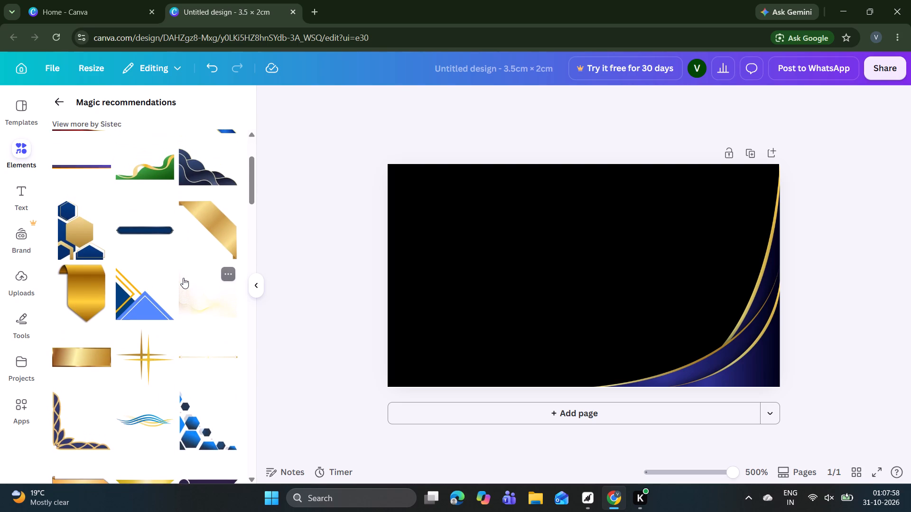
pyautogui.scroll(4, 183, 278)
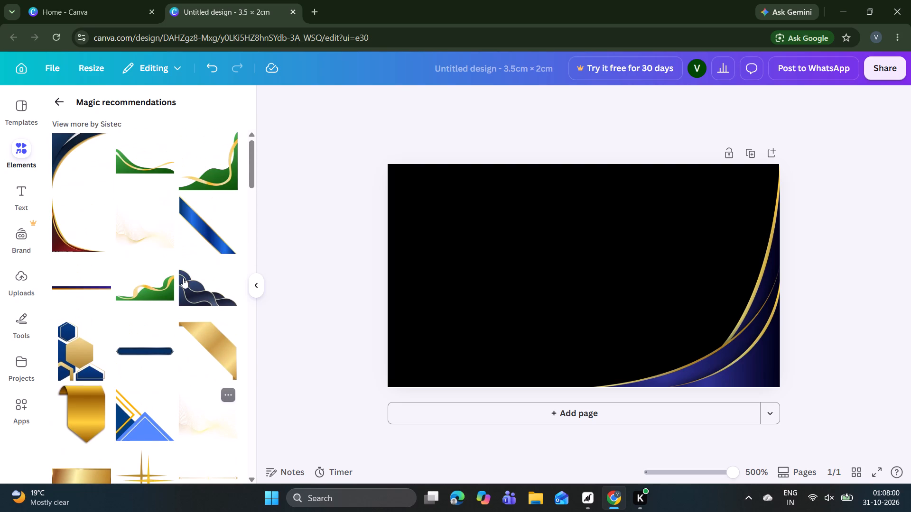
pyautogui.click(70, 137)
pyautogui.moveTo(548, 233); pyautogui.dragTo(442, 212)
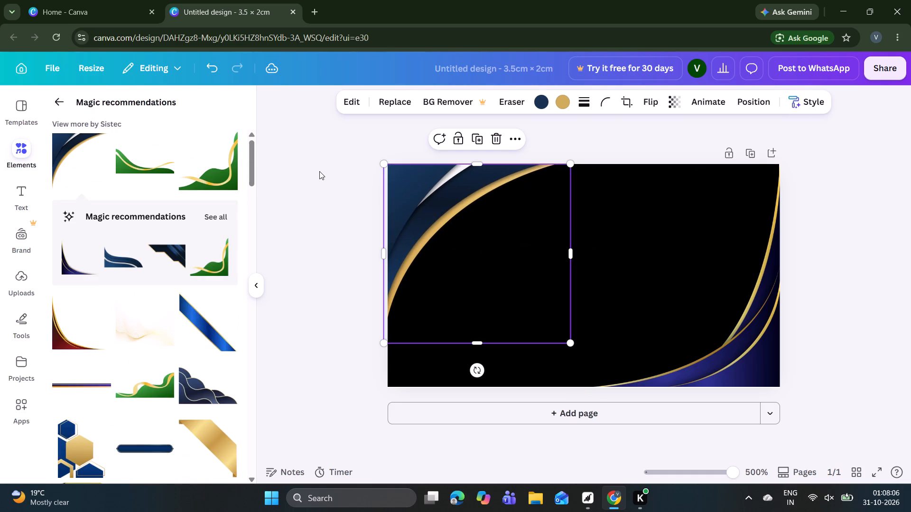
# Shift the top-left corner graphic up and left so it extends slightly beyond the page's top and left edges.
pyautogui.click(319, 171)
pyautogui.moveTo(458, 200); pyautogui.dragTo(455, 195)
pyautogui.moveTo(455, 195); pyautogui.dragTo(449, 180)
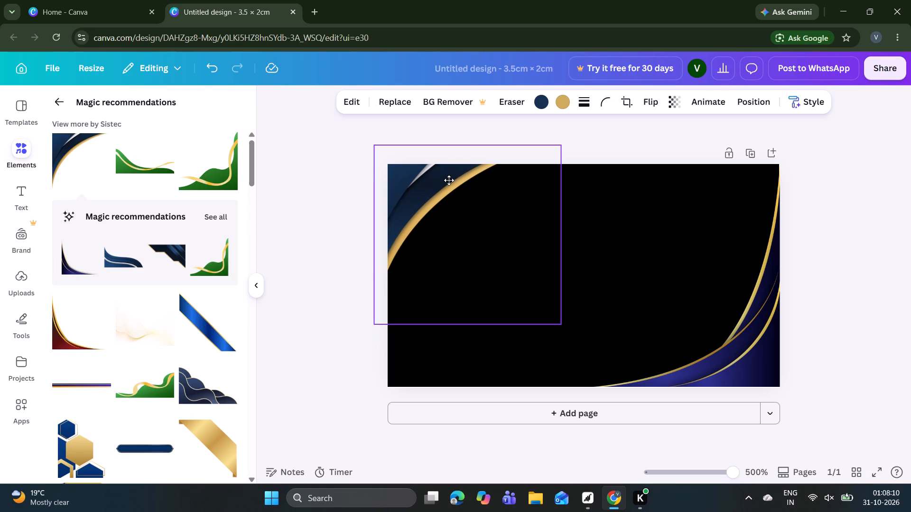
pyautogui.moveTo(449, 180); pyautogui.dragTo(449, 182)
pyautogui.click(333, 142)
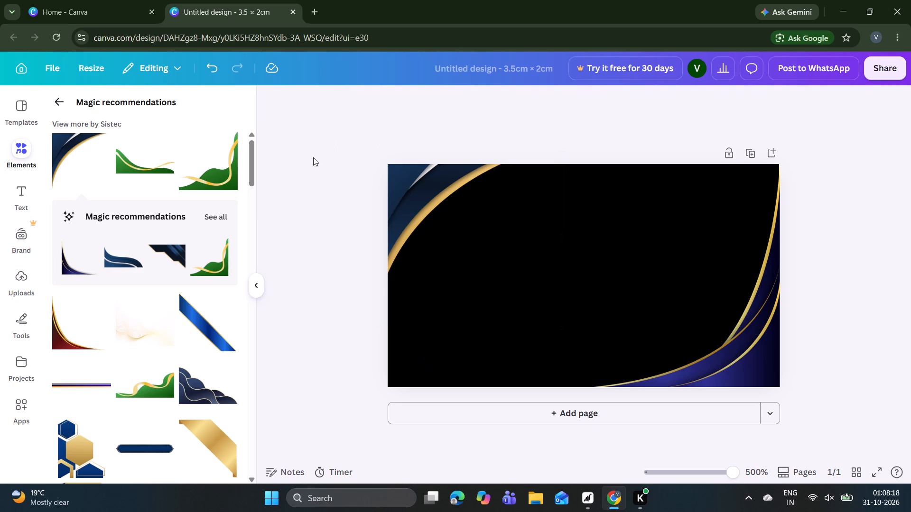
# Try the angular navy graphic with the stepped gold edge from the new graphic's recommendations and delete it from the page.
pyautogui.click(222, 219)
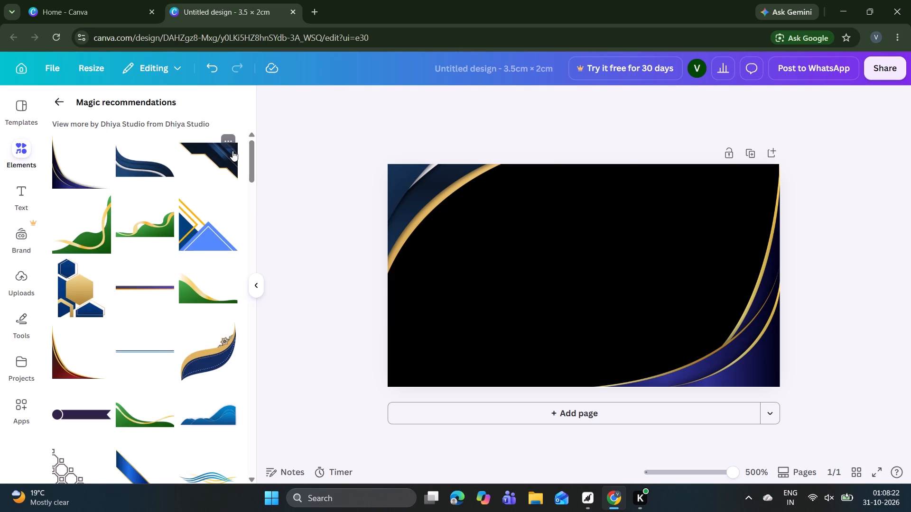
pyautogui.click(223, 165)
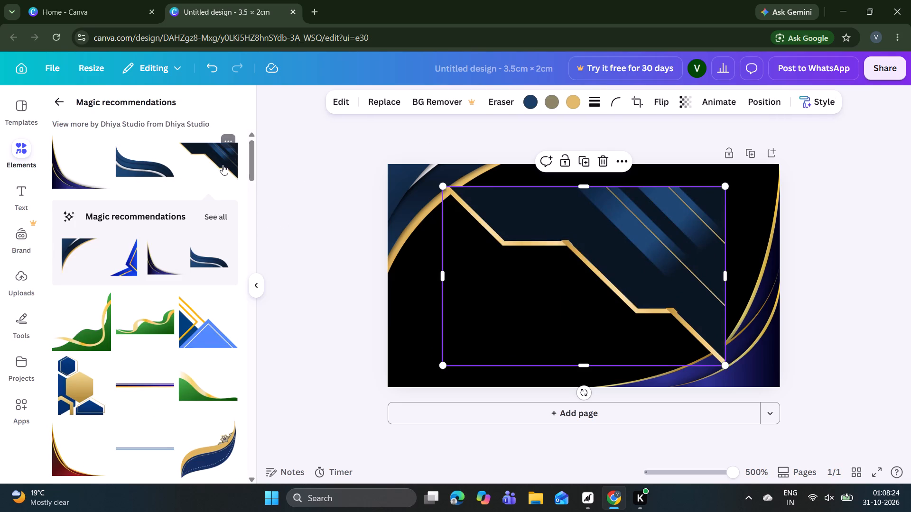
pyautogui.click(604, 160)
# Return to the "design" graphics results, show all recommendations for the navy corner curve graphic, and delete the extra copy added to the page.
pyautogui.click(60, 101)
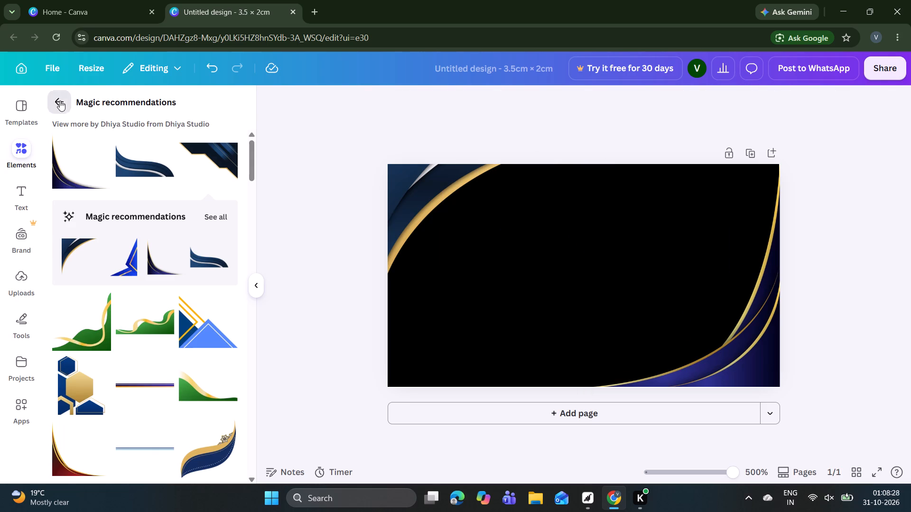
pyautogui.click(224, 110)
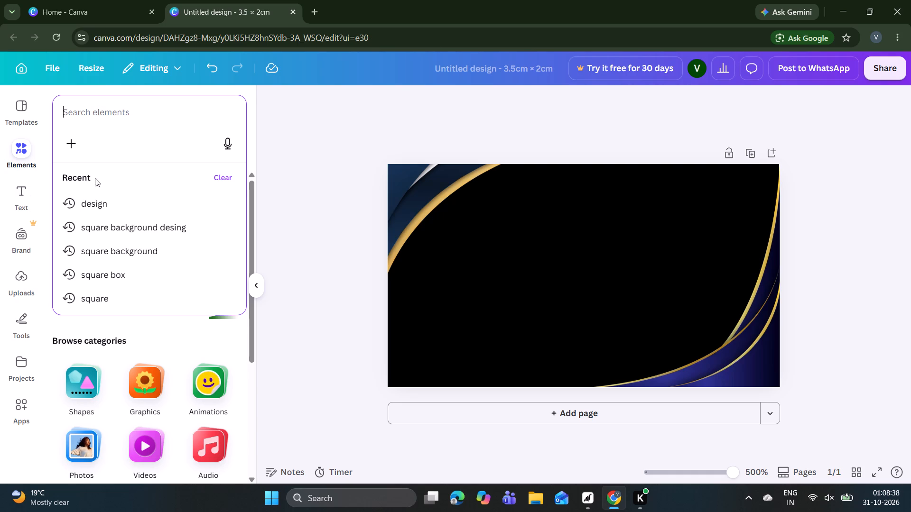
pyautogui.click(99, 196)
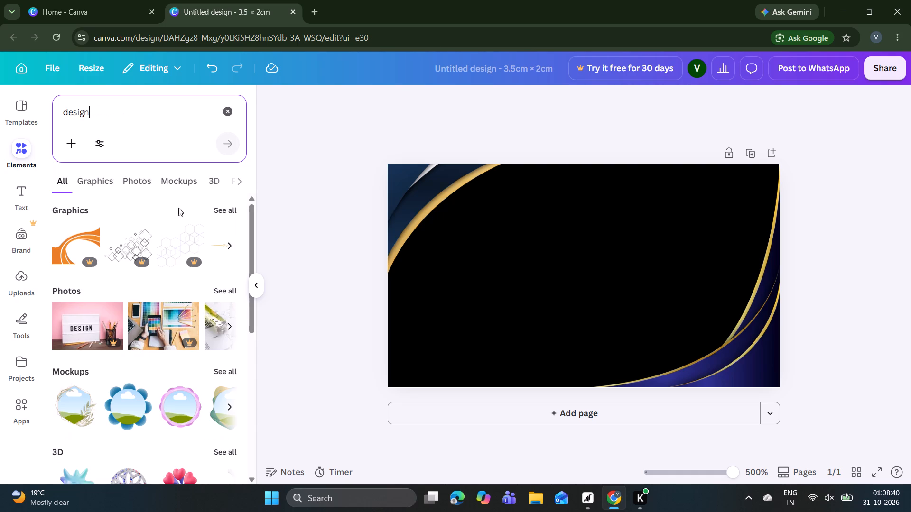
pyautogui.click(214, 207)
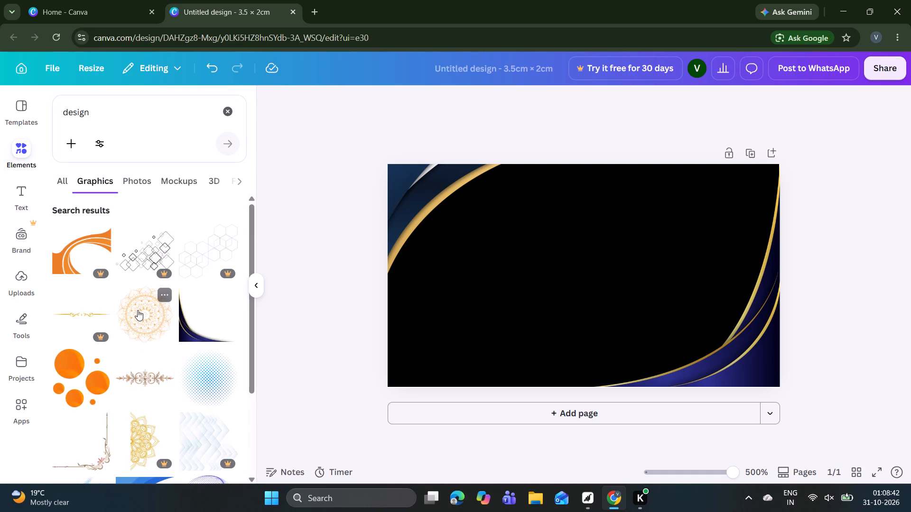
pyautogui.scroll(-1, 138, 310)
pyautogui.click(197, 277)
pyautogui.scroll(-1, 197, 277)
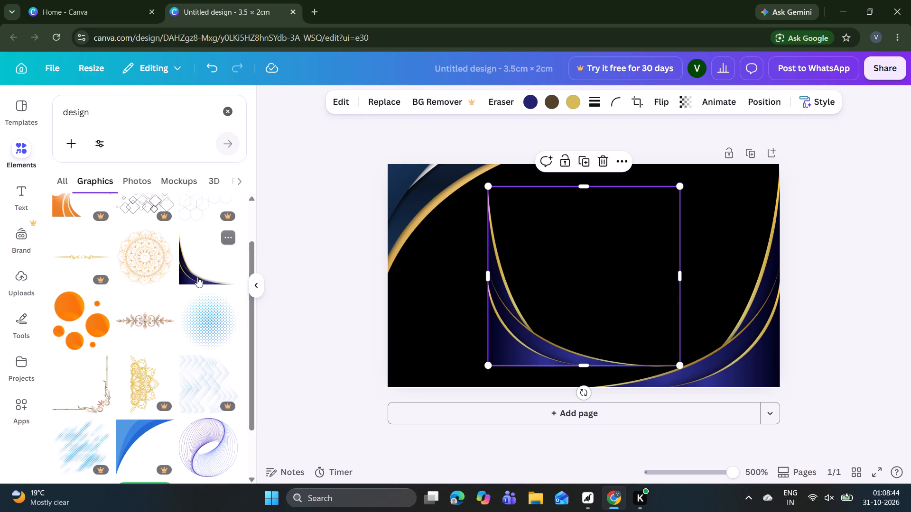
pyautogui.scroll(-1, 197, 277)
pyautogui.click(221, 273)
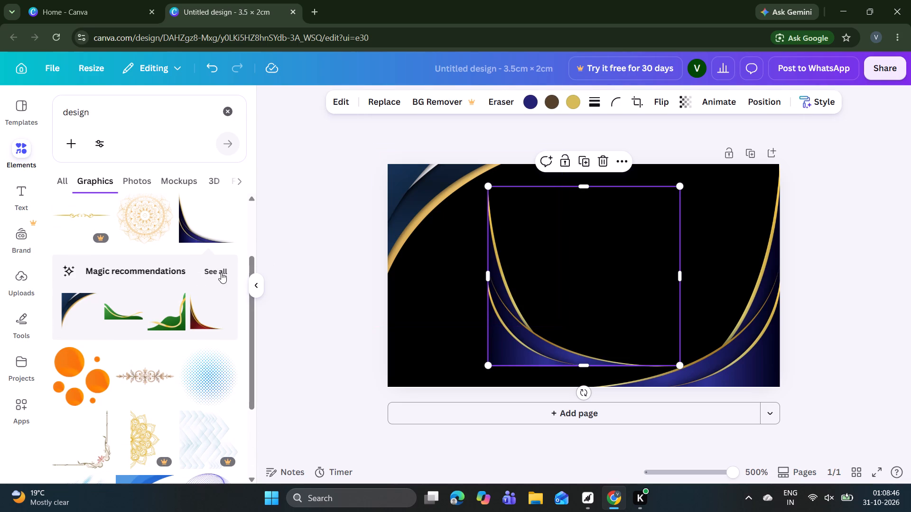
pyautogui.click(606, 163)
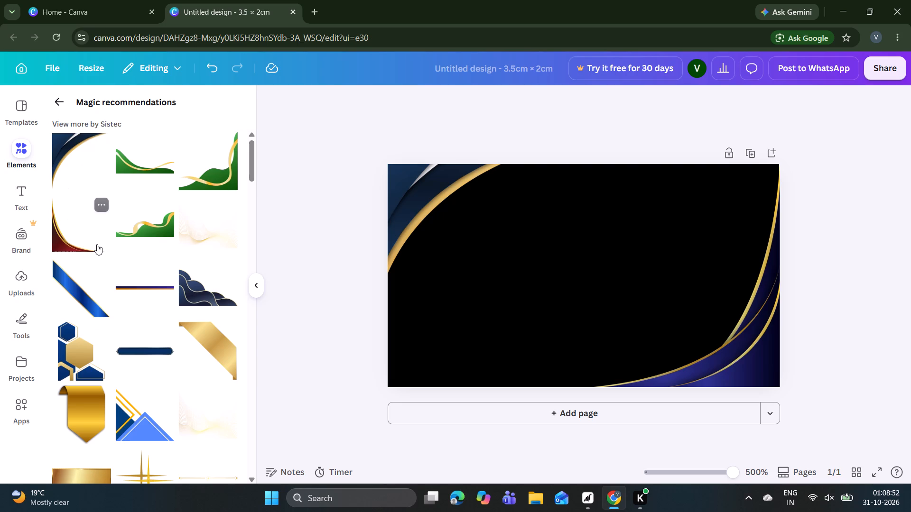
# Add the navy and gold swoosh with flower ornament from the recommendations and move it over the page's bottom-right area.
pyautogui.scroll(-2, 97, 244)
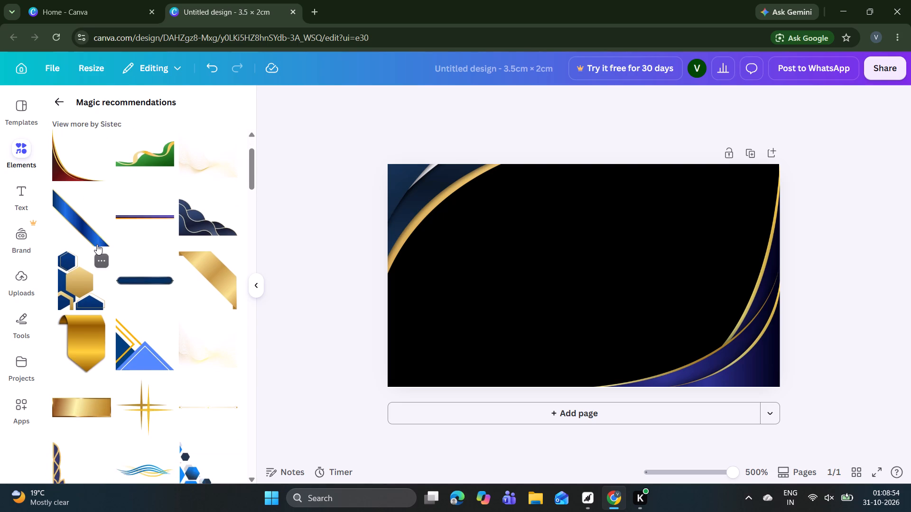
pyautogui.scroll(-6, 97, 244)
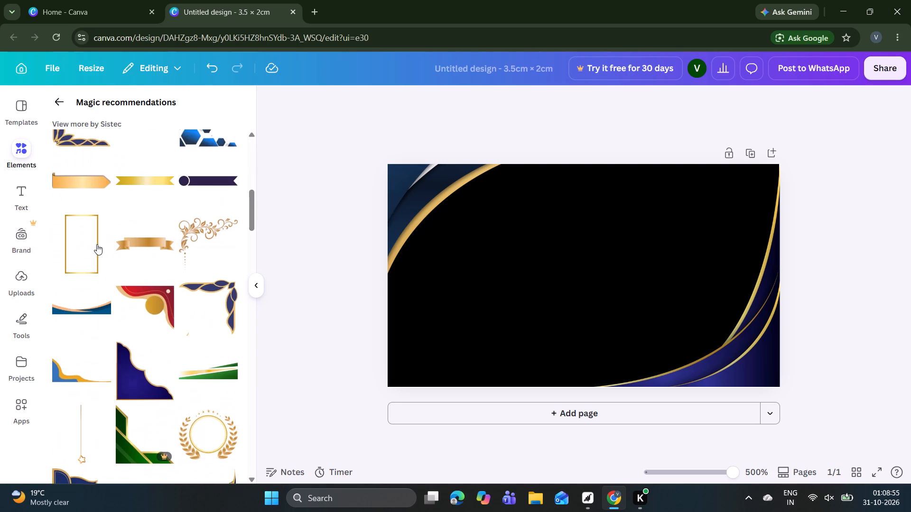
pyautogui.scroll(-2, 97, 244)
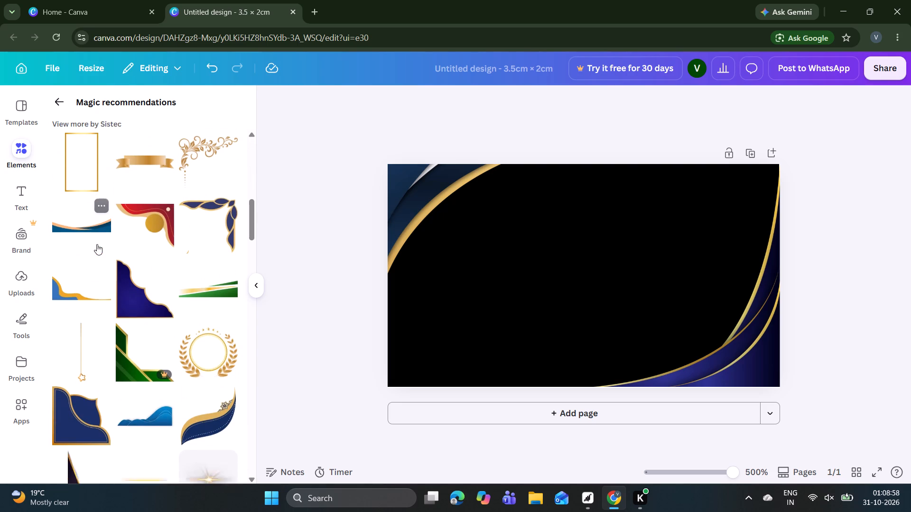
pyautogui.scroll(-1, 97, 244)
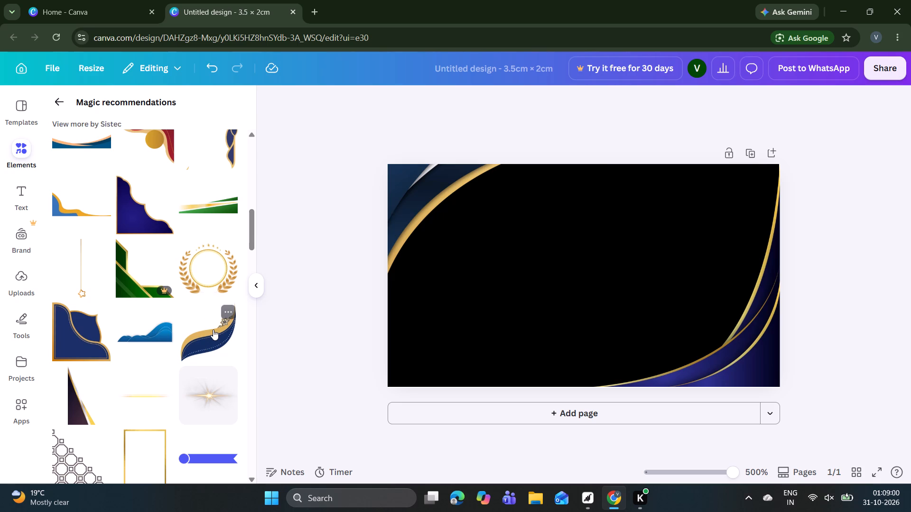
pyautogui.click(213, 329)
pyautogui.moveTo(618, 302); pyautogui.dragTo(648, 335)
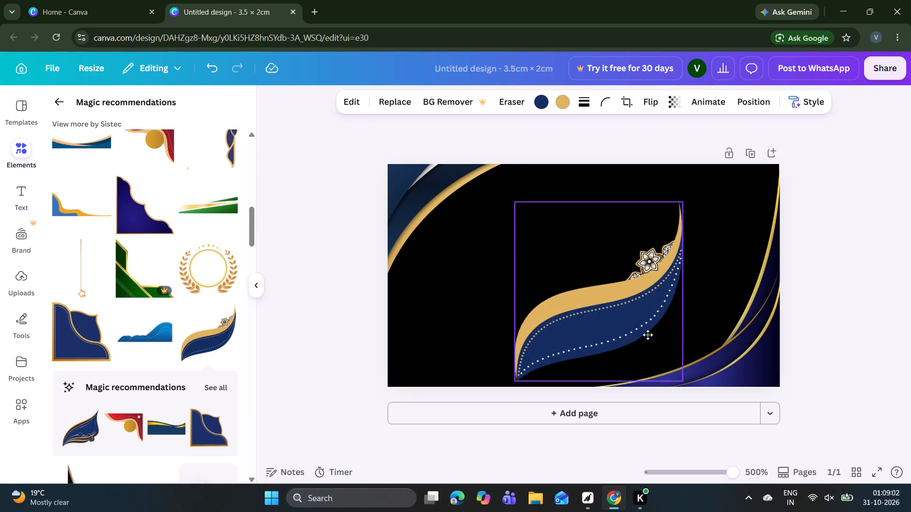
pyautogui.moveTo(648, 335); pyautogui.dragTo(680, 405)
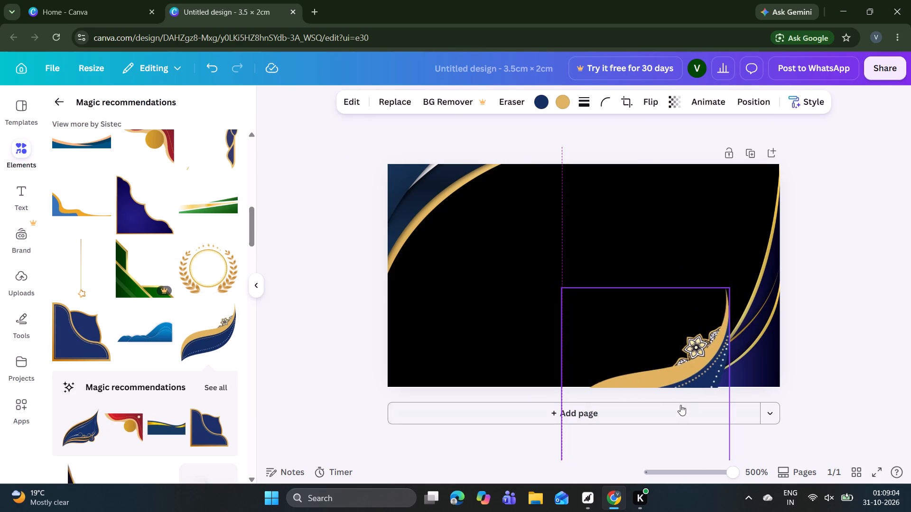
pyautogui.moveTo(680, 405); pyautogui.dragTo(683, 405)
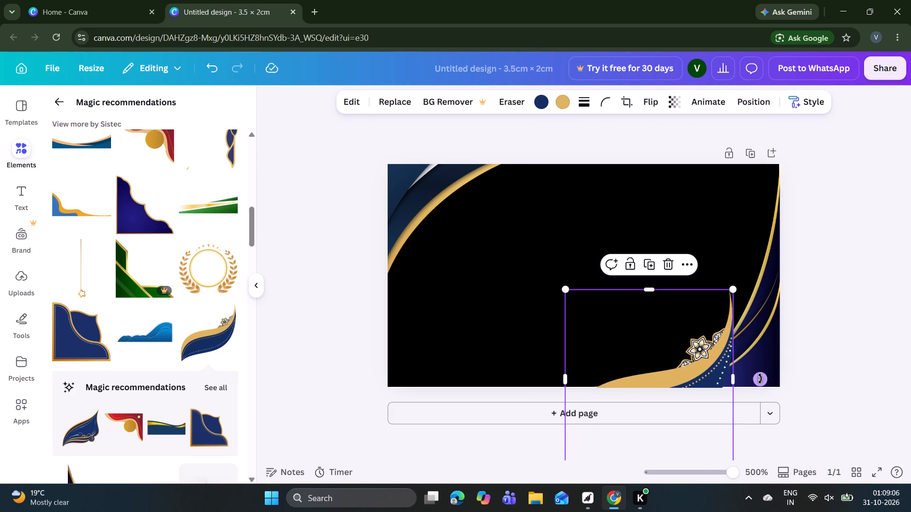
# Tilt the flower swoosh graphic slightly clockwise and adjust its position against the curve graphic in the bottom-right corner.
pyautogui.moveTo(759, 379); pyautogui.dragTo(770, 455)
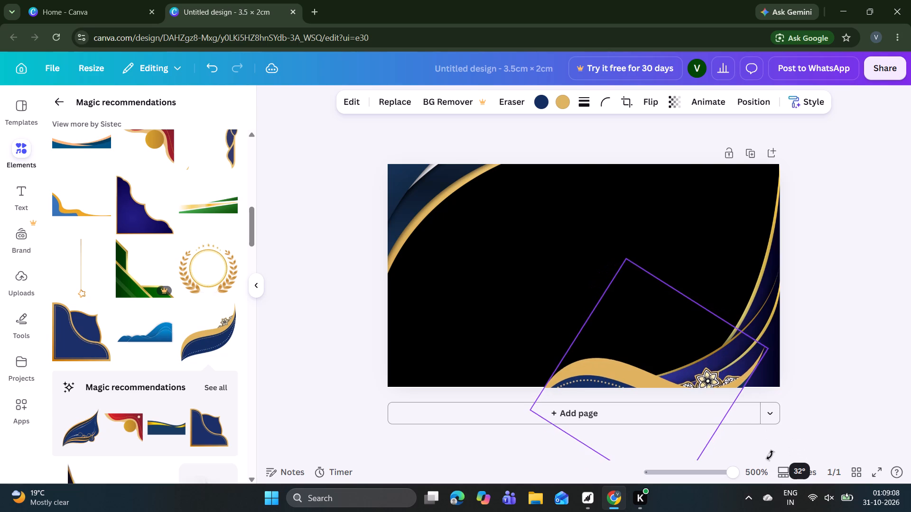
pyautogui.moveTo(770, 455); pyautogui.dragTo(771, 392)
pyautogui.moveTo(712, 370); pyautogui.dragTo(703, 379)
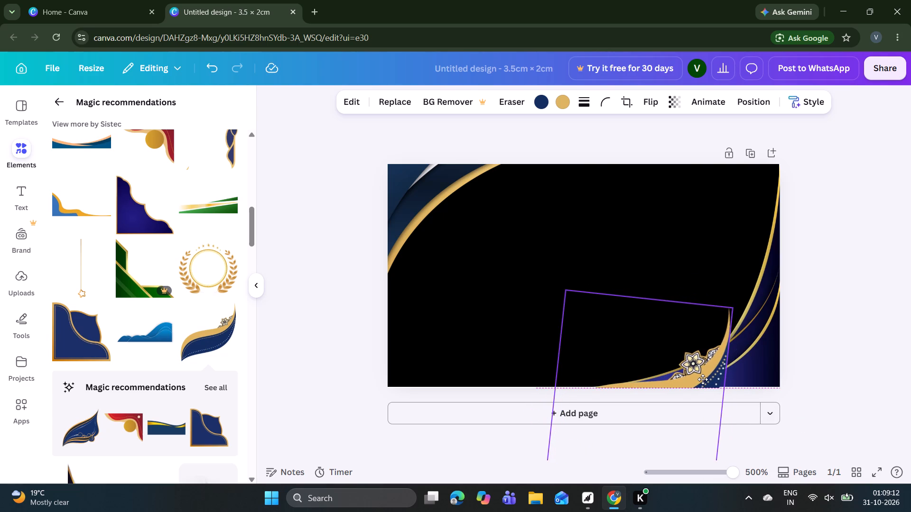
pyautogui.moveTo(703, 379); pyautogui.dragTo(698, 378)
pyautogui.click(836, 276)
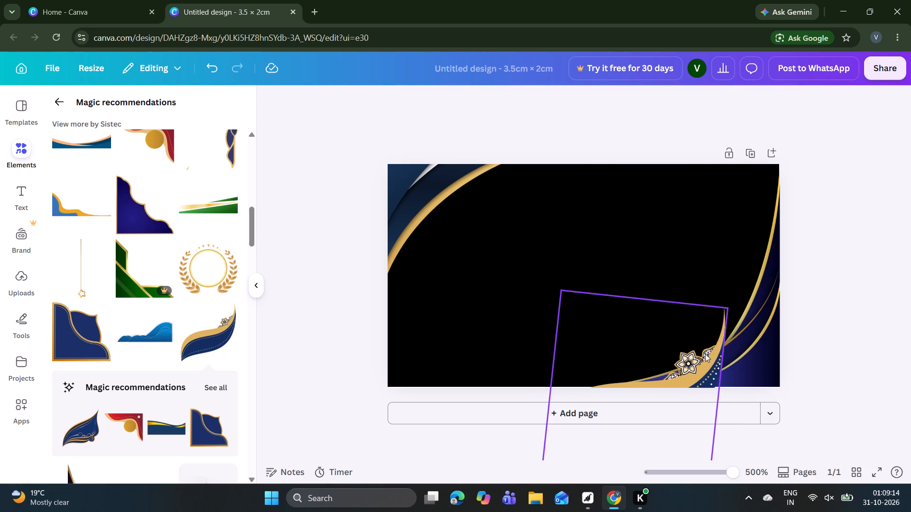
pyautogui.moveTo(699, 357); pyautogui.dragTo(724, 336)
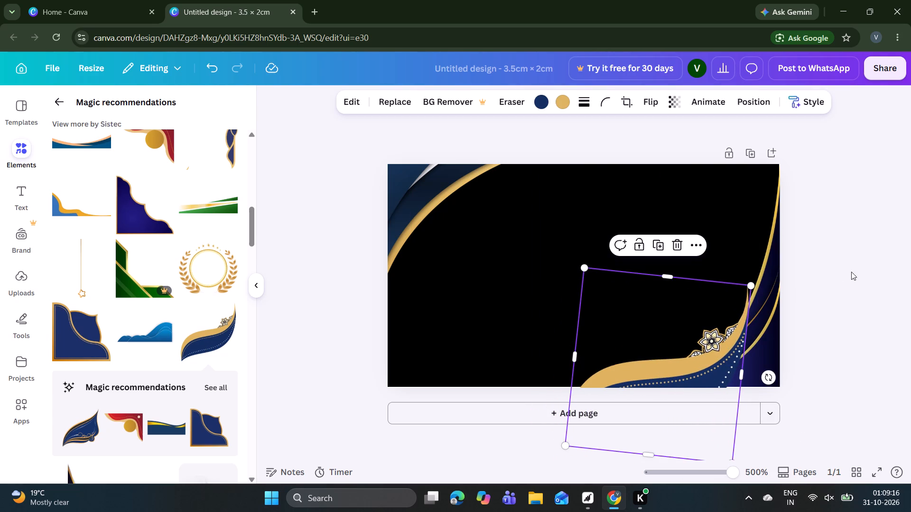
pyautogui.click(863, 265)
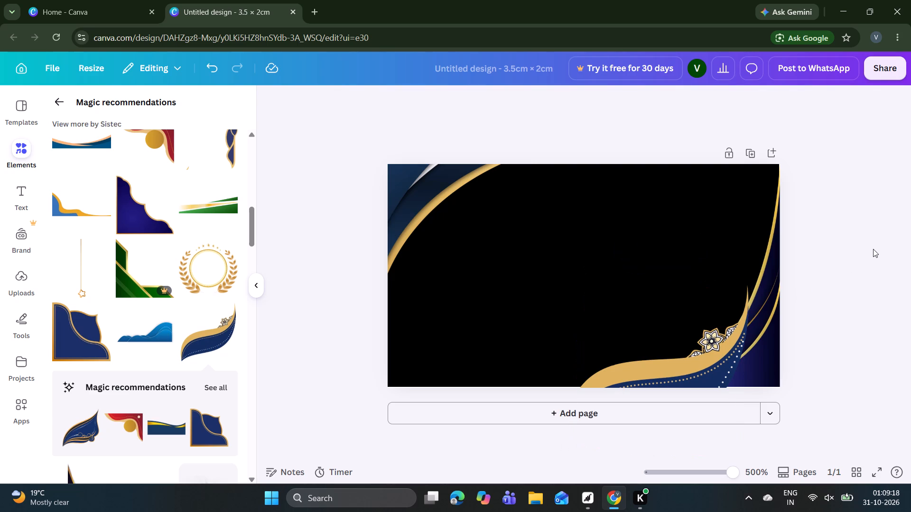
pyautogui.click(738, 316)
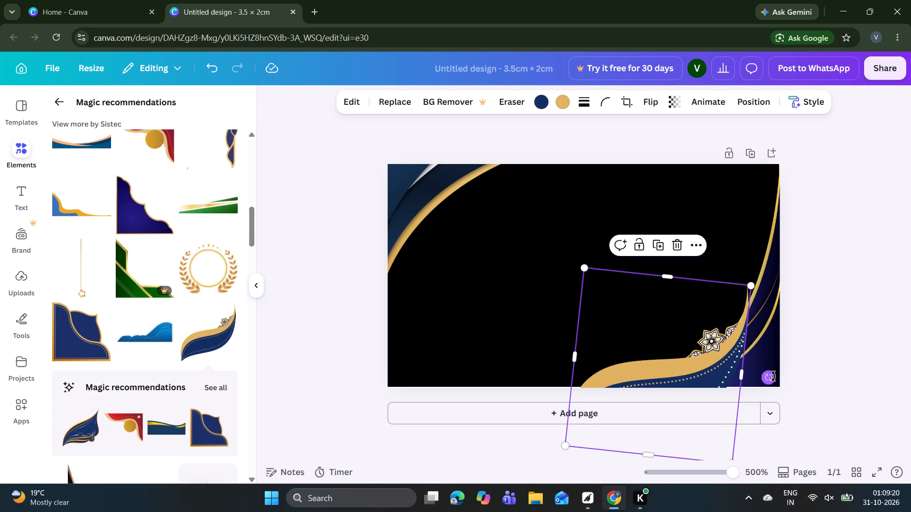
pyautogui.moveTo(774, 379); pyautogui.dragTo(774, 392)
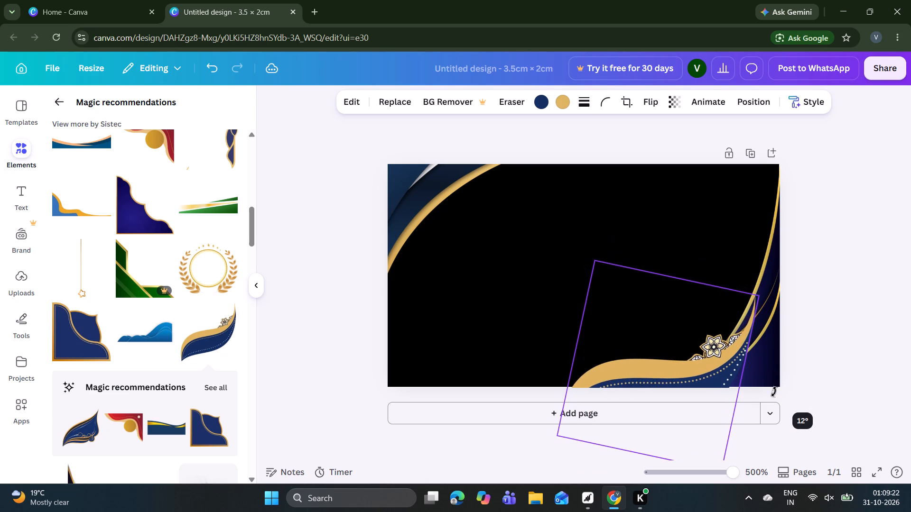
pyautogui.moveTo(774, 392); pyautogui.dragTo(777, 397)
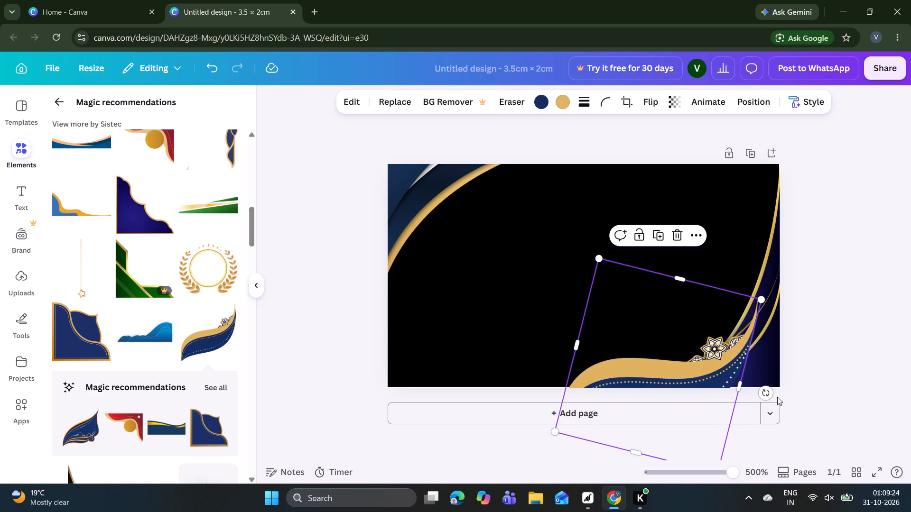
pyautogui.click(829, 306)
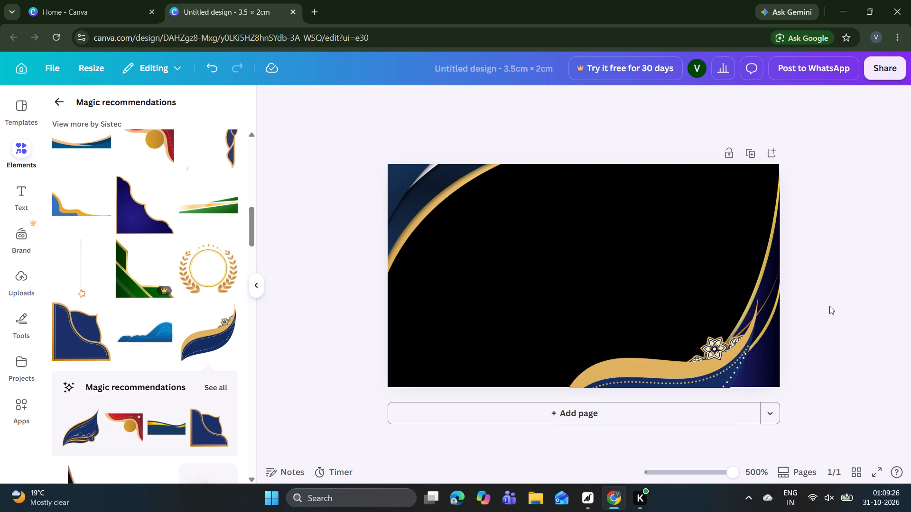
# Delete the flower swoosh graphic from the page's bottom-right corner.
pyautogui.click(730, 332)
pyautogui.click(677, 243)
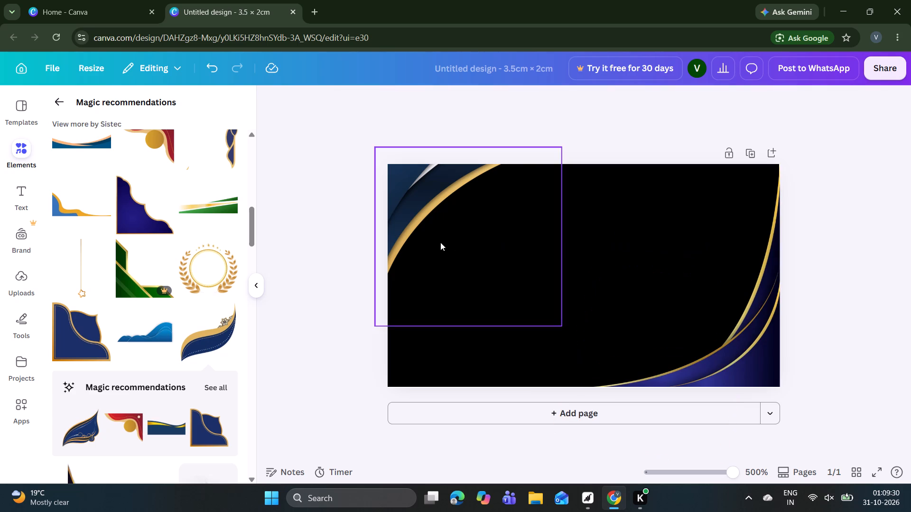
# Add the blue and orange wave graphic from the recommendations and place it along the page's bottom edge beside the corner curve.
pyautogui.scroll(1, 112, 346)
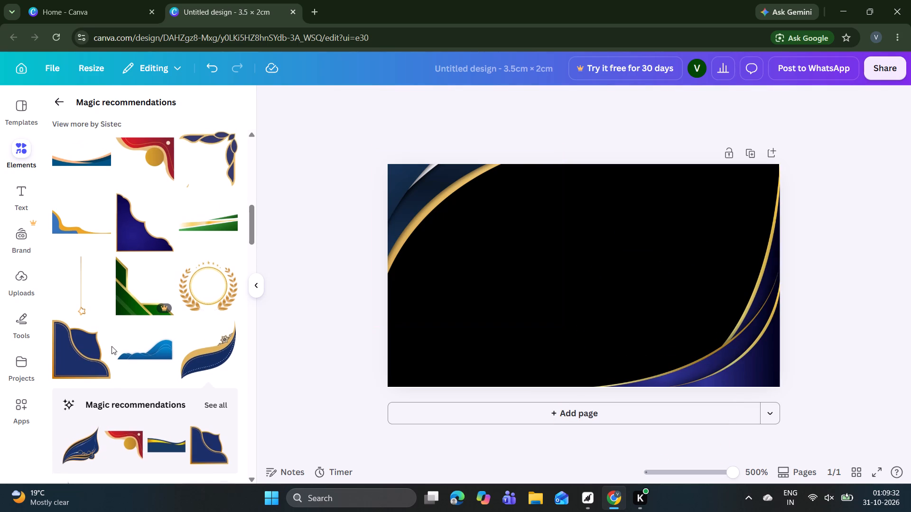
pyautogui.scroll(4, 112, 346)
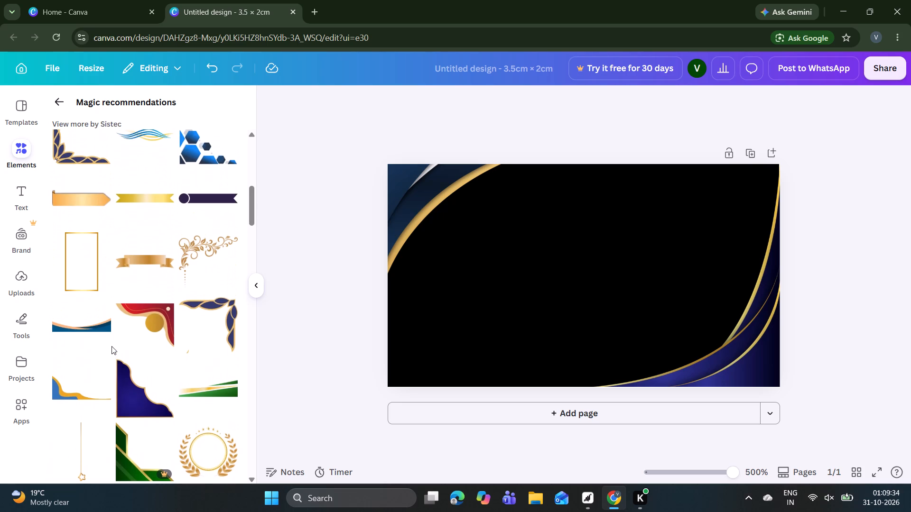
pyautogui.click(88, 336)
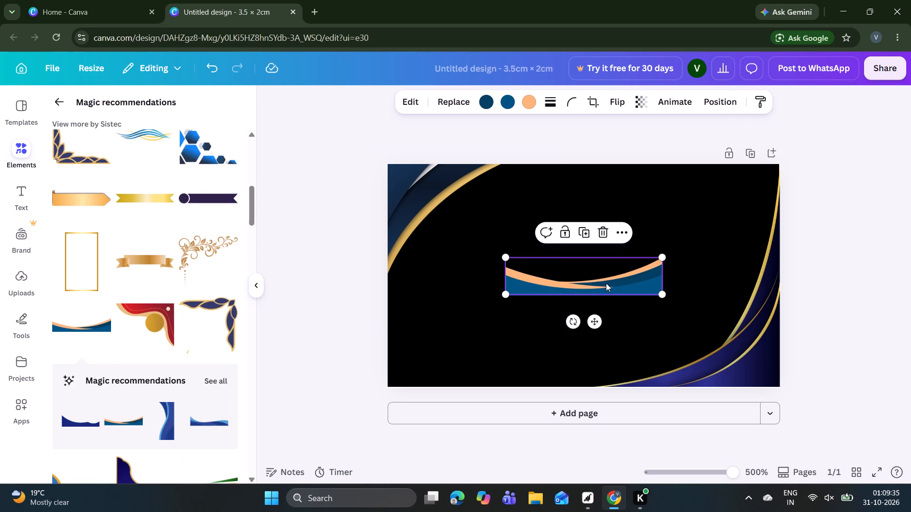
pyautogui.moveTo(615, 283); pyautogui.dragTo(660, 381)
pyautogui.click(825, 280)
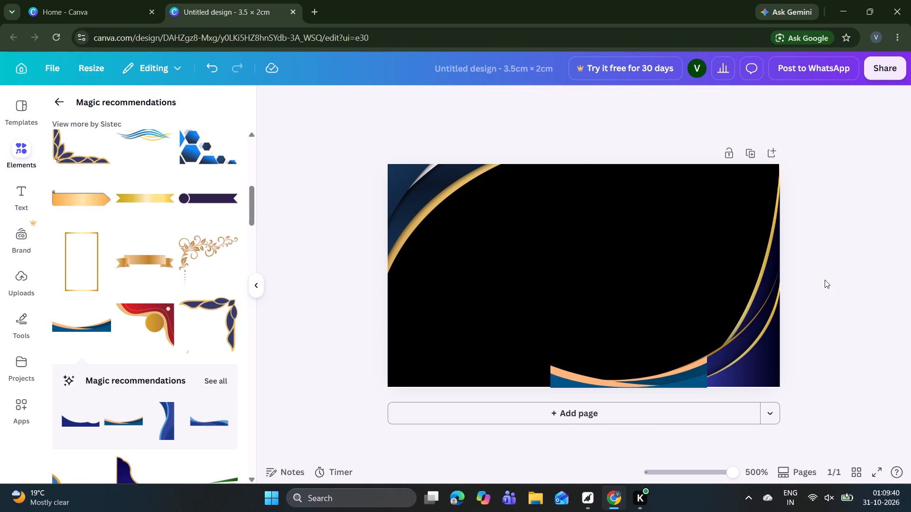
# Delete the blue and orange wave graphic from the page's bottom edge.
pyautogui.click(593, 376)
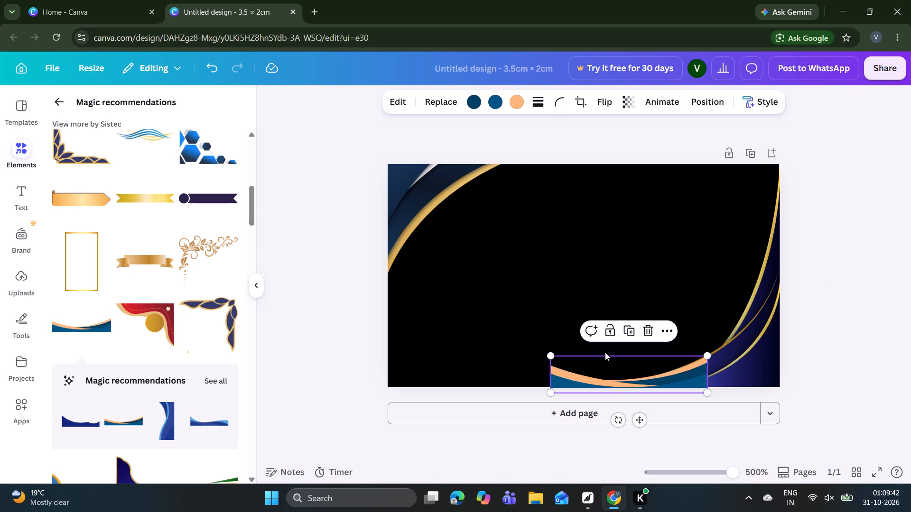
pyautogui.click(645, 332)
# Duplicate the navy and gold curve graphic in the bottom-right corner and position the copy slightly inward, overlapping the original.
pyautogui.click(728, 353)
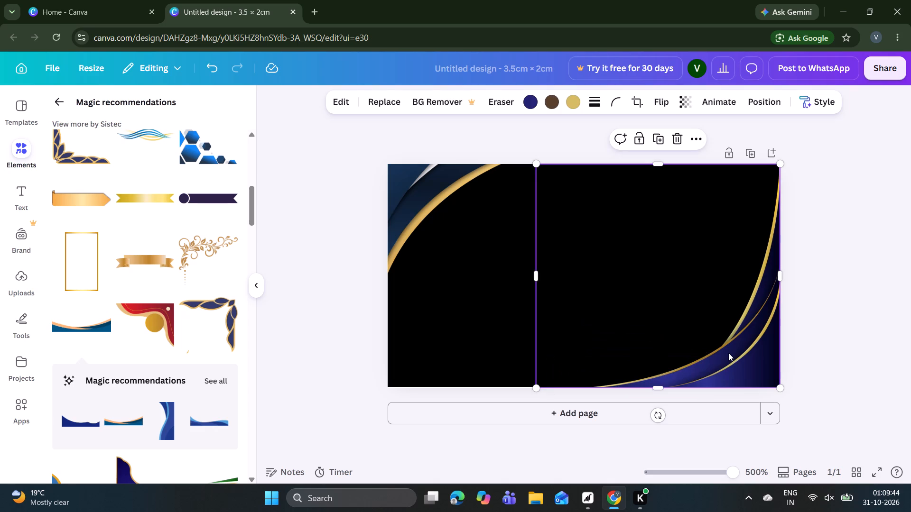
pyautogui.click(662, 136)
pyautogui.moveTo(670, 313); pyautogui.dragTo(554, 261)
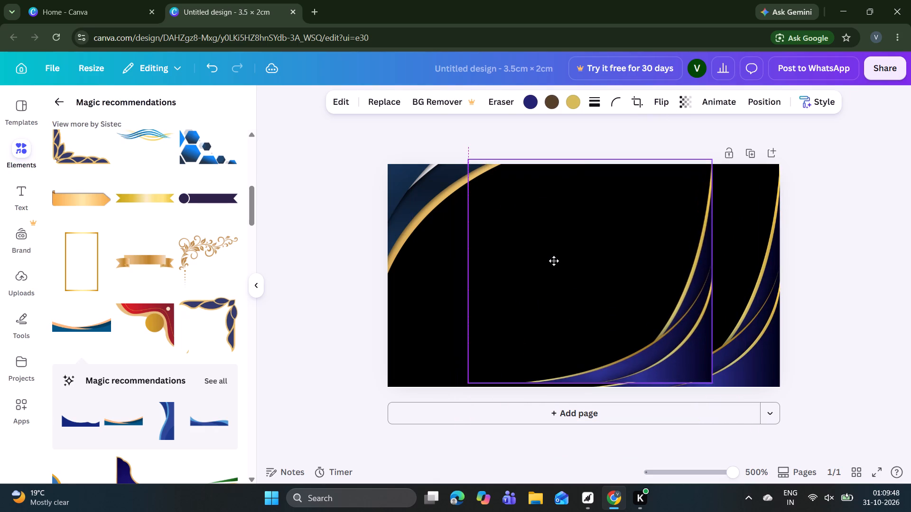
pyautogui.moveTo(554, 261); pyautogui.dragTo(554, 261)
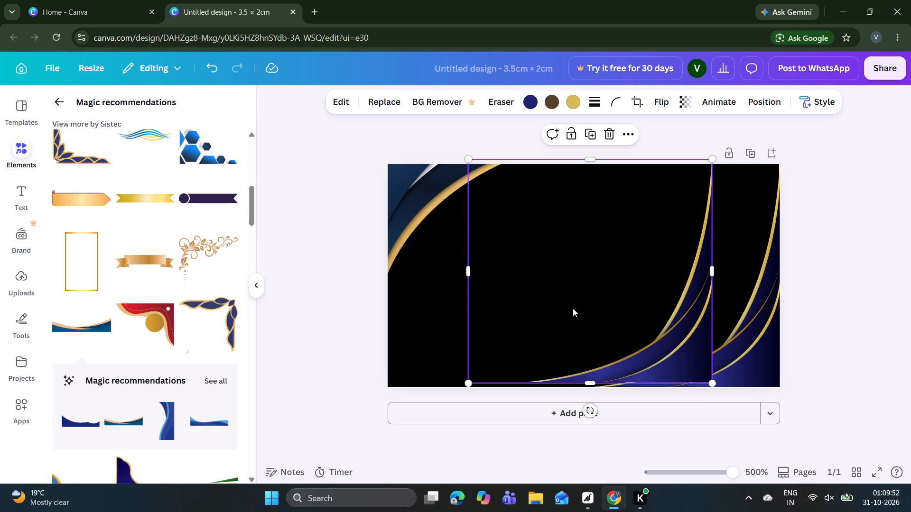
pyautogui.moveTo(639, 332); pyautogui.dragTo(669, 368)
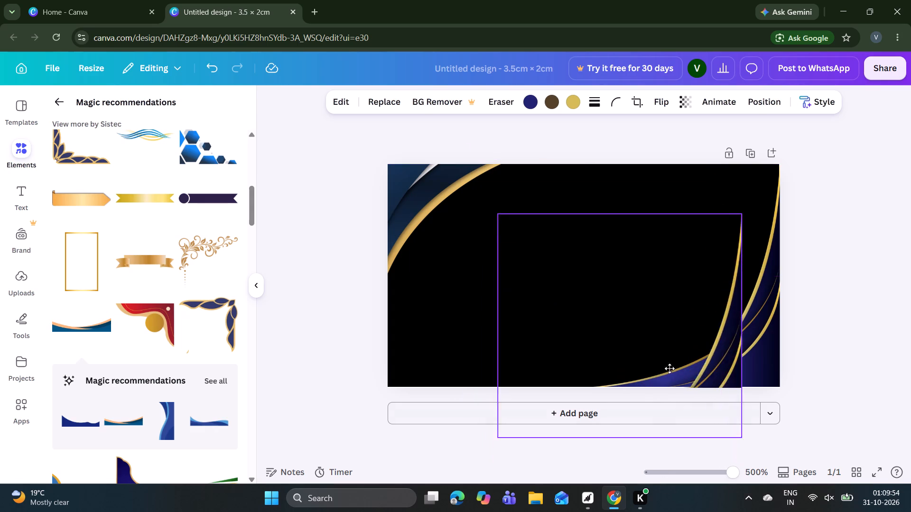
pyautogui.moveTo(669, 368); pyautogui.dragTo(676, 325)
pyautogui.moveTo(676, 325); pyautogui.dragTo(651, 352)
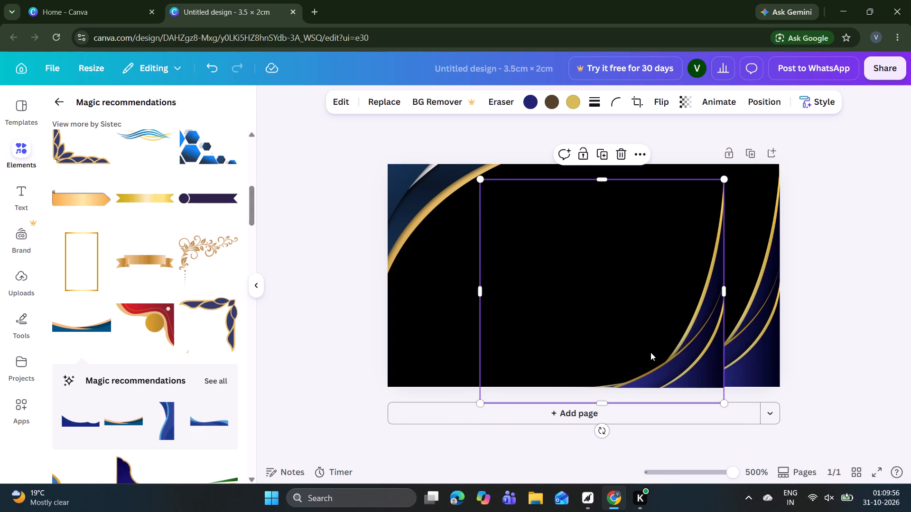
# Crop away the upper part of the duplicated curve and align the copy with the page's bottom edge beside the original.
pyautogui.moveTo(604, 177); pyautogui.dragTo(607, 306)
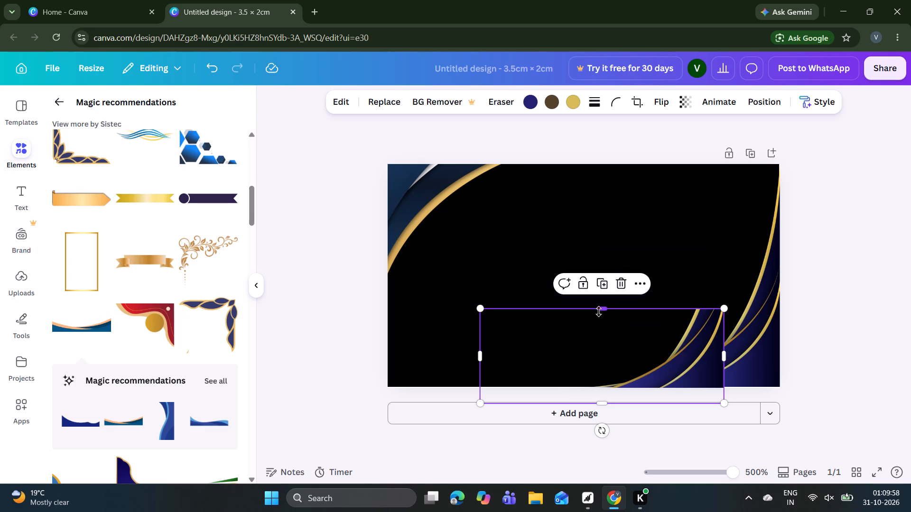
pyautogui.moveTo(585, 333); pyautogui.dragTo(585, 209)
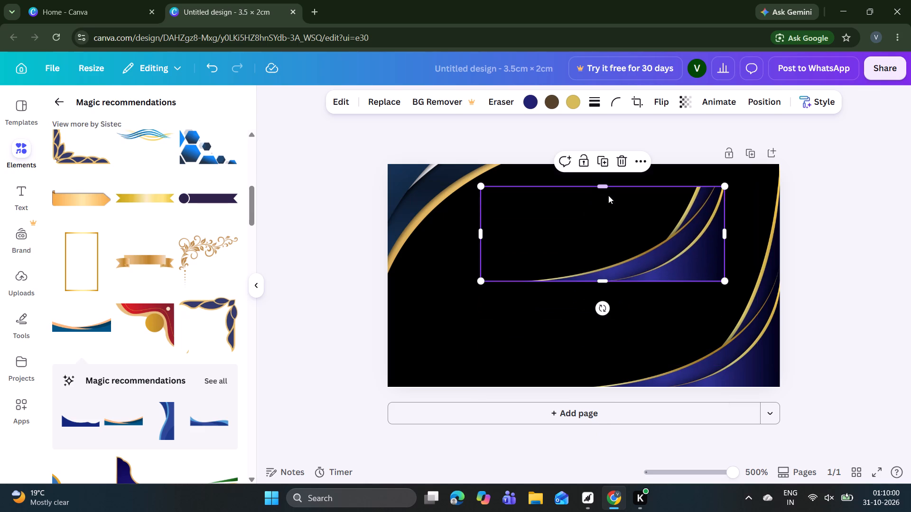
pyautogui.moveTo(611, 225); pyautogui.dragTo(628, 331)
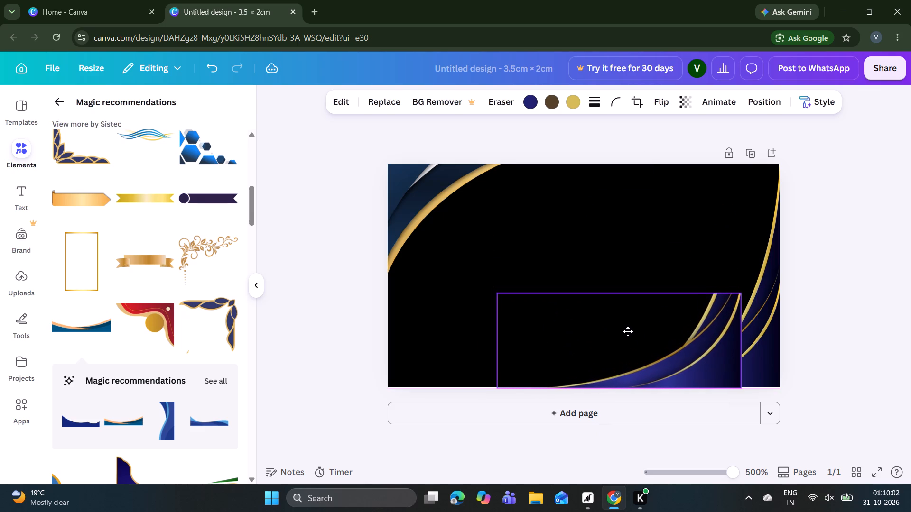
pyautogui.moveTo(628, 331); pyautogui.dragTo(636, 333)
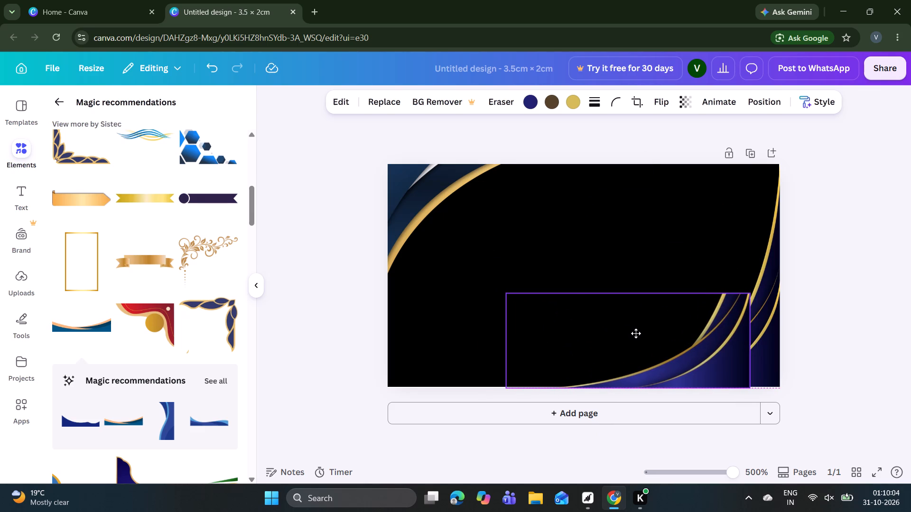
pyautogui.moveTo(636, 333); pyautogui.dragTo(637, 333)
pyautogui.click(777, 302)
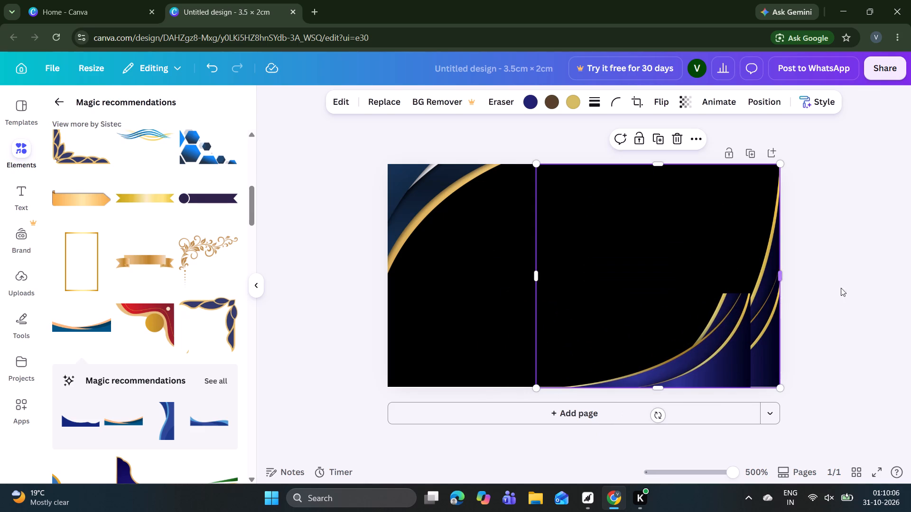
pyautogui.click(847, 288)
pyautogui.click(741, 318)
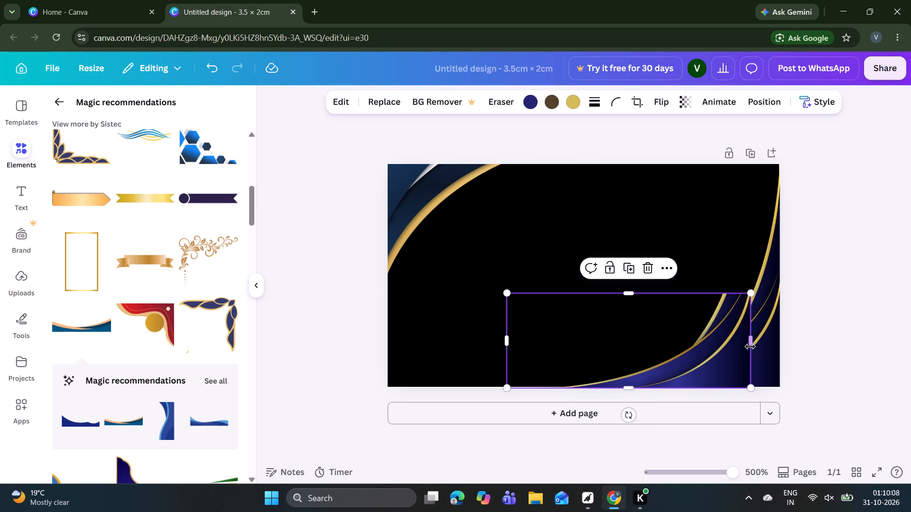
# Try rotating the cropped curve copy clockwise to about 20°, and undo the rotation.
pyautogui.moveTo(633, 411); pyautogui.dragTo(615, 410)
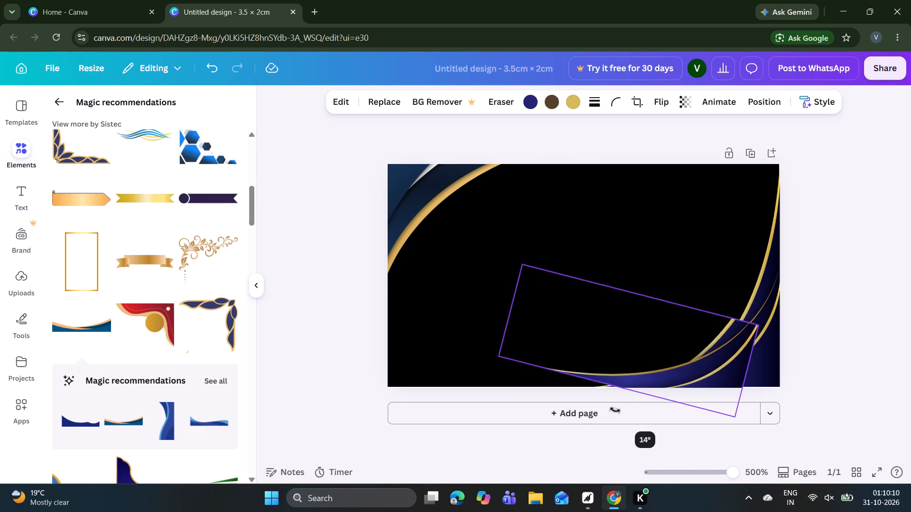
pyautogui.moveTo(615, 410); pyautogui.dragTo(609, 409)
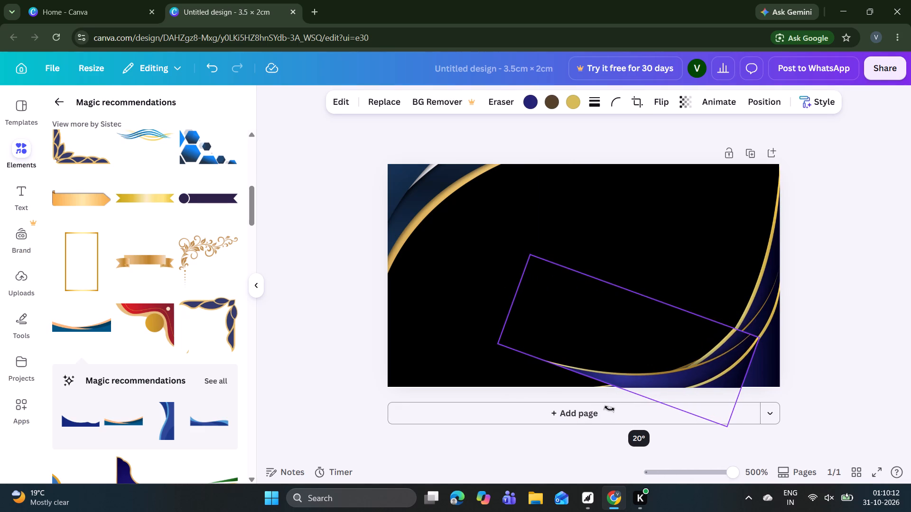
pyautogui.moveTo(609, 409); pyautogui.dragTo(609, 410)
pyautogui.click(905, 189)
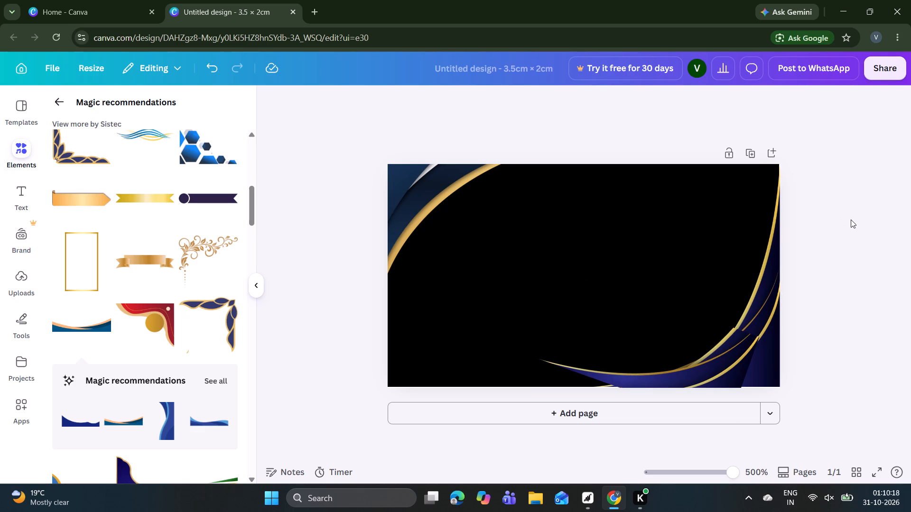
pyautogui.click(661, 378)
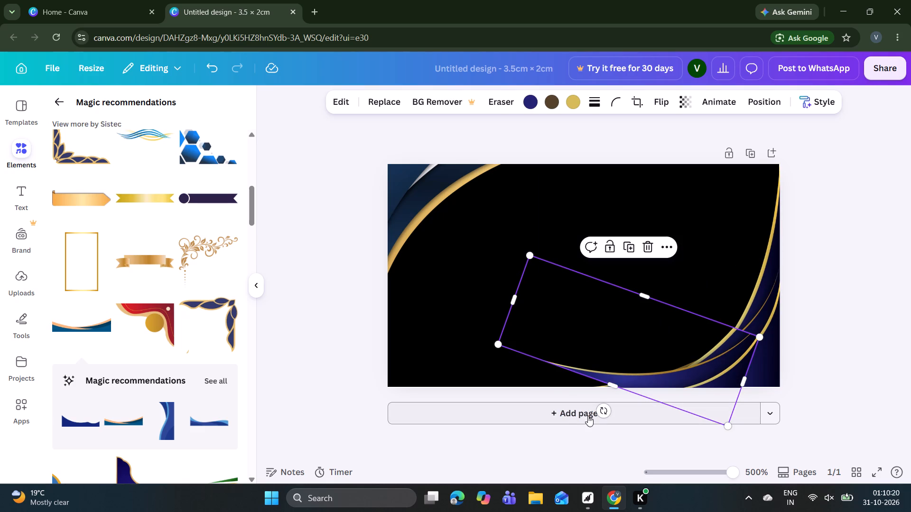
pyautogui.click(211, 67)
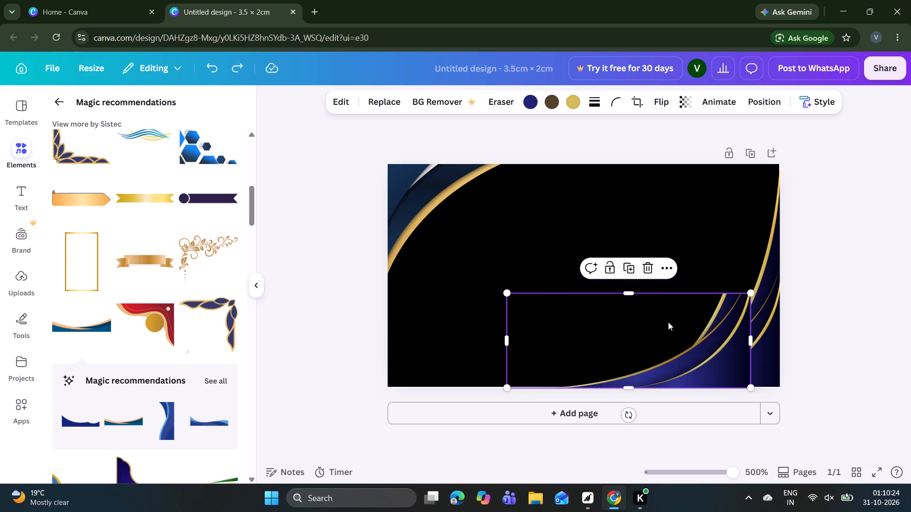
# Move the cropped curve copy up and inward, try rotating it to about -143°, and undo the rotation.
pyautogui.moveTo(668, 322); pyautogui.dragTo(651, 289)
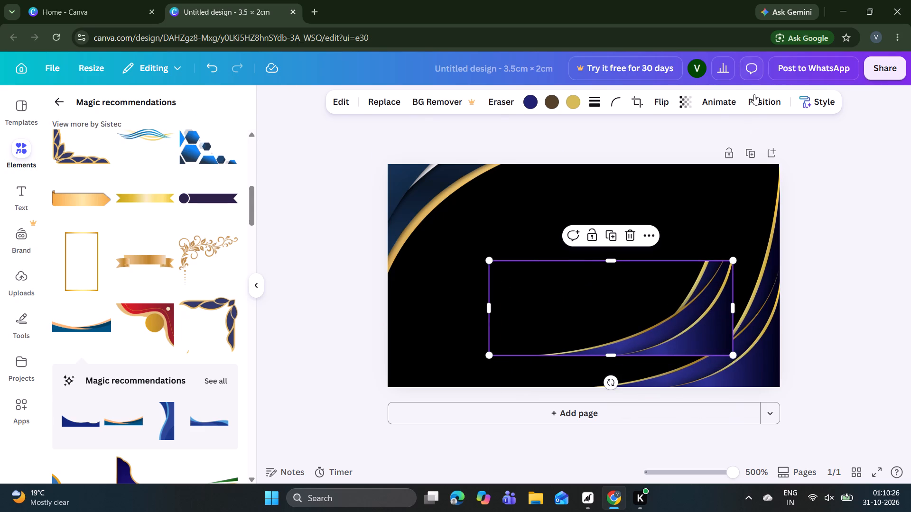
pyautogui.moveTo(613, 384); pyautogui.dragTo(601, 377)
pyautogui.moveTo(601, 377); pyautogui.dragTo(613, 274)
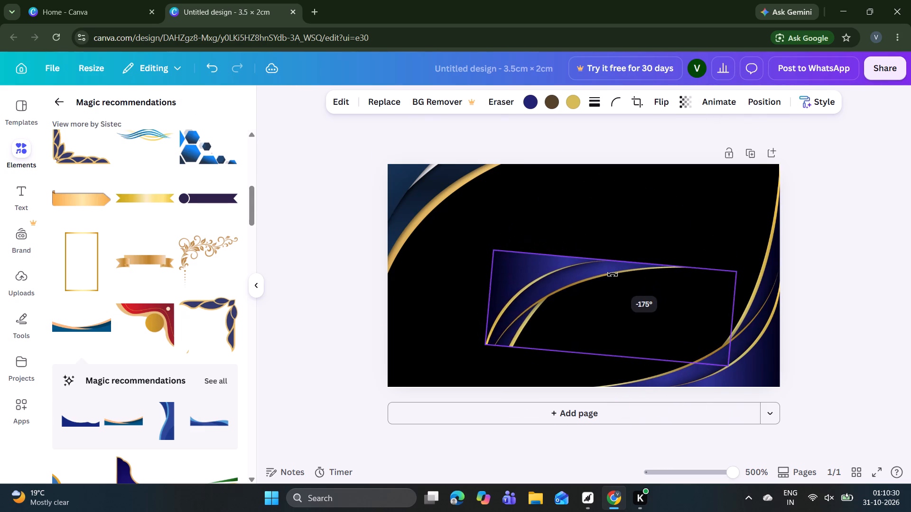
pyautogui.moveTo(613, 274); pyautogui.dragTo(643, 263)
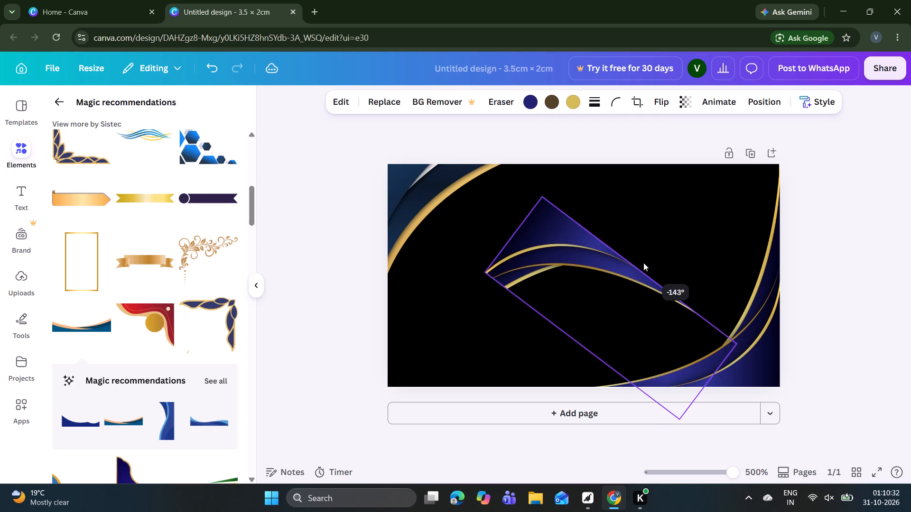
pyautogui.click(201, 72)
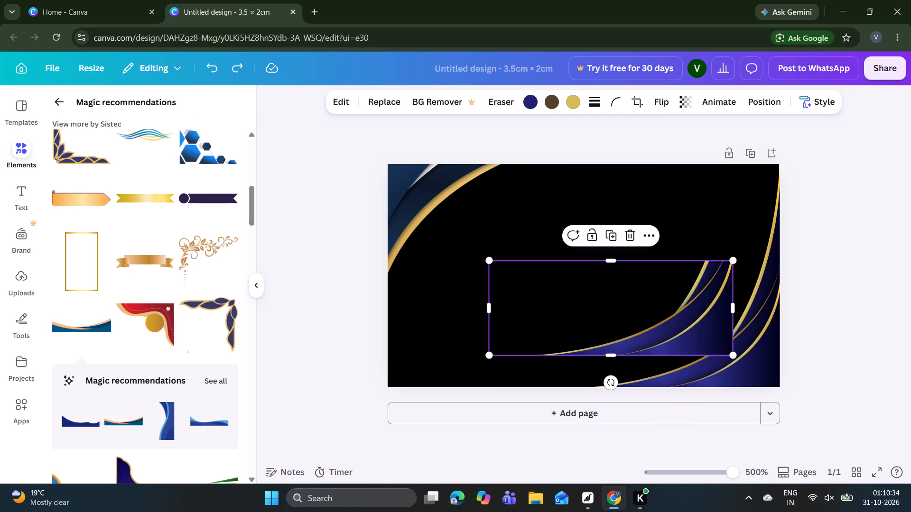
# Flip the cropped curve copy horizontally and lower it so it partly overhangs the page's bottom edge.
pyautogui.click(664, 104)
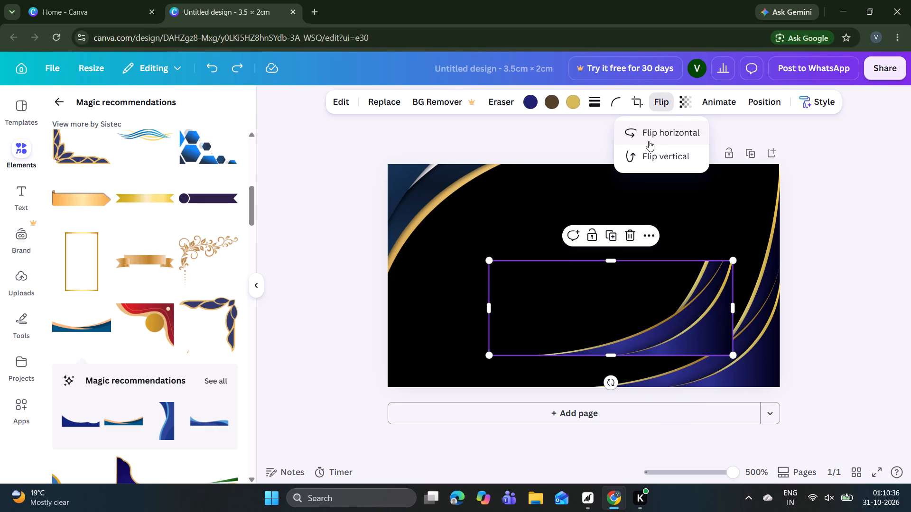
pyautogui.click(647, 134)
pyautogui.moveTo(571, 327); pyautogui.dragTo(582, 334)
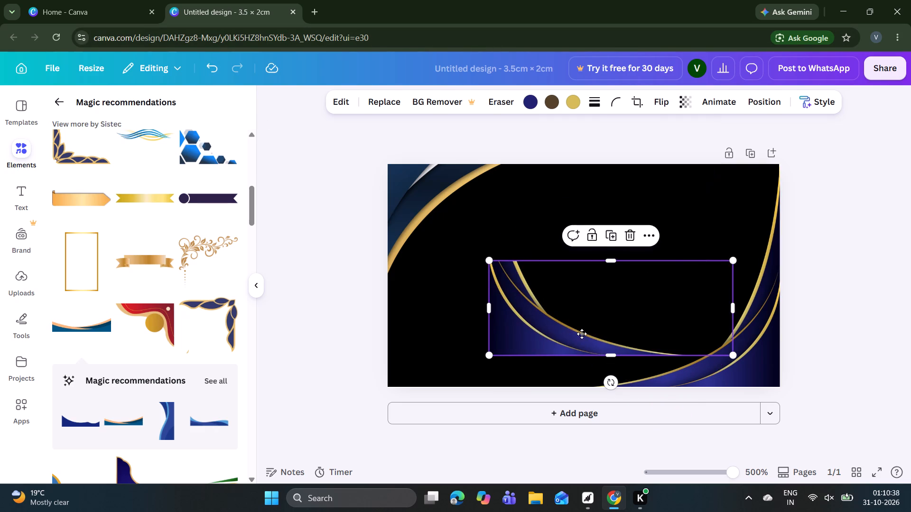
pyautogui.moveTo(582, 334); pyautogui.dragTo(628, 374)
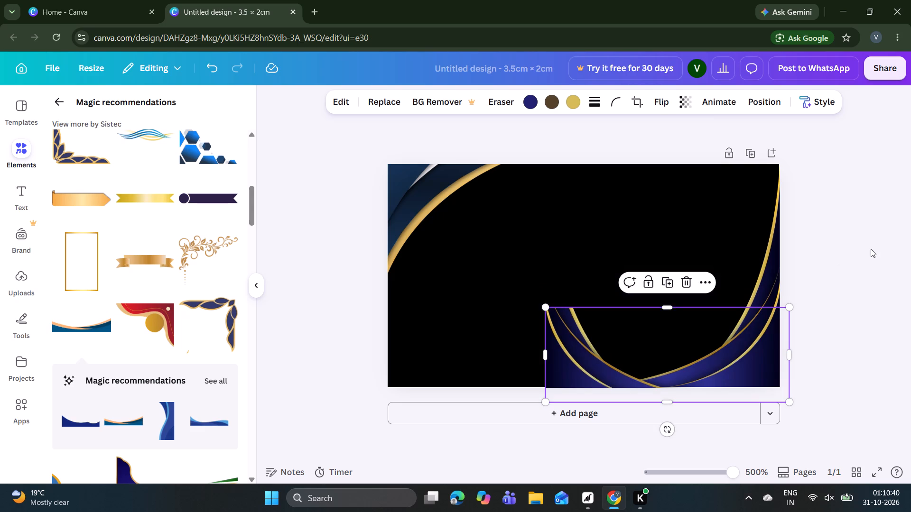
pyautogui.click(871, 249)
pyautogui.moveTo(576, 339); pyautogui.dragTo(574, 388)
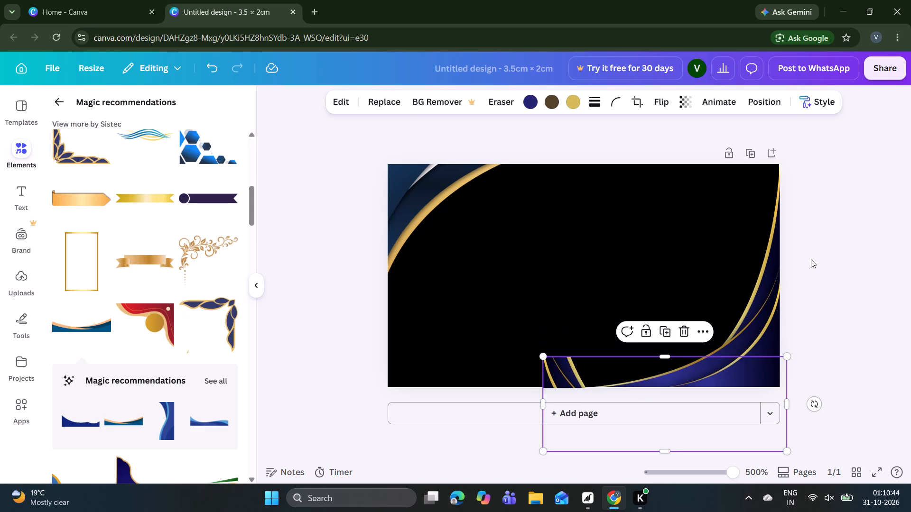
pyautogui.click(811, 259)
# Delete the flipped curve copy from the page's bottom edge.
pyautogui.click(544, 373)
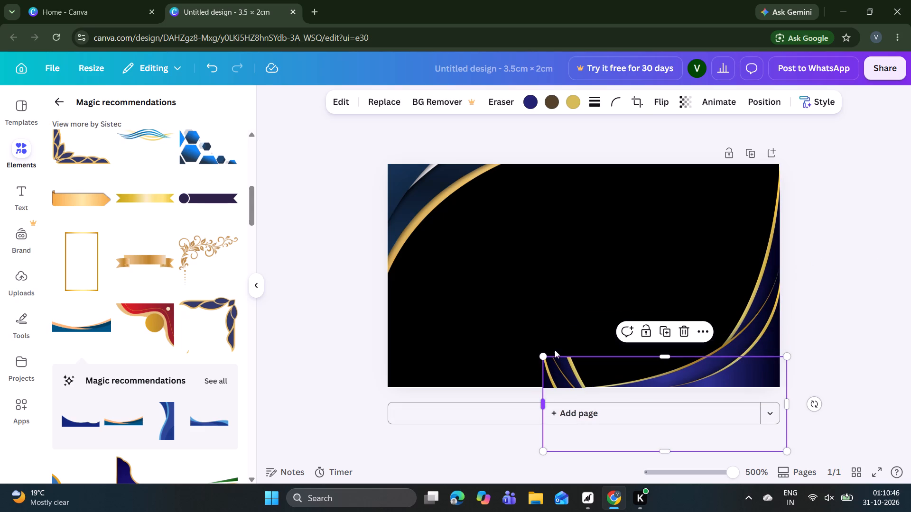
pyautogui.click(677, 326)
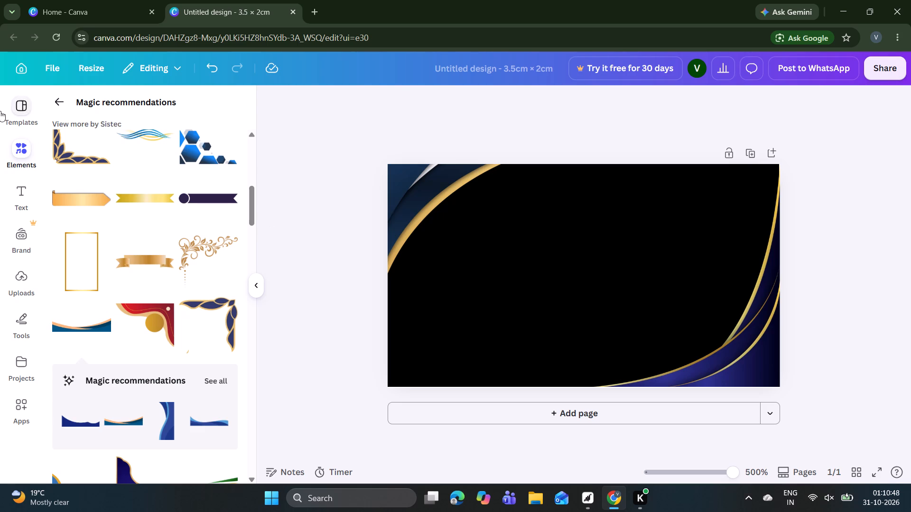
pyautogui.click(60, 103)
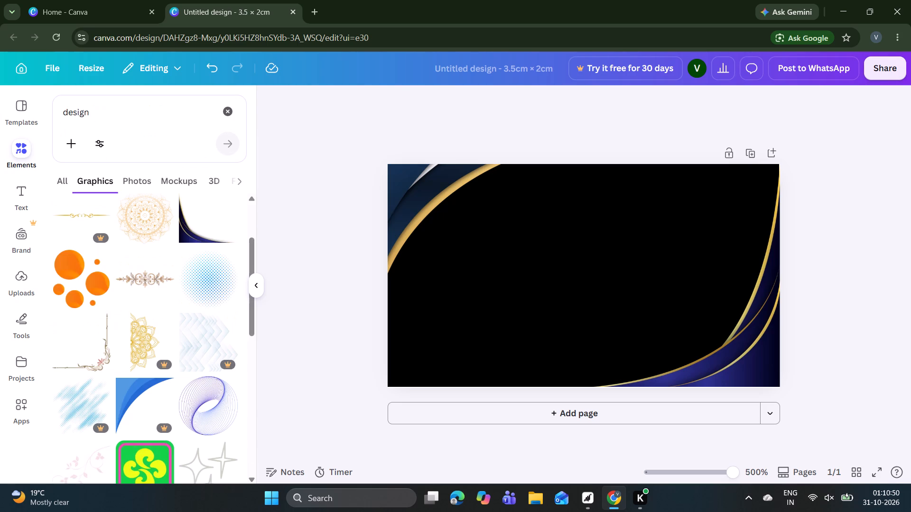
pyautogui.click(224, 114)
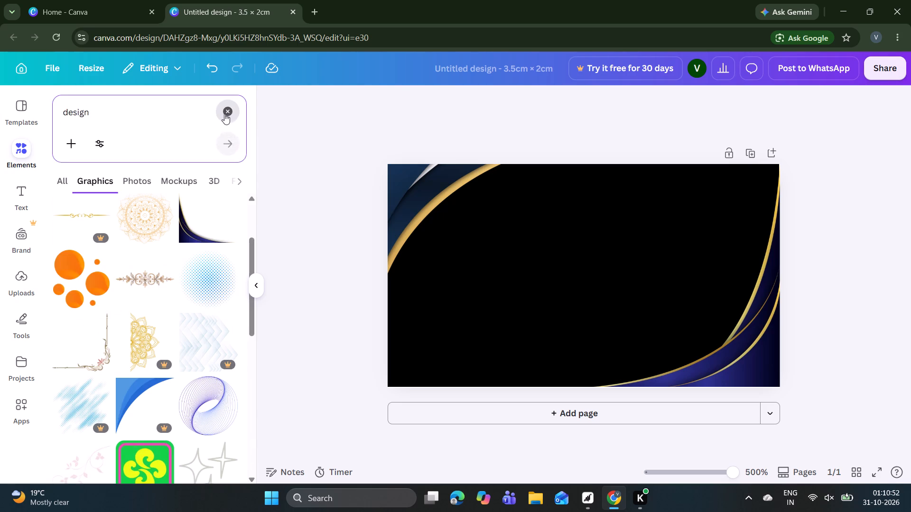
# Add a subheading text box to the page with the company name "LARANA. INC".
pyautogui.click(26, 198)
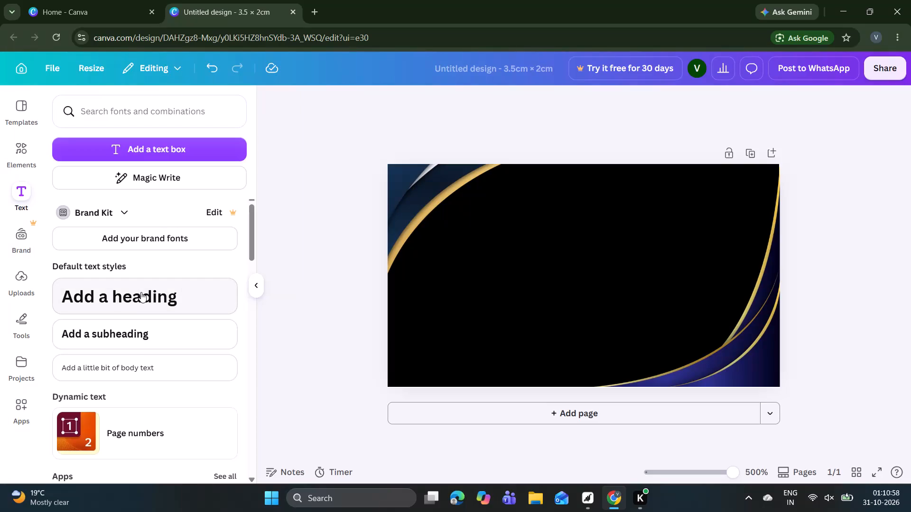
pyautogui.click(158, 334)
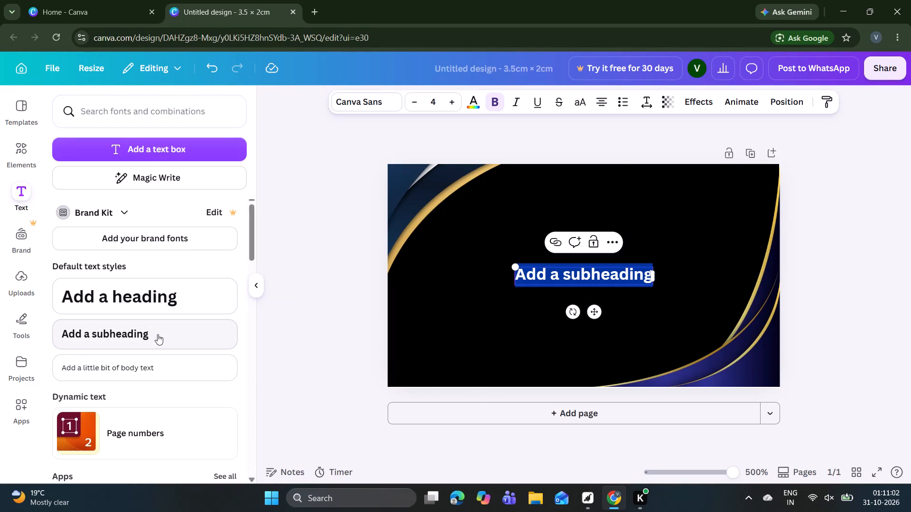
pyautogui.press('l')
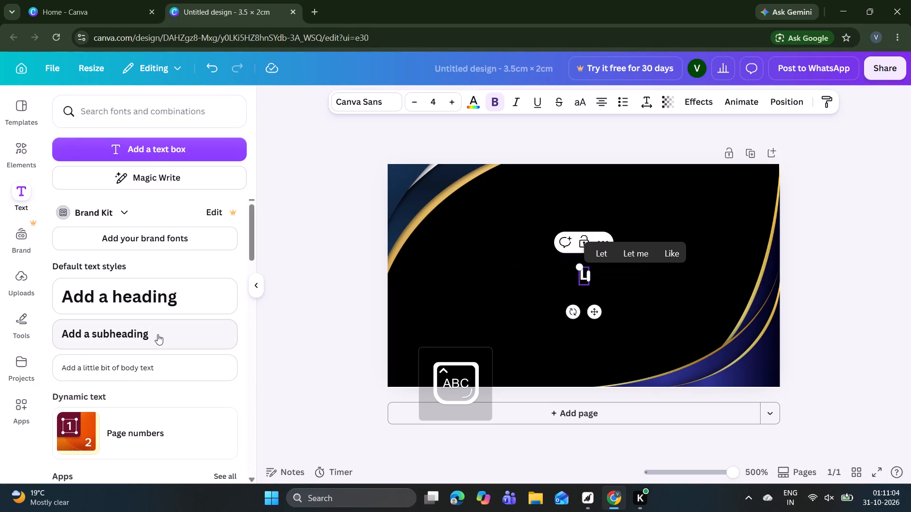
pyautogui.press('a')
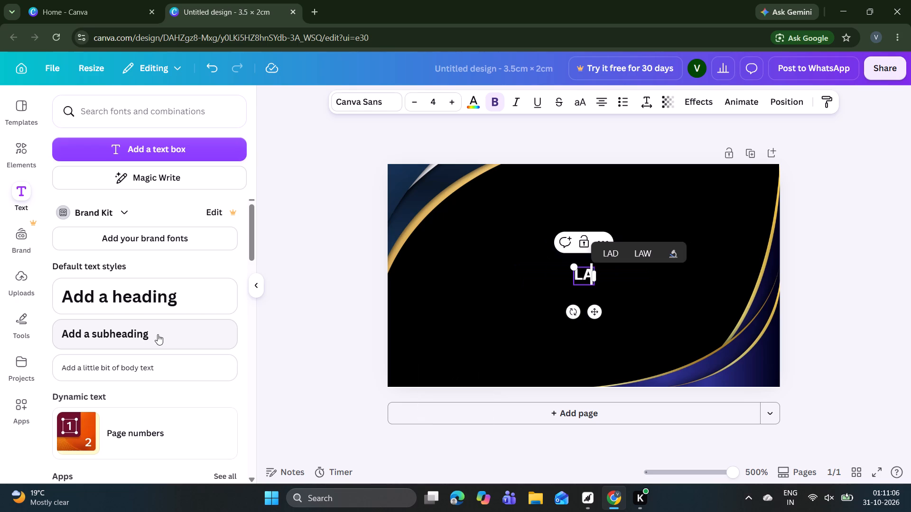
pyautogui.write('RA')
pyautogui.press('n')
pyautogui.press('a')
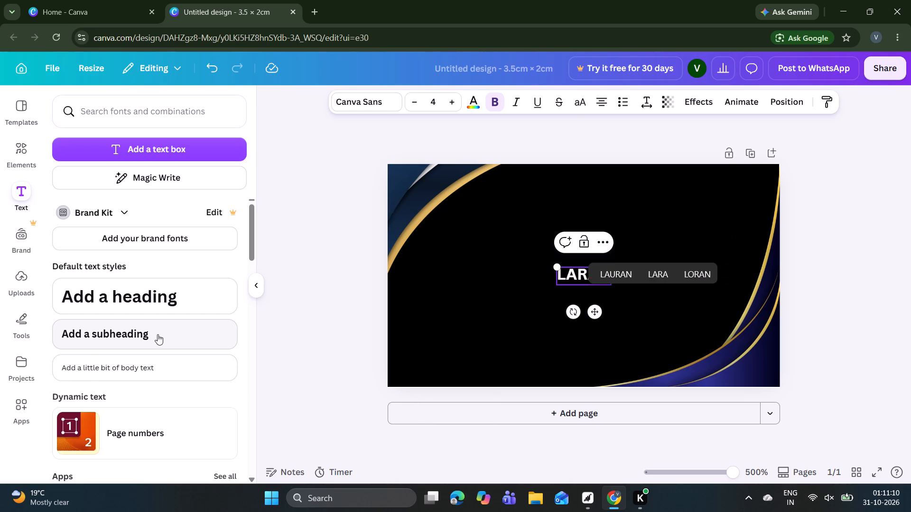
pyautogui.write('.')
pyautogui.press('space')
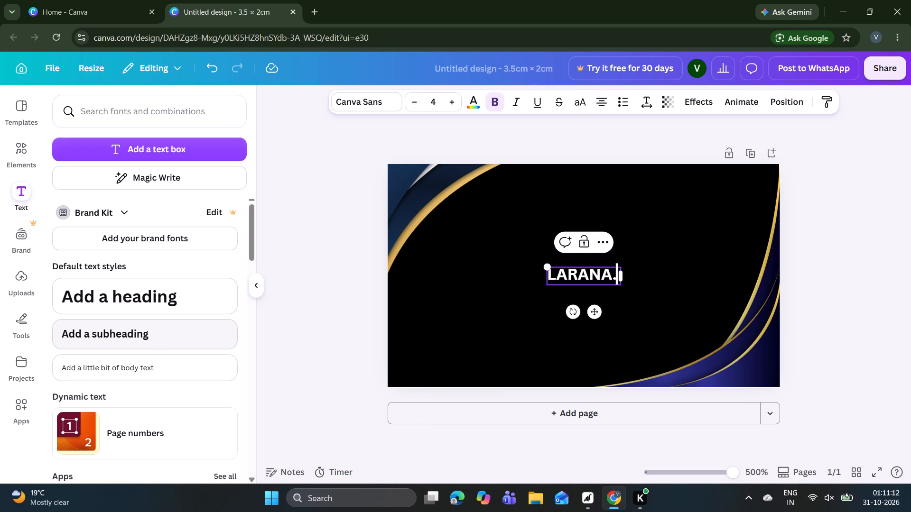
pyautogui.write('IN')
pyautogui.press('c')
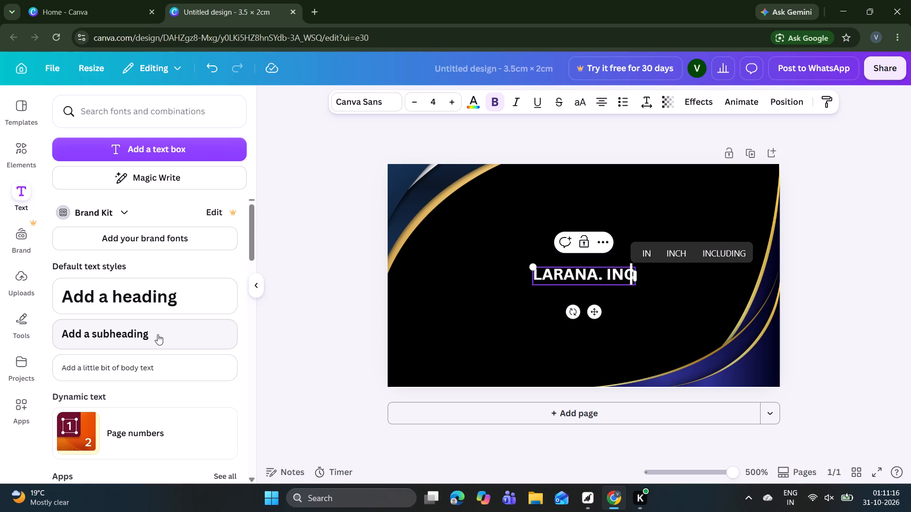
pyautogui.doubleClick(317, 267)
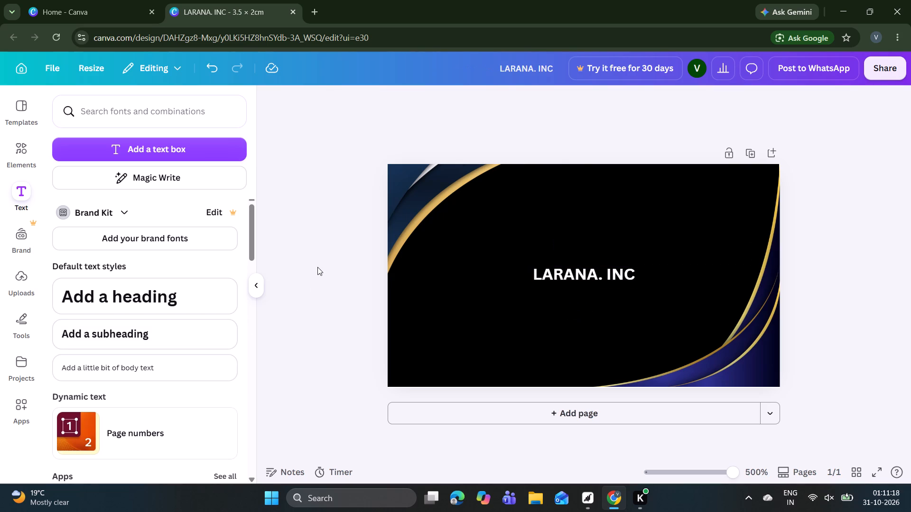
# Move the company name to the upper-left area of the page, just inside the gold curve.
pyautogui.click(600, 266)
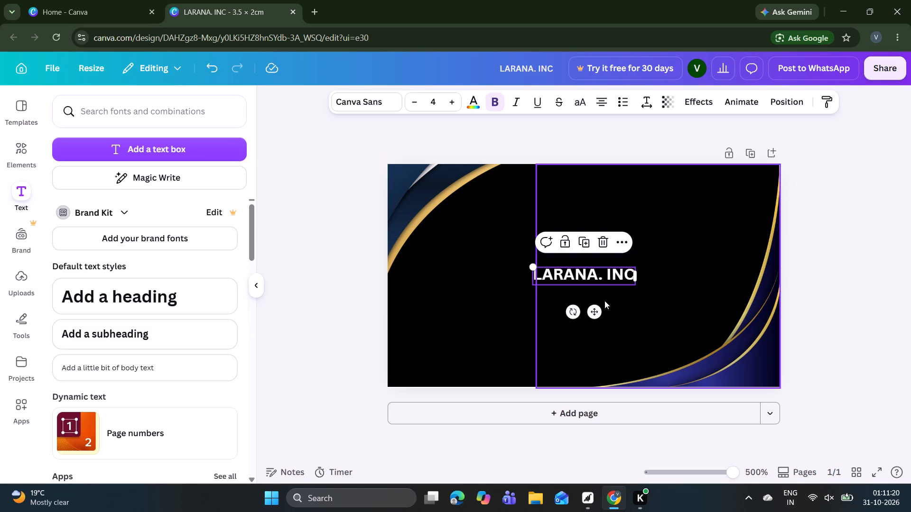
pyautogui.moveTo(601, 312); pyautogui.dragTo(516, 246)
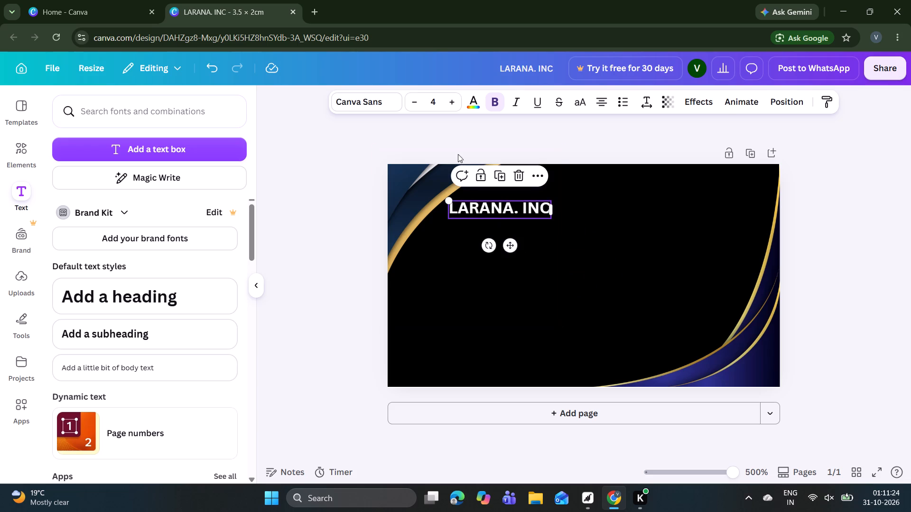
# Style the company name in Libre Baskerville without bold, at font size 3.
pyautogui.click(385, 102)
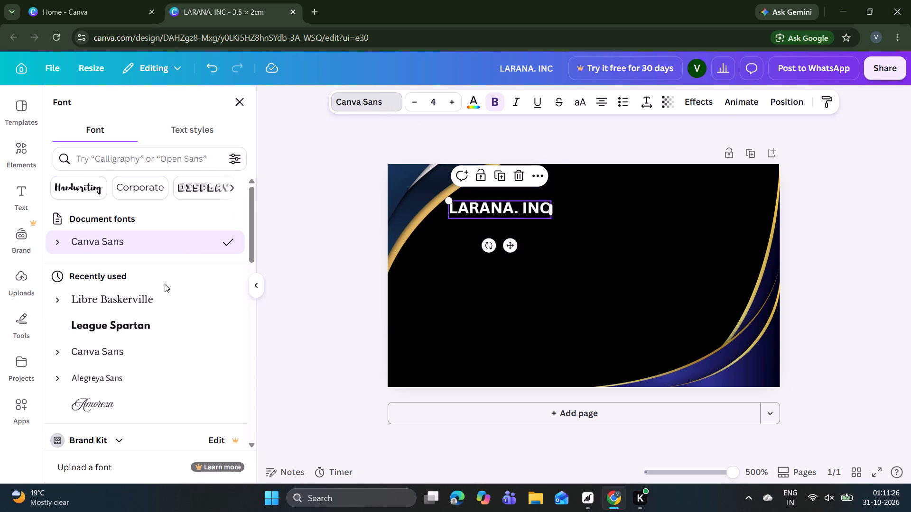
pyautogui.click(157, 310)
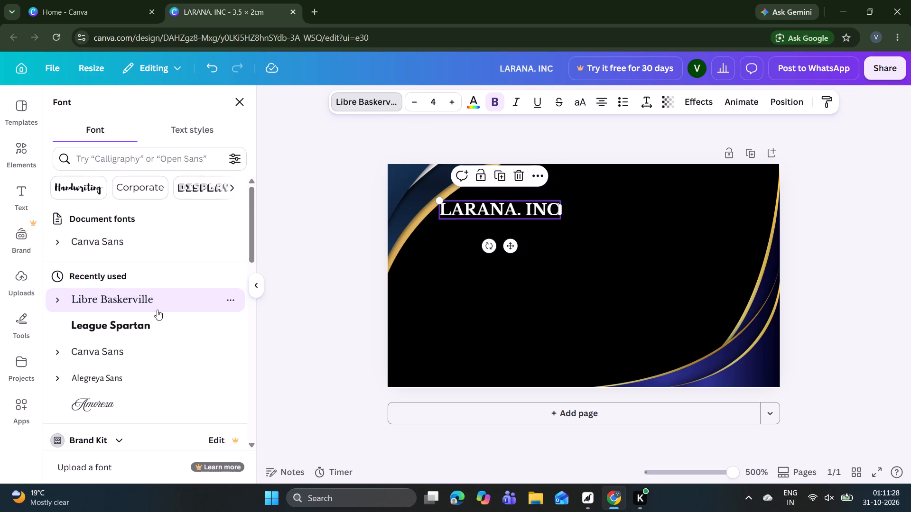
pyautogui.click(489, 106)
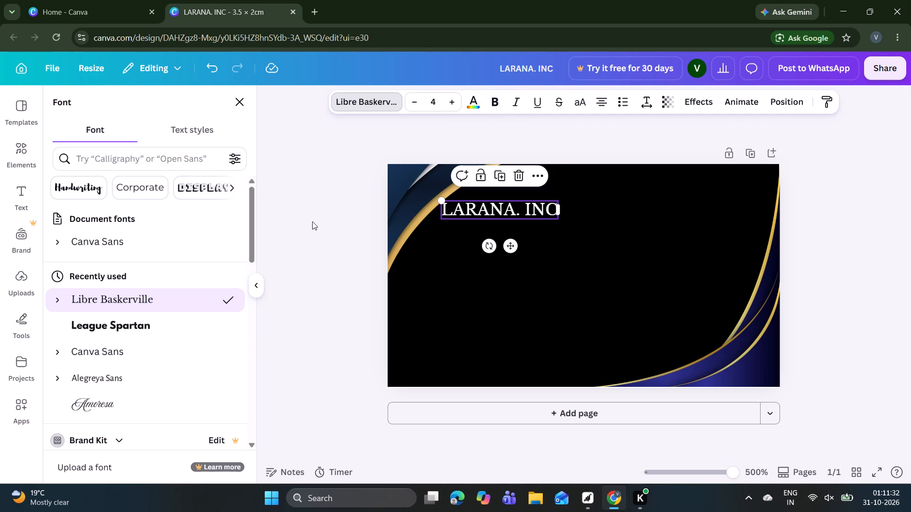
pyautogui.click(308, 224)
pyautogui.moveTo(403, 106); pyautogui.dragTo(421, 102)
pyautogui.click(421, 102)
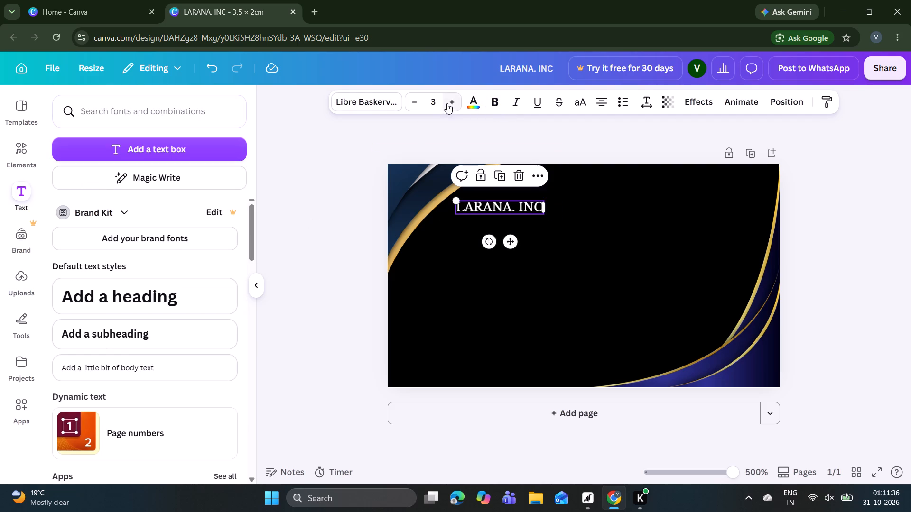
pyautogui.click(447, 103)
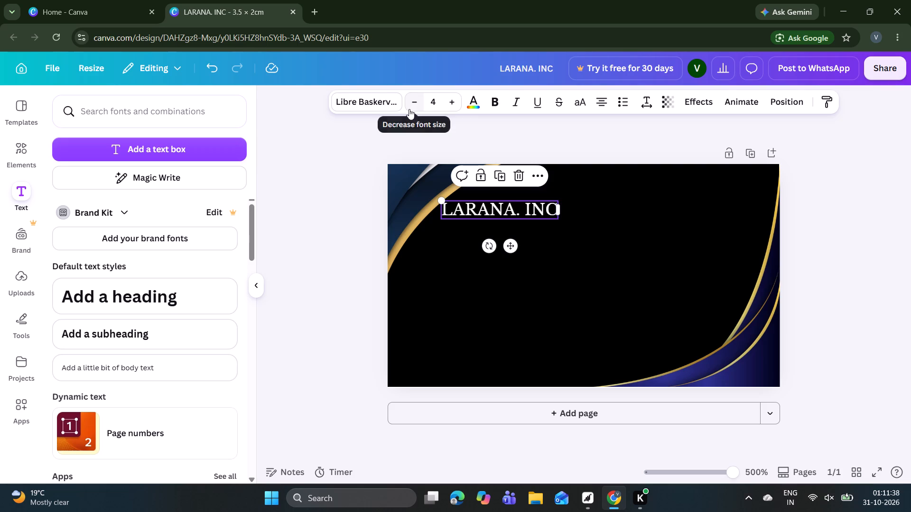
pyautogui.click(409, 109)
pyautogui.click(357, 241)
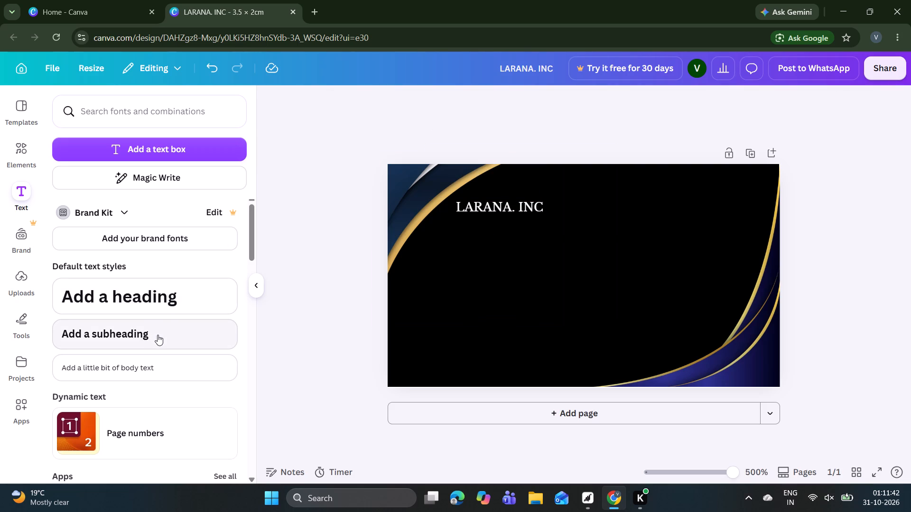
# Add a body text box to the page reading "REAL ESTATE".
pyautogui.click(143, 366)
pyautogui.press('BackSpace')
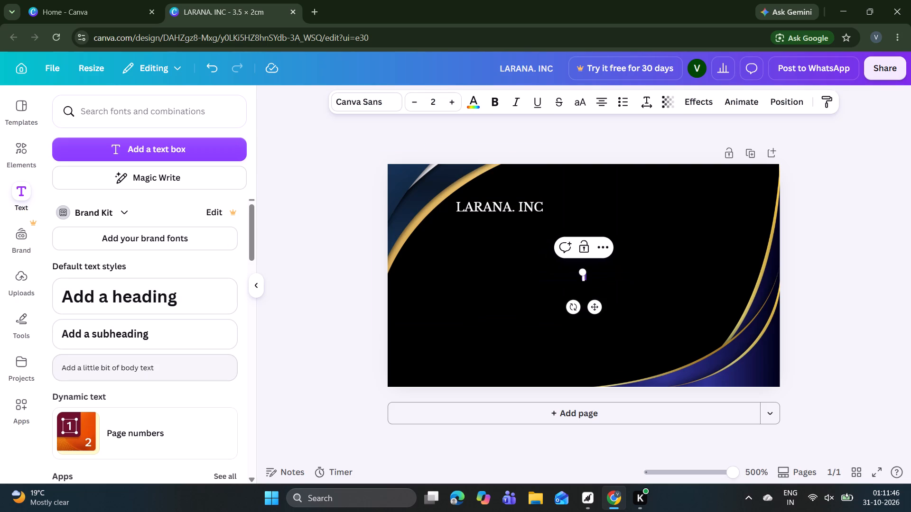
pyautogui.press('r')
pyautogui.write('EAL')
pyautogui.press('space')
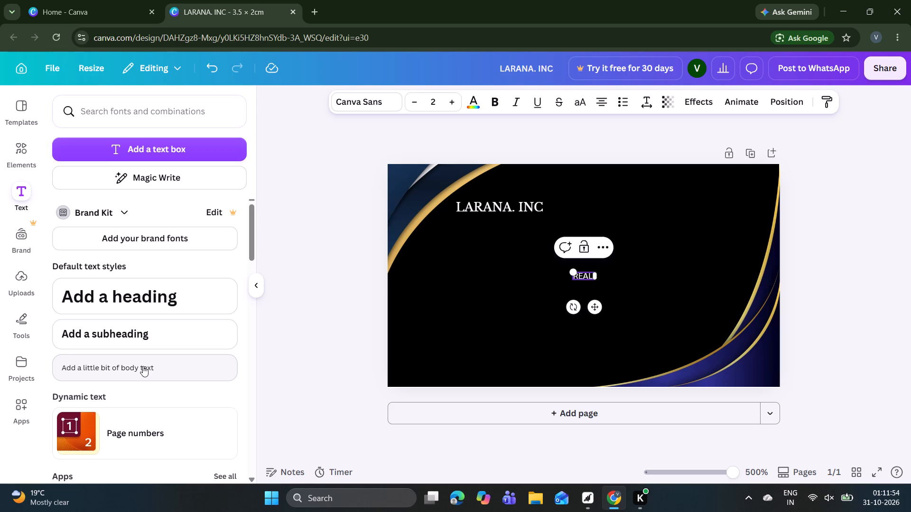
pyautogui.write('ES')
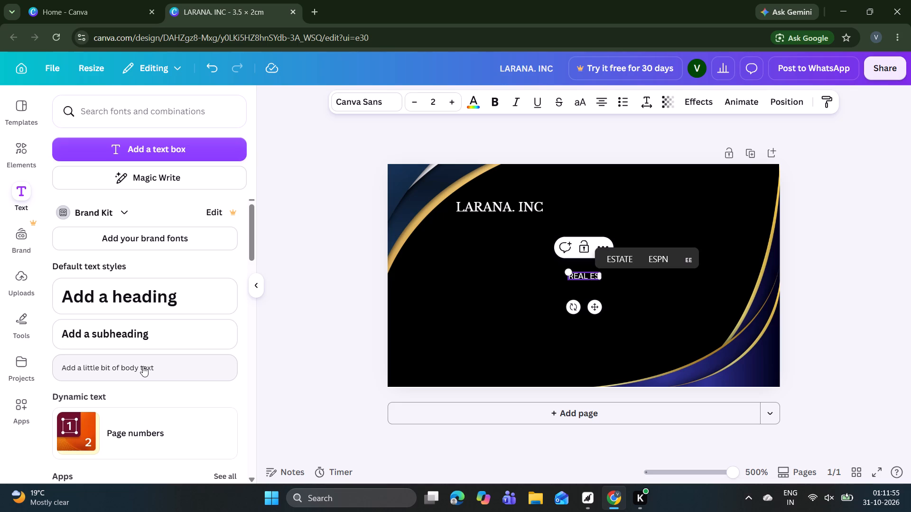
pyautogui.press('t')
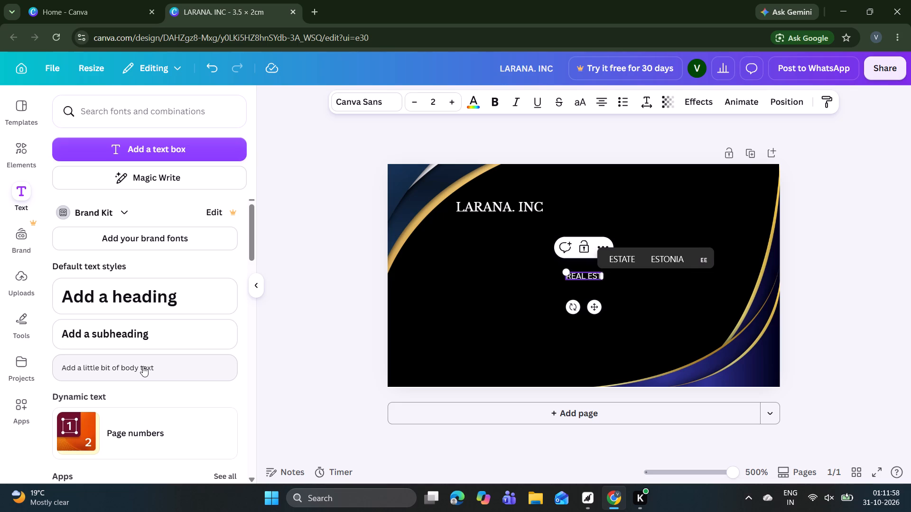
pyautogui.press('a')
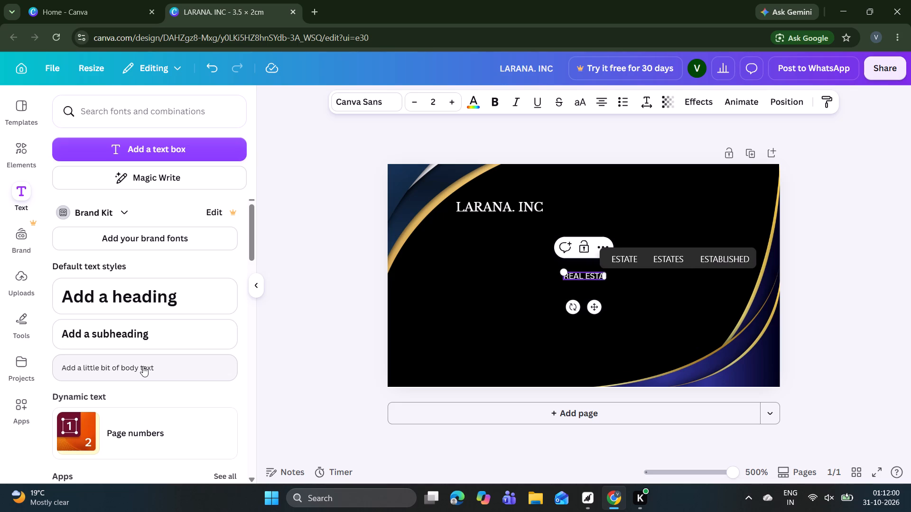
pyautogui.write('TE')
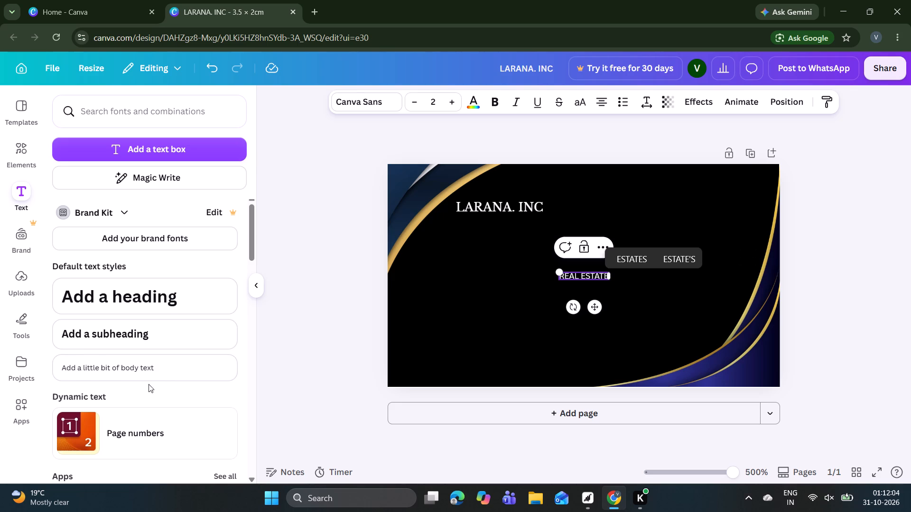
pyautogui.click(304, 282)
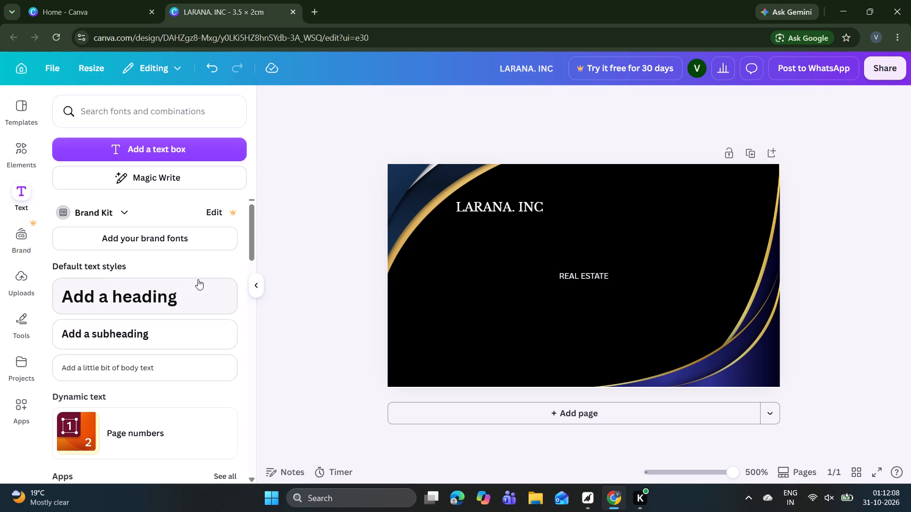
# Move the "REAL ESTATE" text up beneath the company name, roughly centred under it.
pyautogui.click(580, 278)
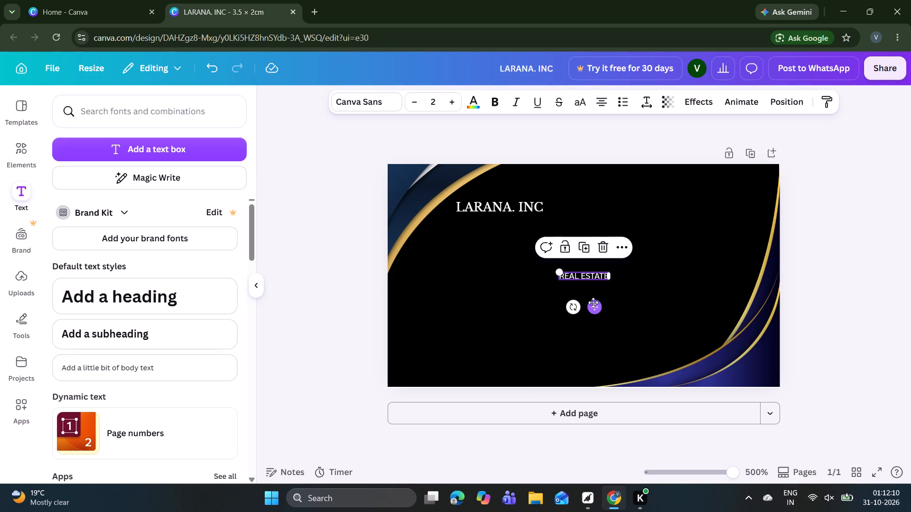
pyautogui.moveTo(597, 306); pyautogui.dragTo(502, 272)
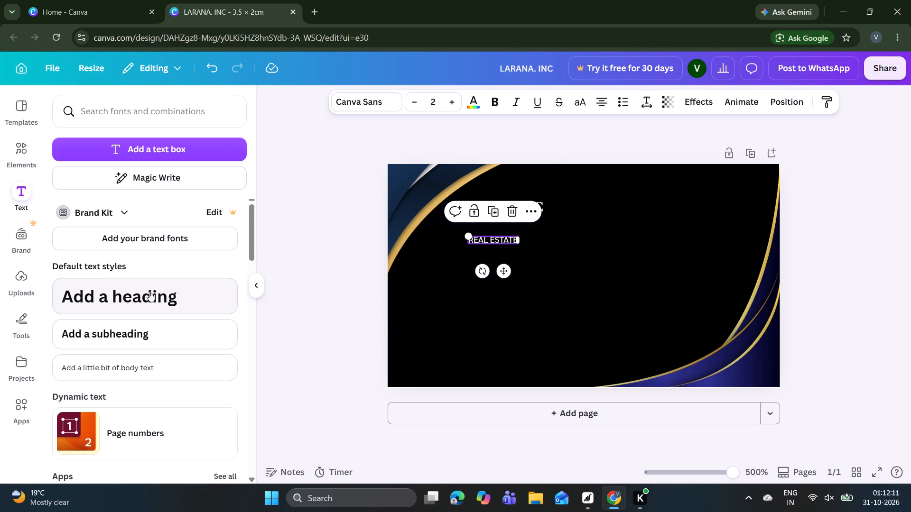
# Add a heading text box with the cardholder's full name in capitals.
pyautogui.click(151, 292)
pyautogui.press('BackSpace')
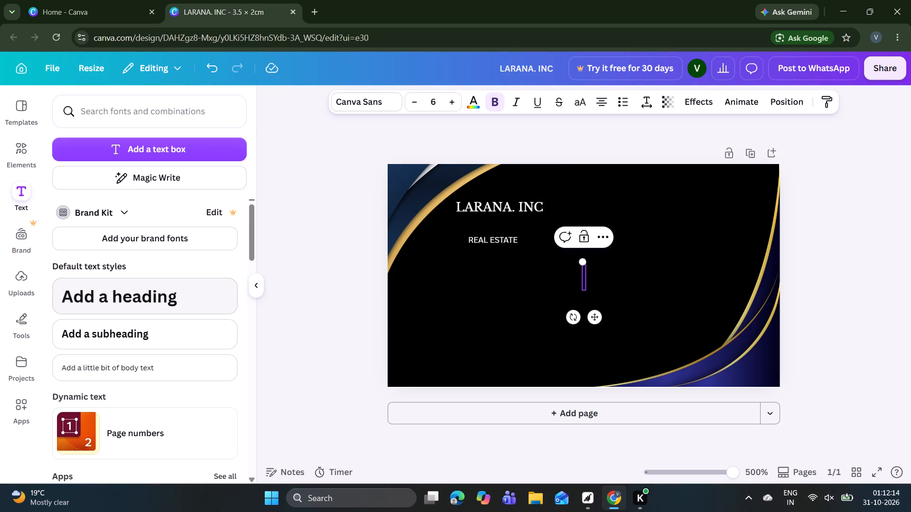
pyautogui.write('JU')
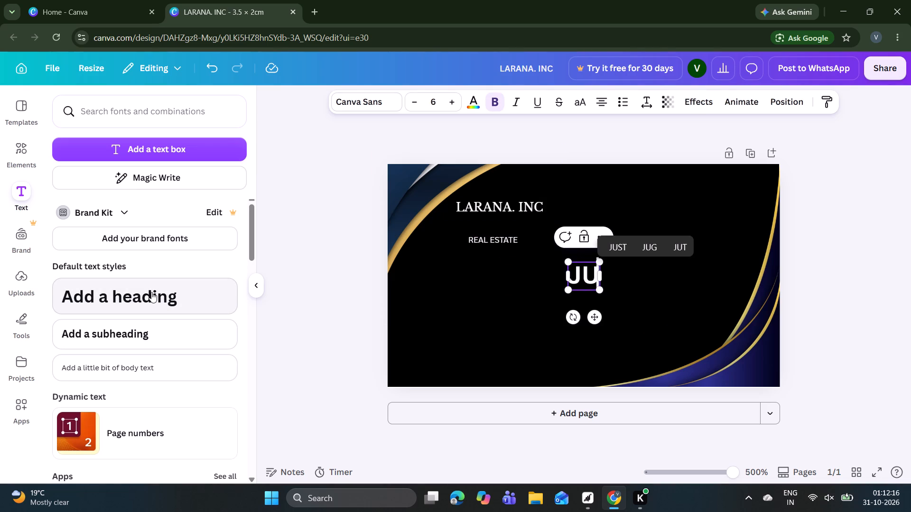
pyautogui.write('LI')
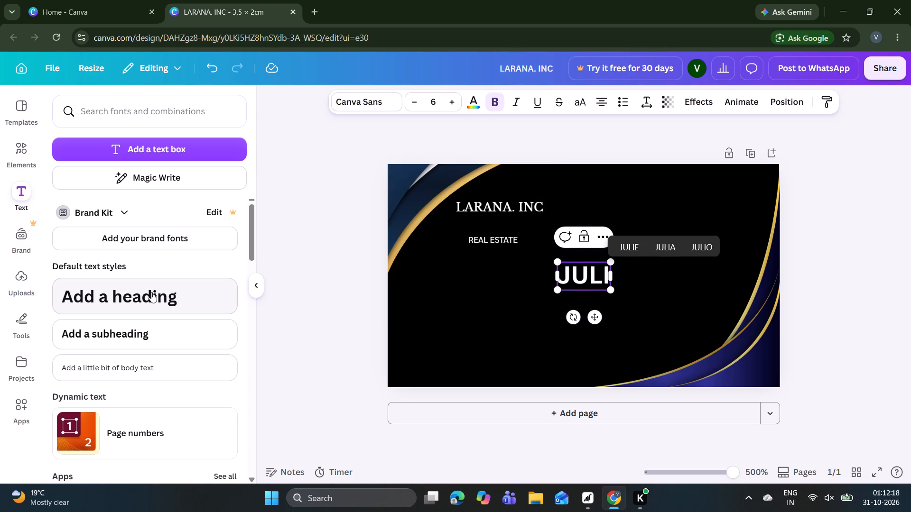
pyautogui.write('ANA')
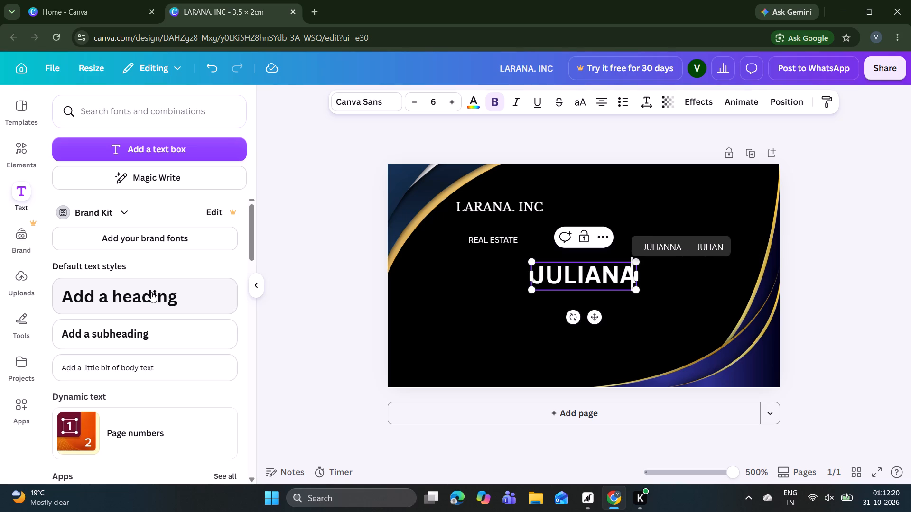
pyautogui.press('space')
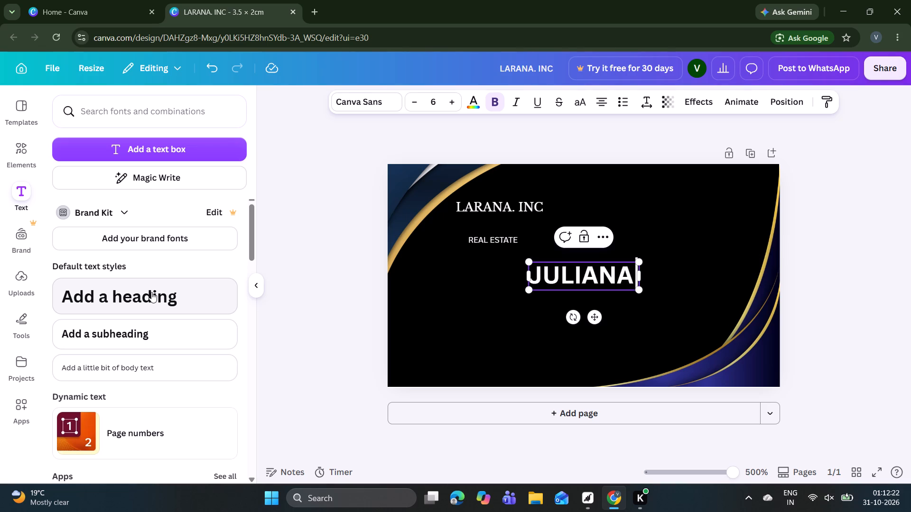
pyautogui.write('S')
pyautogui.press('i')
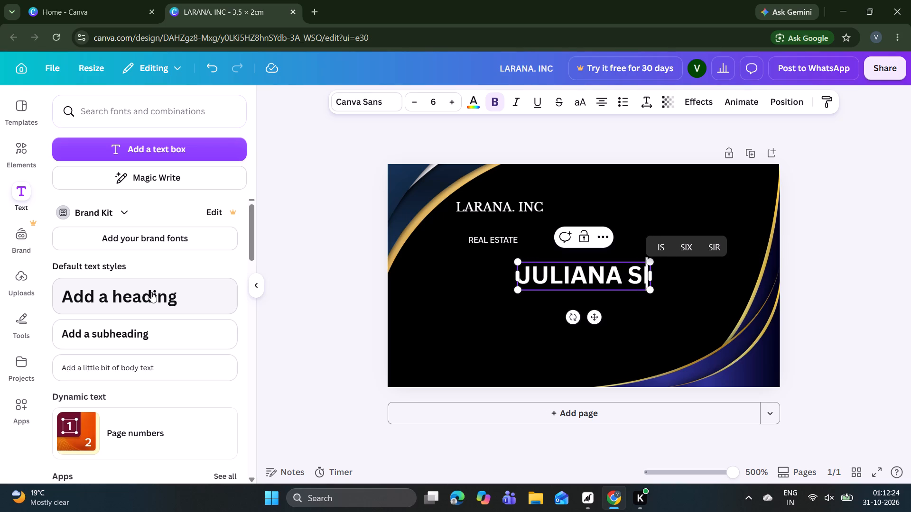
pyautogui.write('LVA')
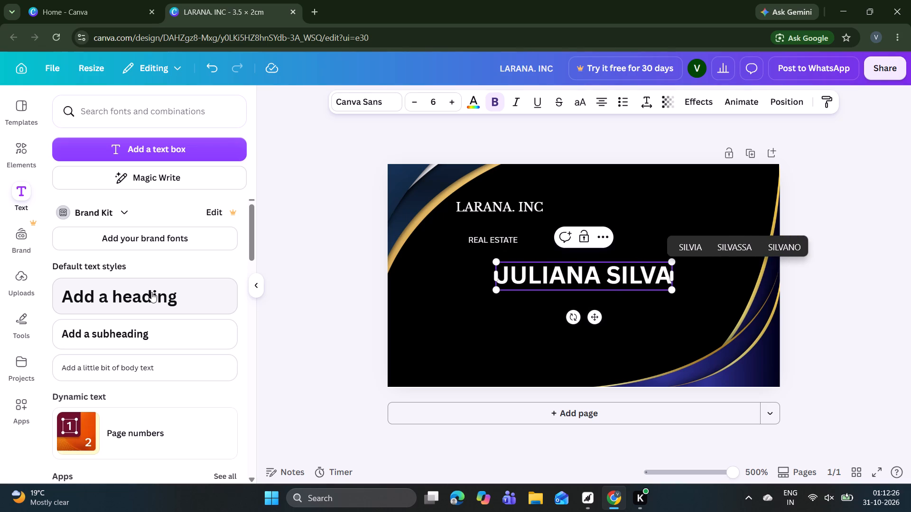
# Set the font of the cardholder's name heading to League Spartan.
pyautogui.click(343, 100)
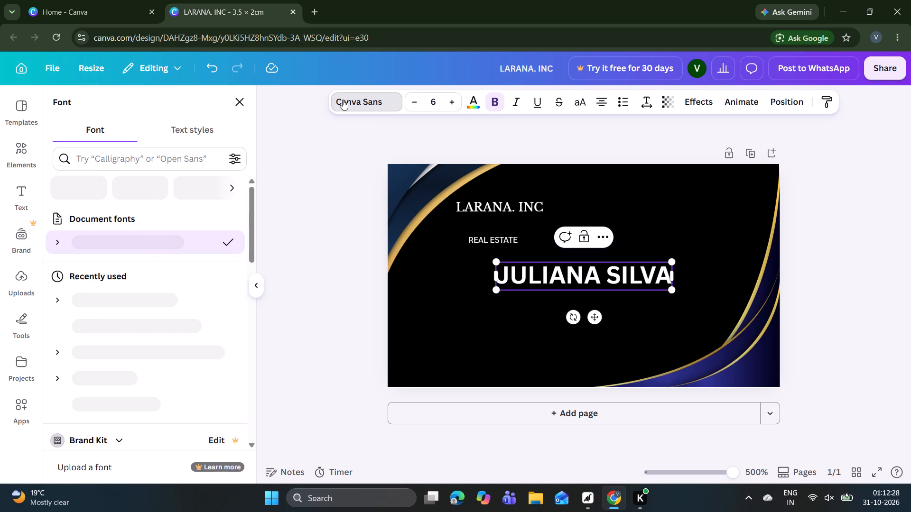
pyautogui.click(139, 326)
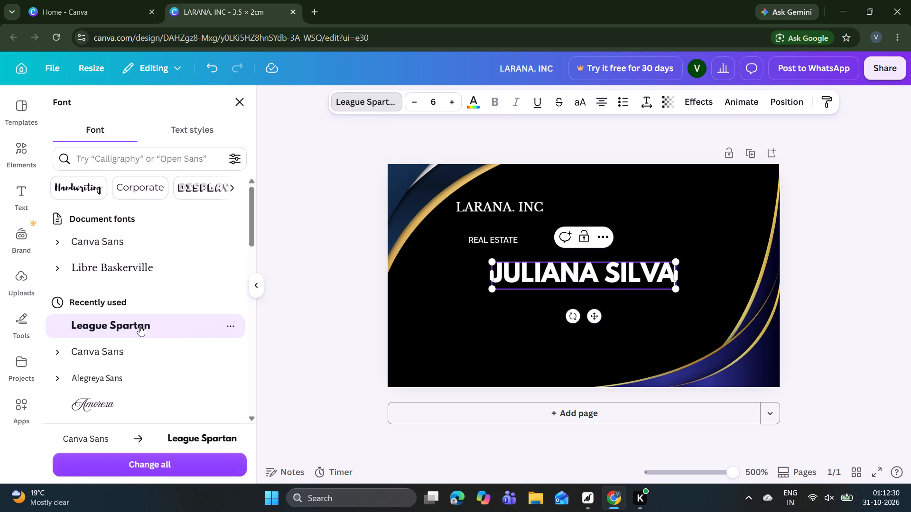
pyautogui.doubleClick(357, 238)
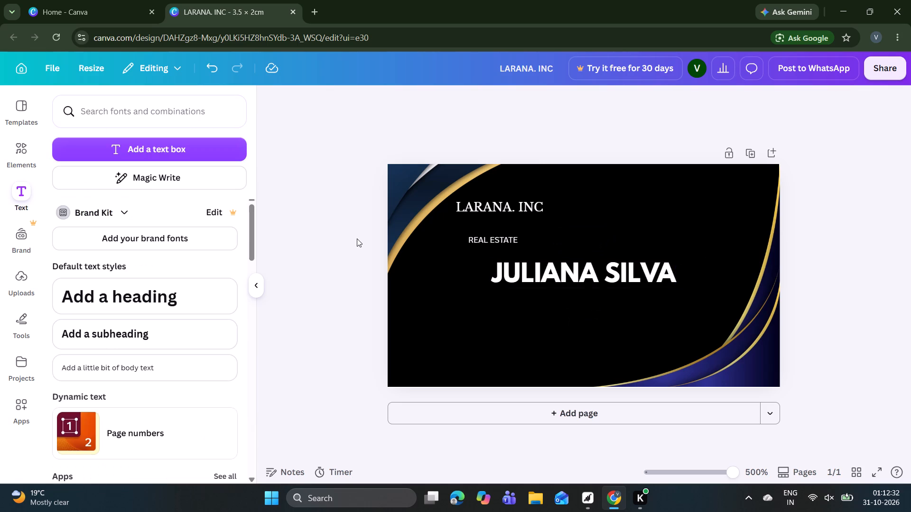
# Add a subheading text box to the card reading "MARKETING MANAGER".
pyautogui.click(164, 338)
pyautogui.press('BackSpace')
pyautogui.press('m')
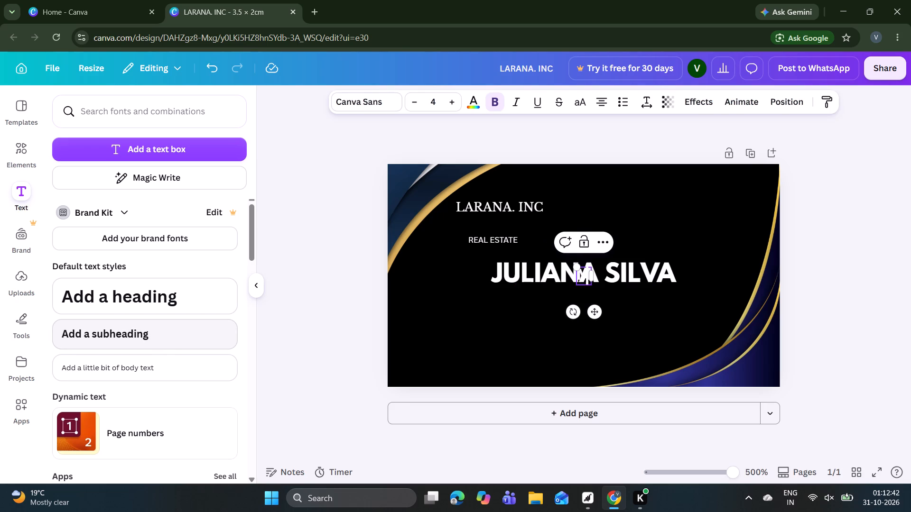
pyautogui.write('AR')
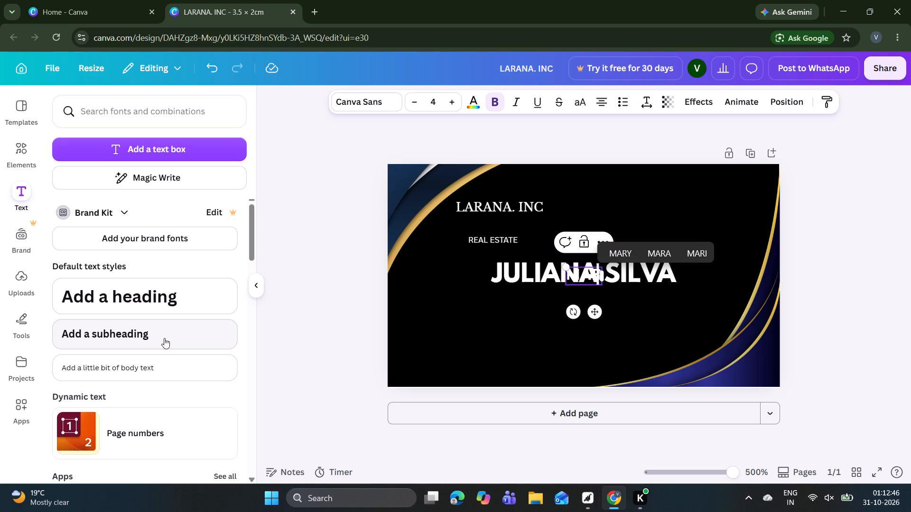
pyautogui.press('k')
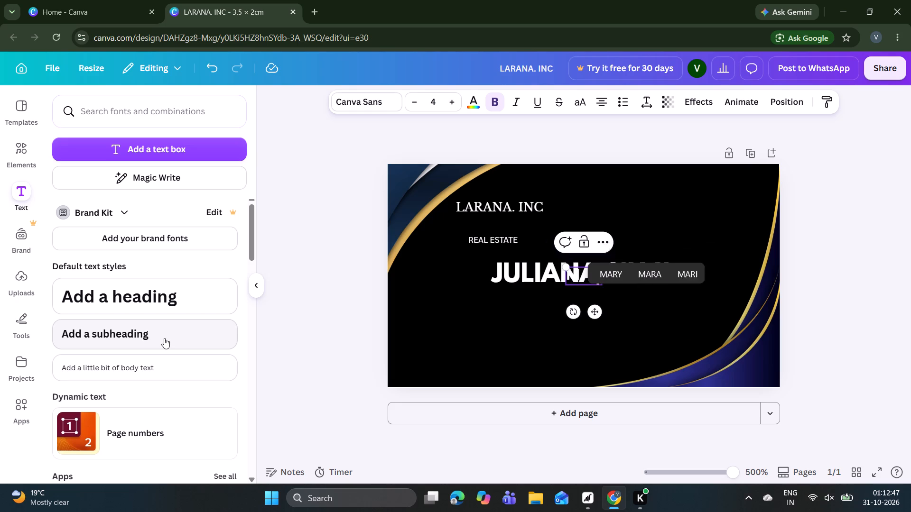
pyautogui.press('e')
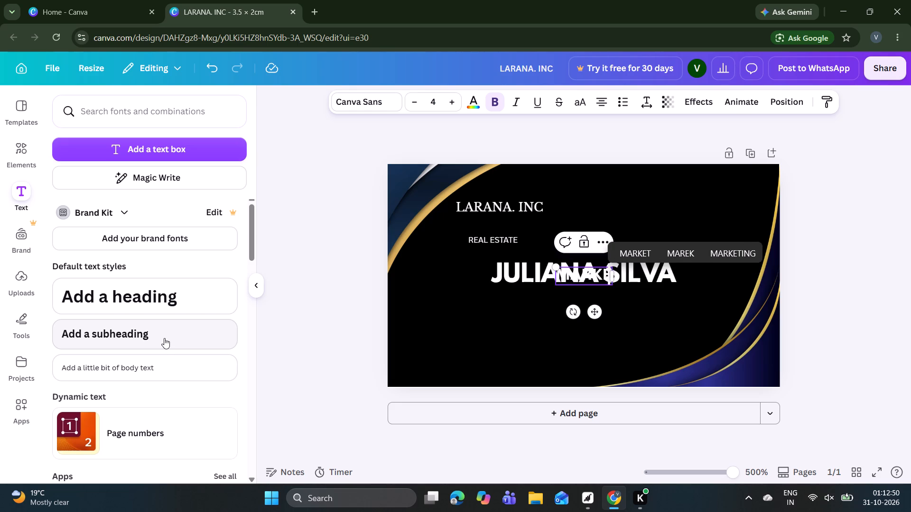
pyautogui.write('TING')
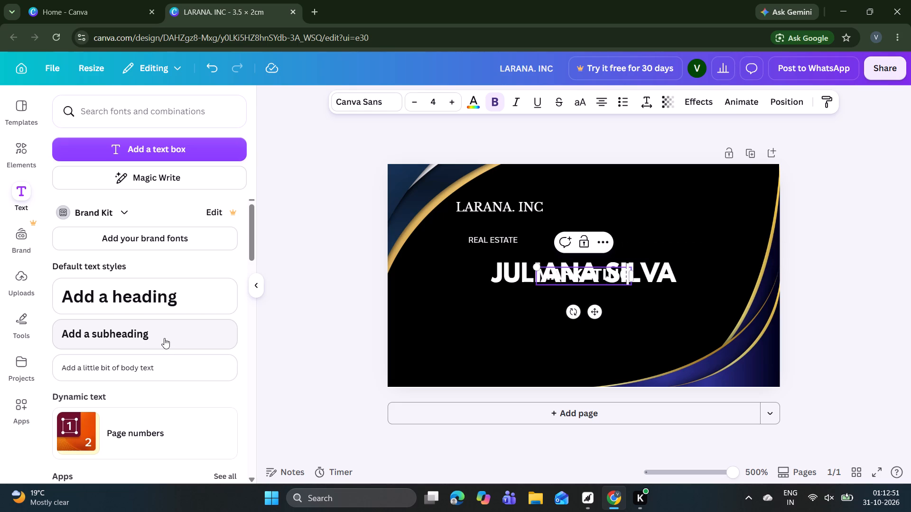
pyautogui.press('space')
pyautogui.write('M')
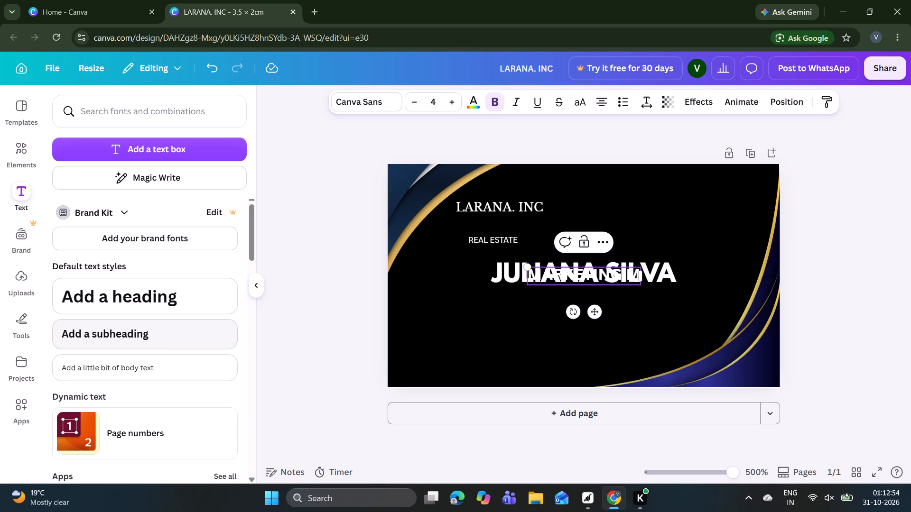
pyautogui.write('AN')
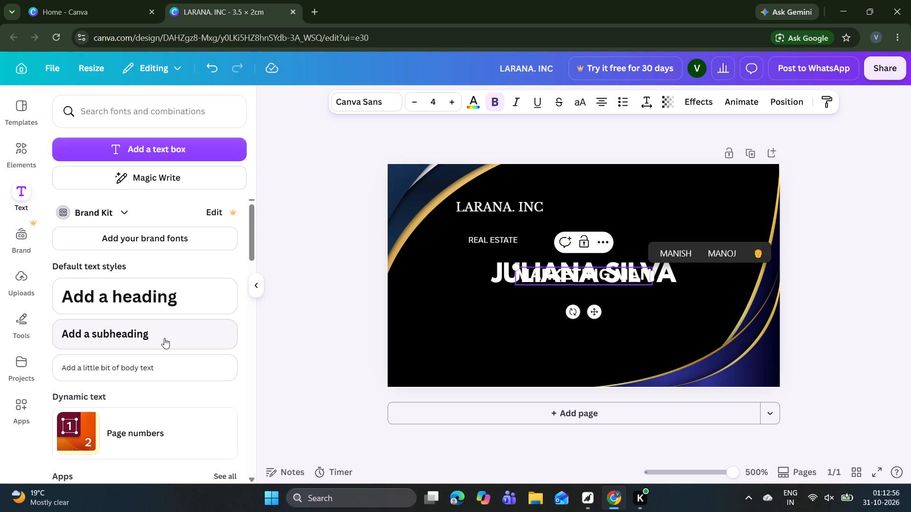
pyautogui.write('AGE')
pyautogui.press('r')
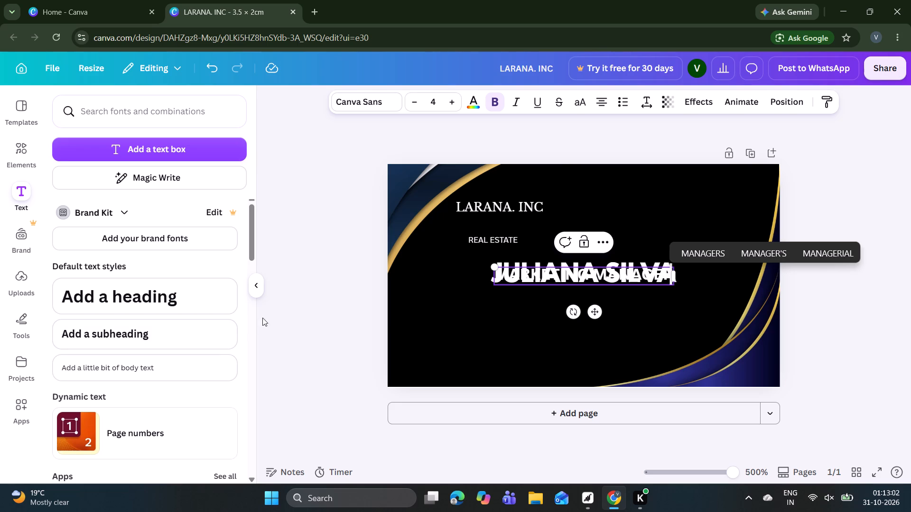
# Move the "MARKETING MANAGER" text down below the cardholder's name, leaving a gap between them.
pyautogui.moveTo(600, 312); pyautogui.dragTo(598, 341)
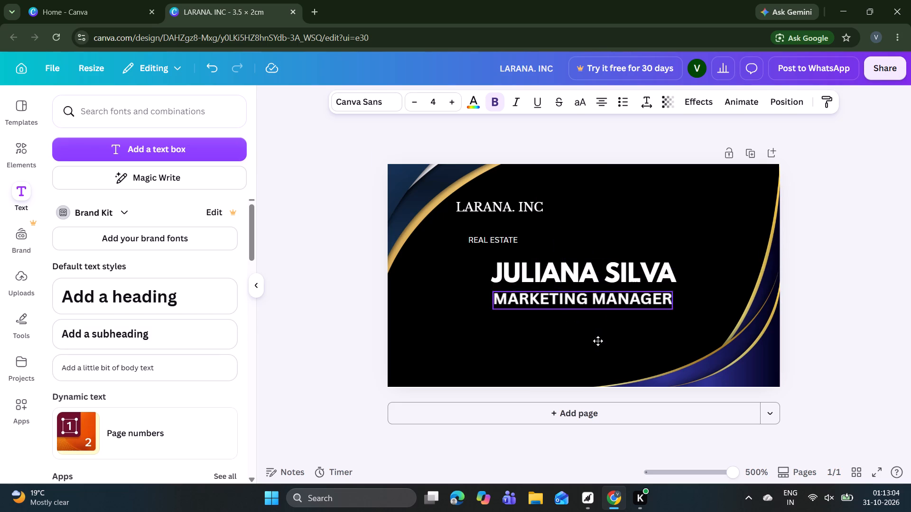
pyautogui.moveTo(598, 341); pyautogui.dragTo(595, 366)
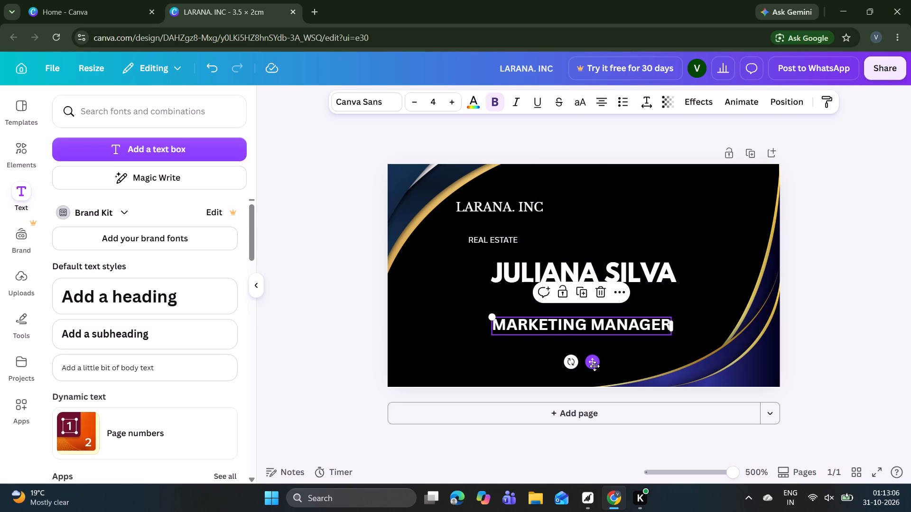
pyautogui.click(311, 292)
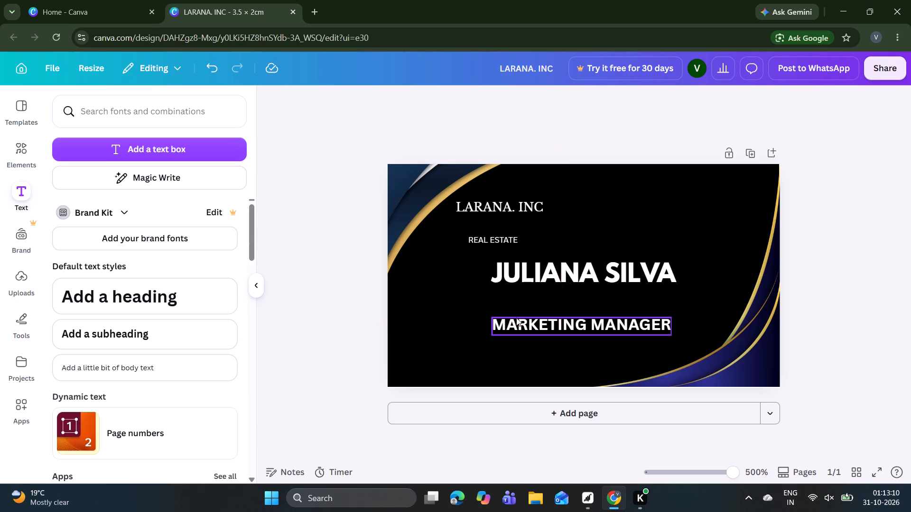
# Style the "MARKETING MANAGER" text in Libre Baskerville at font size 2.
pyautogui.click(556, 320)
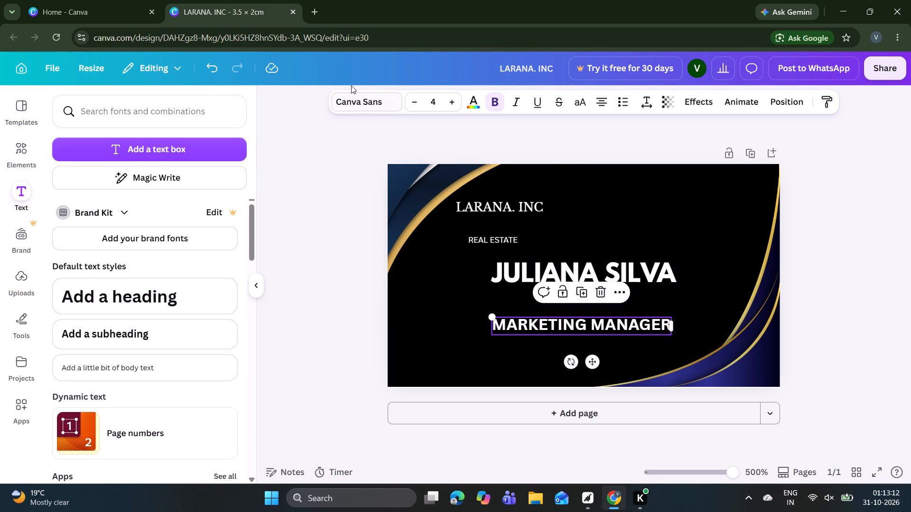
pyautogui.click(359, 98)
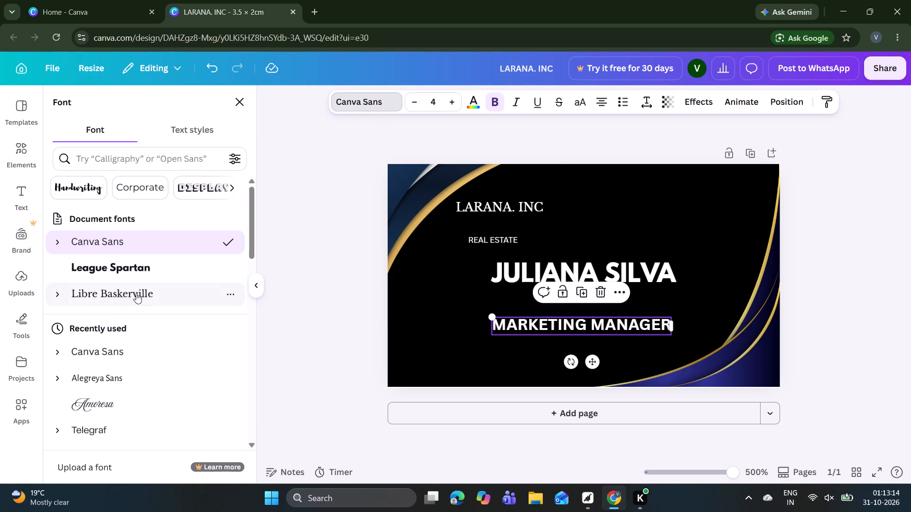
pyautogui.click(136, 293)
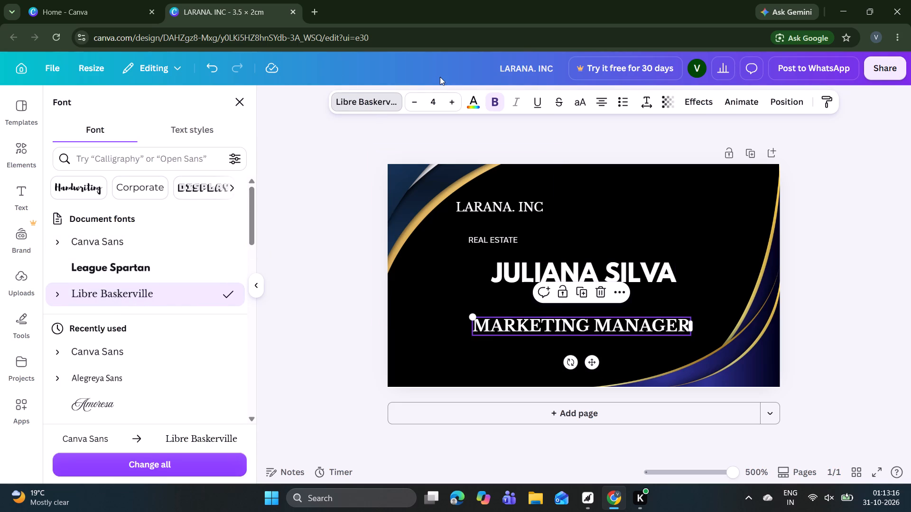
pyautogui.click(417, 101)
pyautogui.click(417, 101)
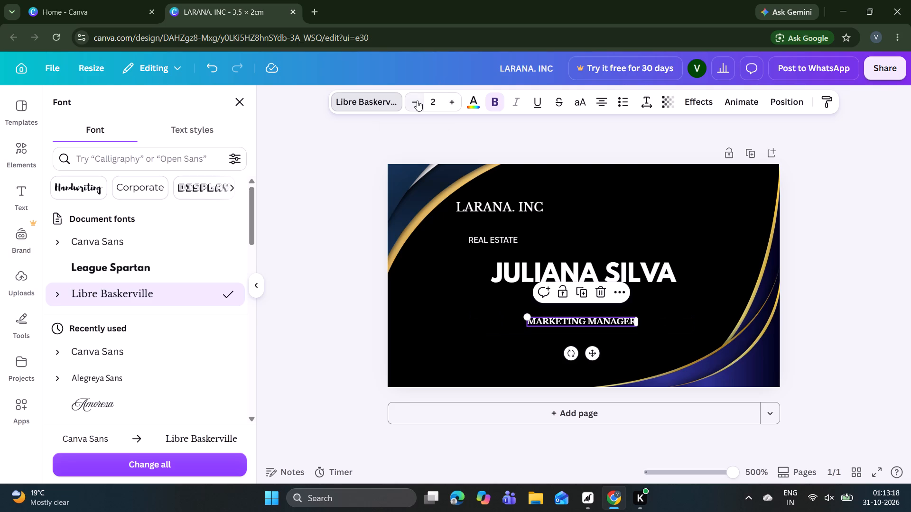
pyautogui.click(417, 101)
pyautogui.click(455, 100)
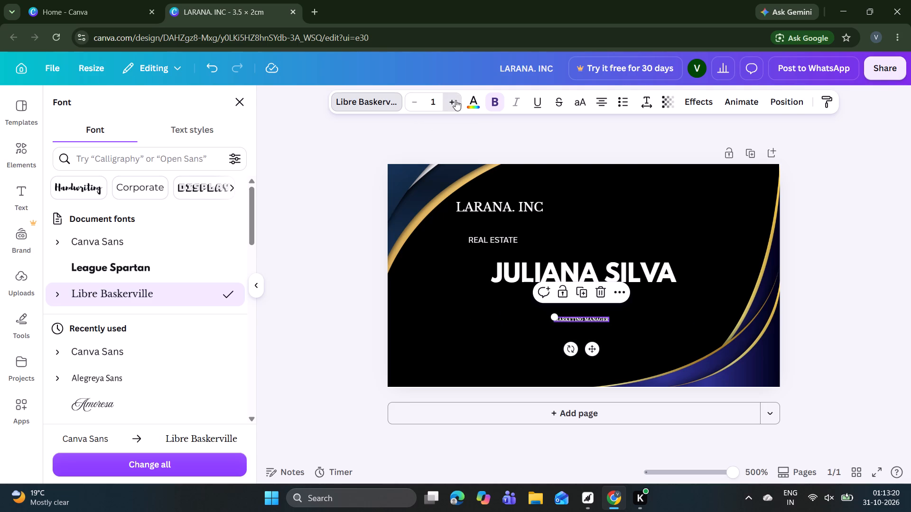
pyautogui.click(375, 229)
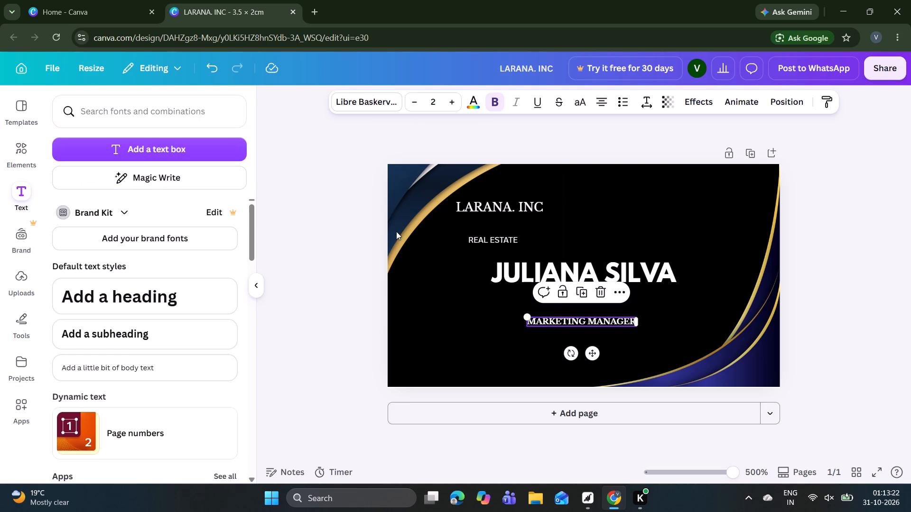
# Reduce the font size of the cardholder's name by one.
pyautogui.click(554, 266)
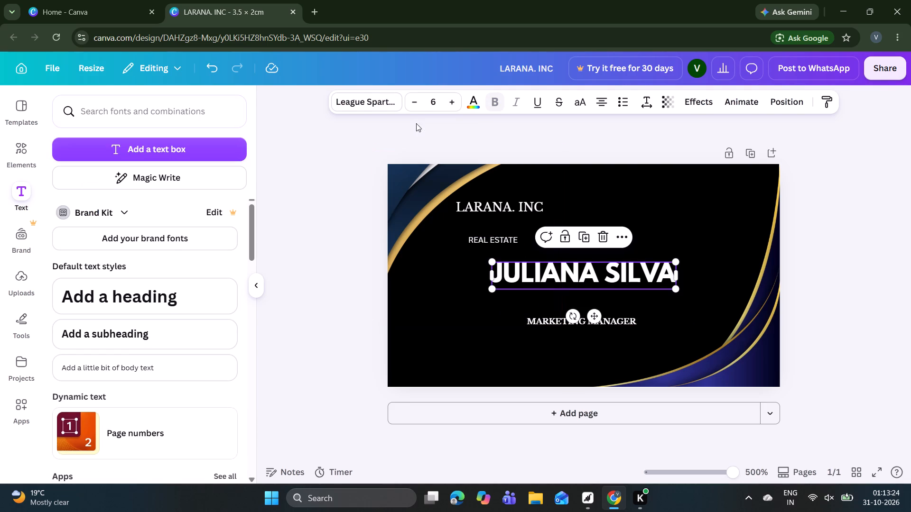
pyautogui.click(418, 95)
pyautogui.click(314, 216)
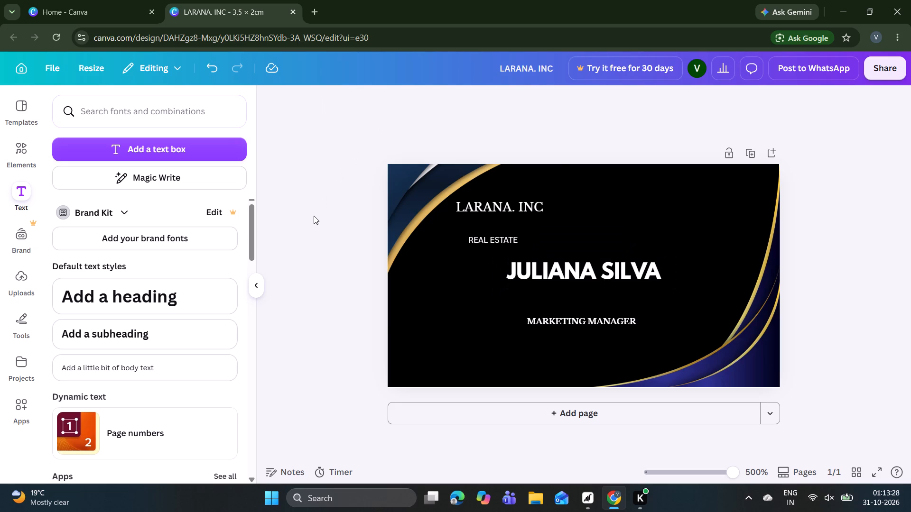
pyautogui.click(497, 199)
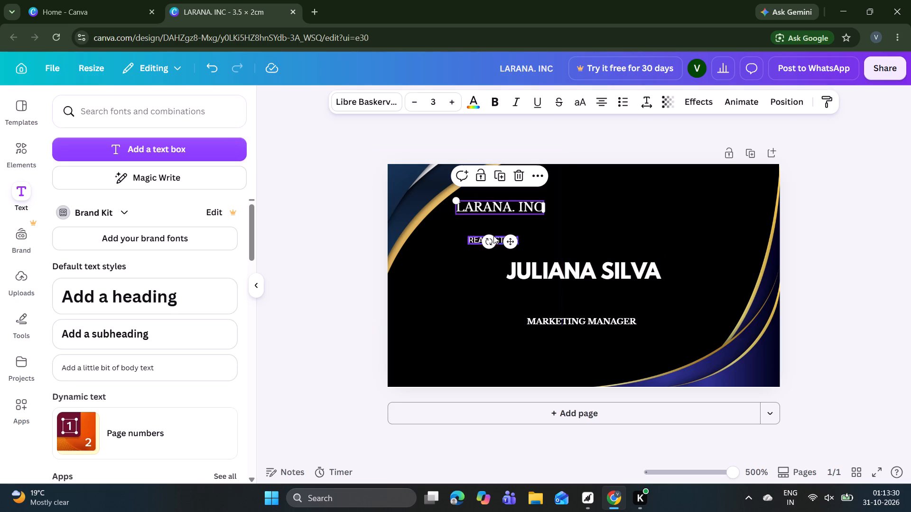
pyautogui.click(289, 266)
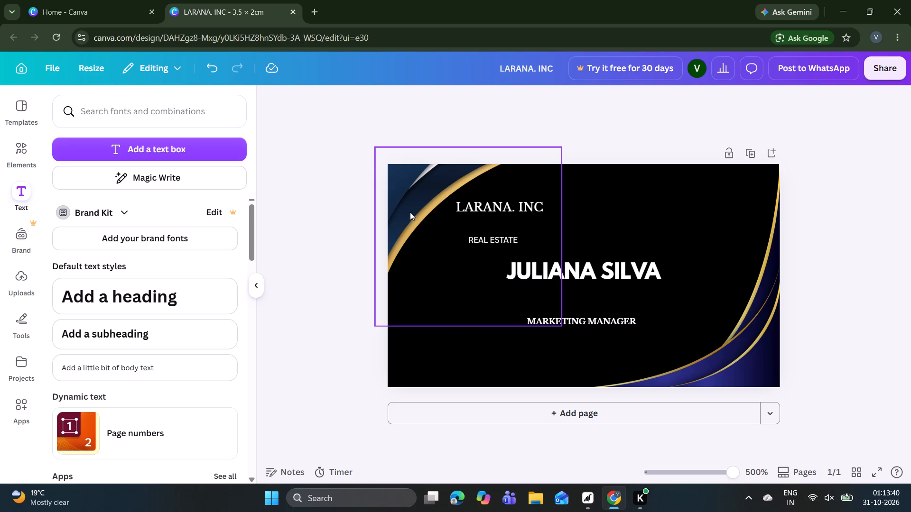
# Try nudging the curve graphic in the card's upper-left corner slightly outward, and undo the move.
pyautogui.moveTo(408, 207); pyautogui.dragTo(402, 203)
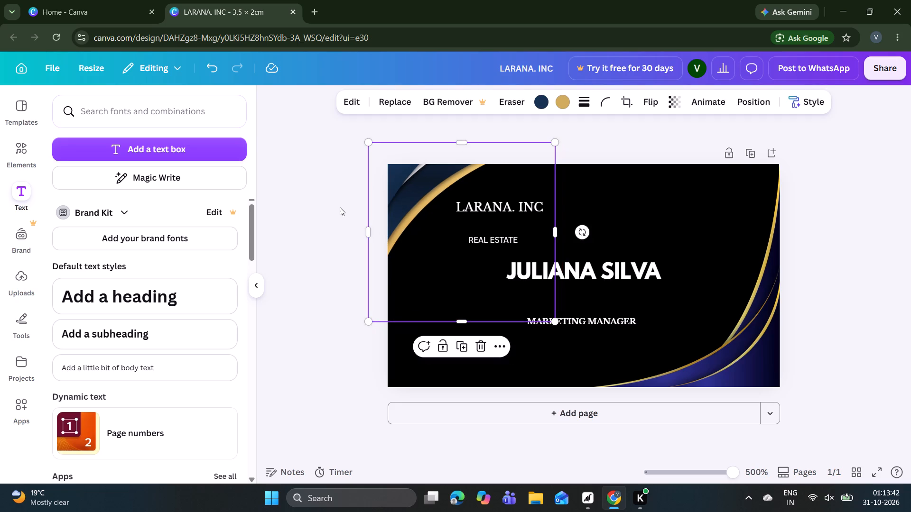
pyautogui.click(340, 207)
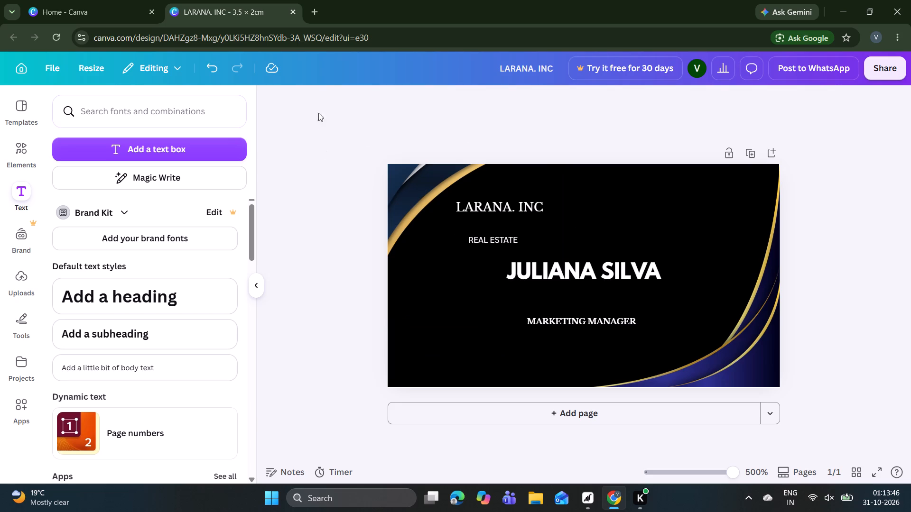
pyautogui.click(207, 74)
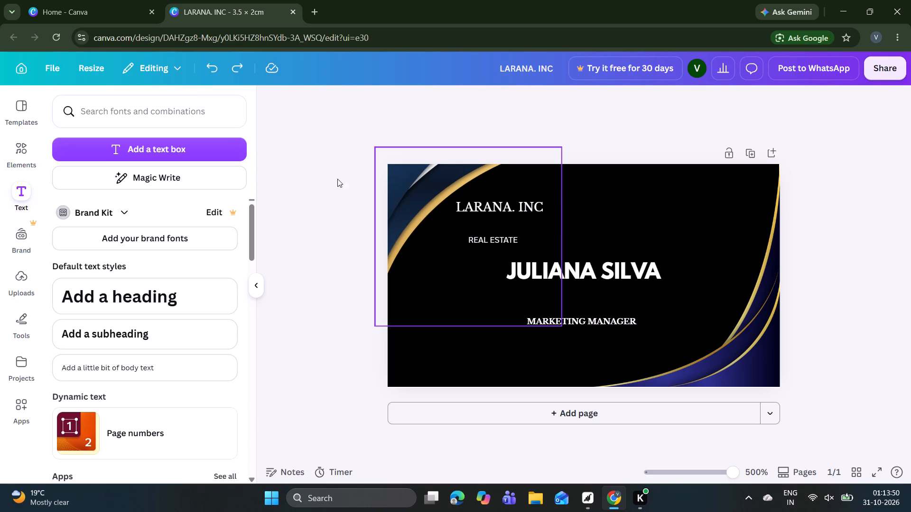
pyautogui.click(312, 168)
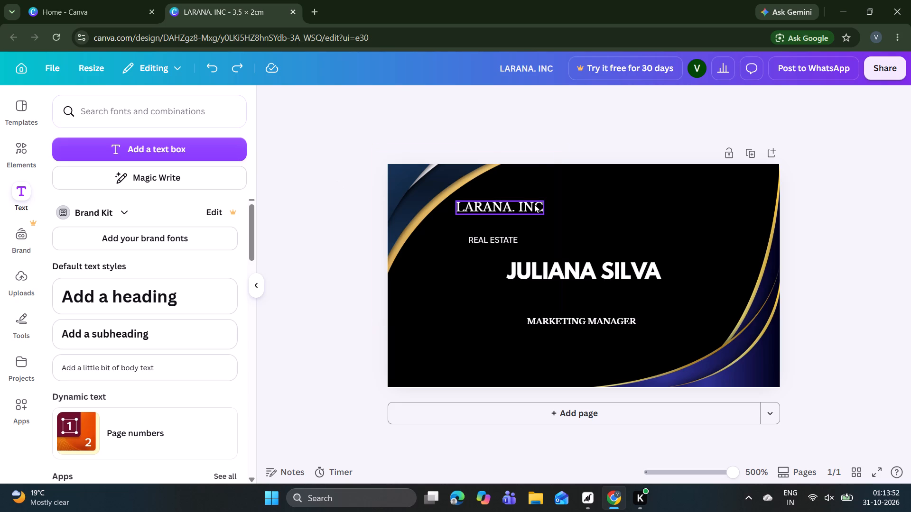
# Move the company name up and slightly right towards the card's top edge, at font size 3.
pyautogui.click(534, 204)
pyautogui.click(412, 95)
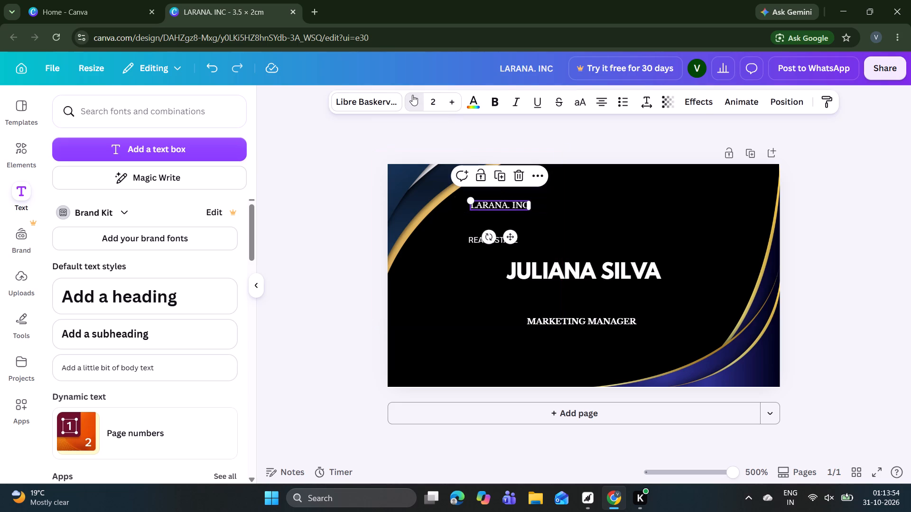
pyautogui.click(457, 98)
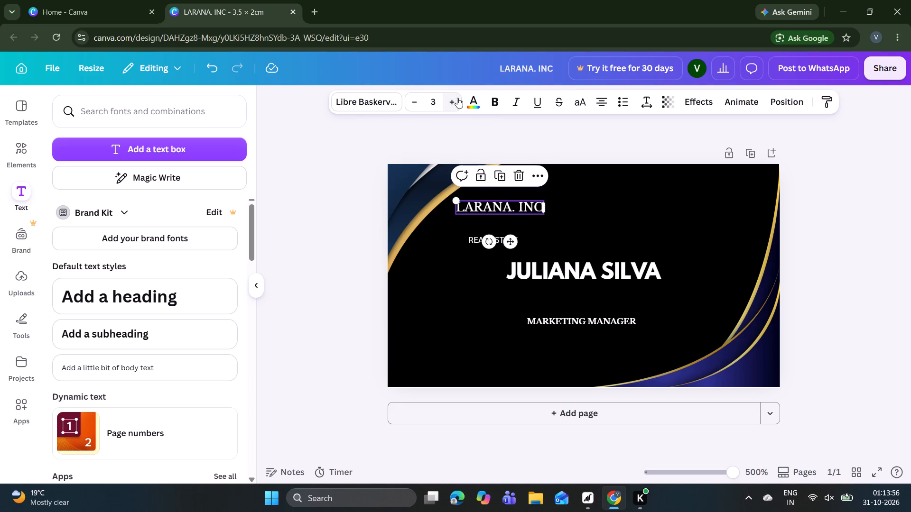
pyautogui.moveTo(511, 242); pyautogui.dragTo(512, 239)
pyautogui.moveTo(512, 239); pyautogui.dragTo(519, 227)
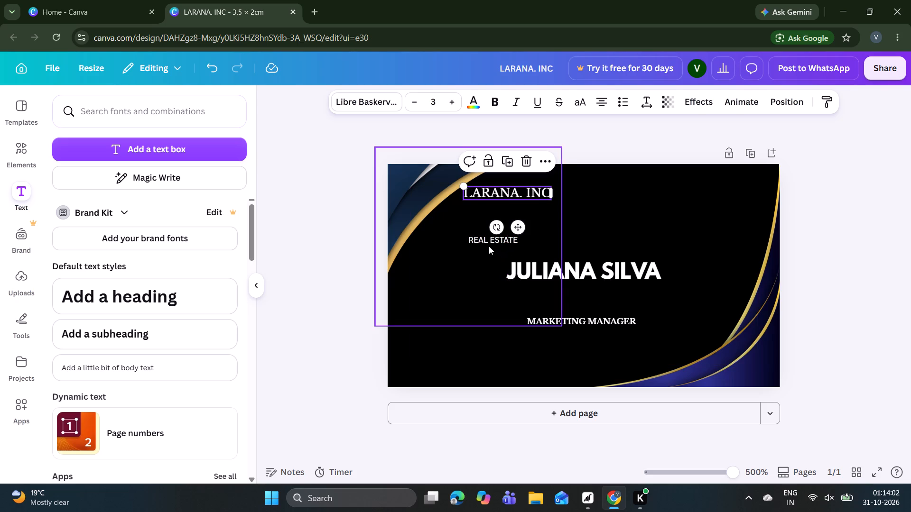
# Move the "REAL ESTATE" text up so it sits directly beneath the company name.
pyautogui.click(482, 240)
pyautogui.moveTo(508, 272); pyautogui.dragTo(503, 259)
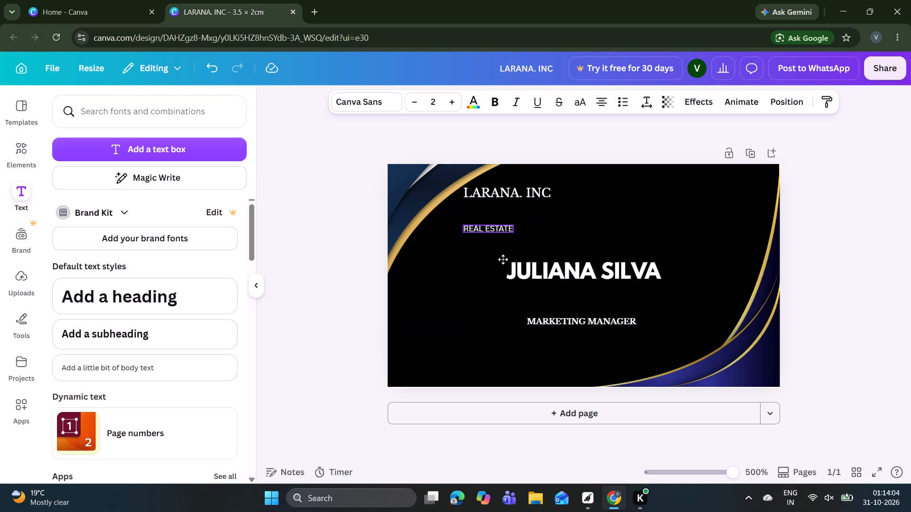
pyautogui.moveTo(503, 259); pyautogui.dragTo(507, 240)
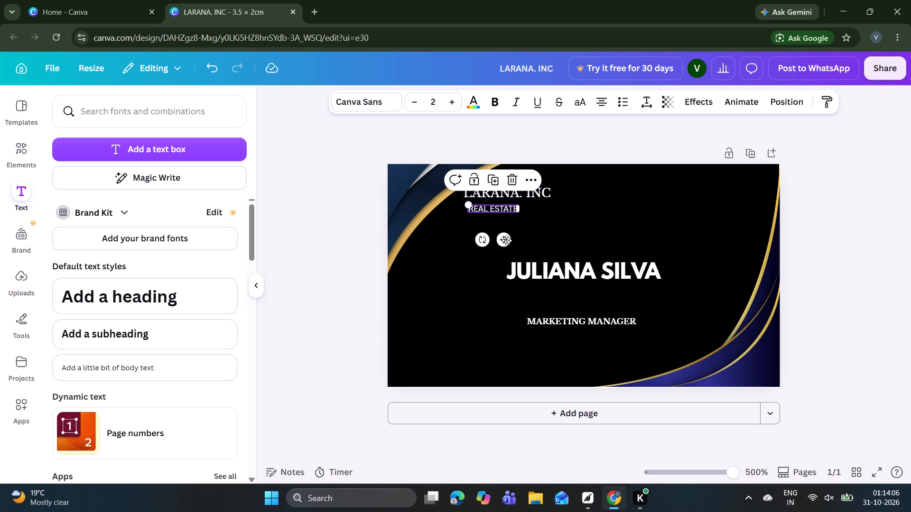
# Set the "REAL ESTATE" text to font size 3 and widen its text box.
pyautogui.click(448, 100)
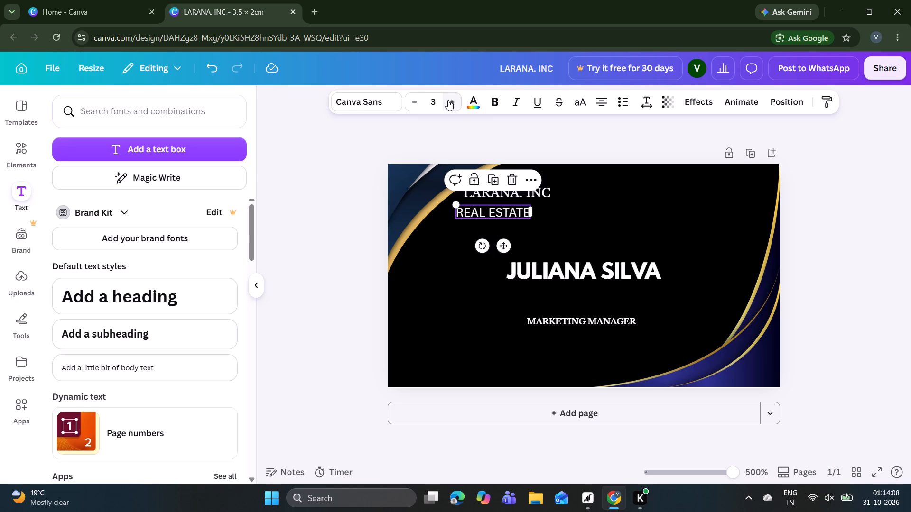
pyautogui.click(336, 221)
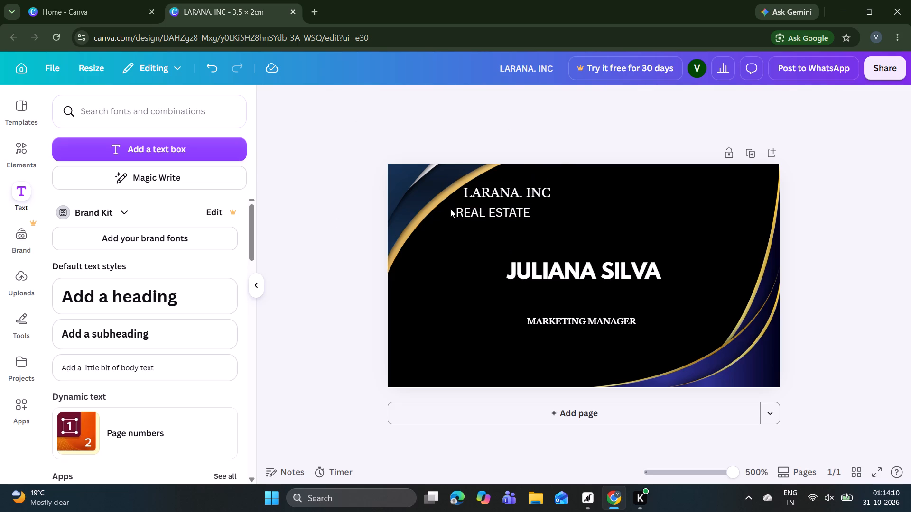
pyautogui.click(488, 207)
pyautogui.moveTo(533, 213); pyautogui.dragTo(573, 210)
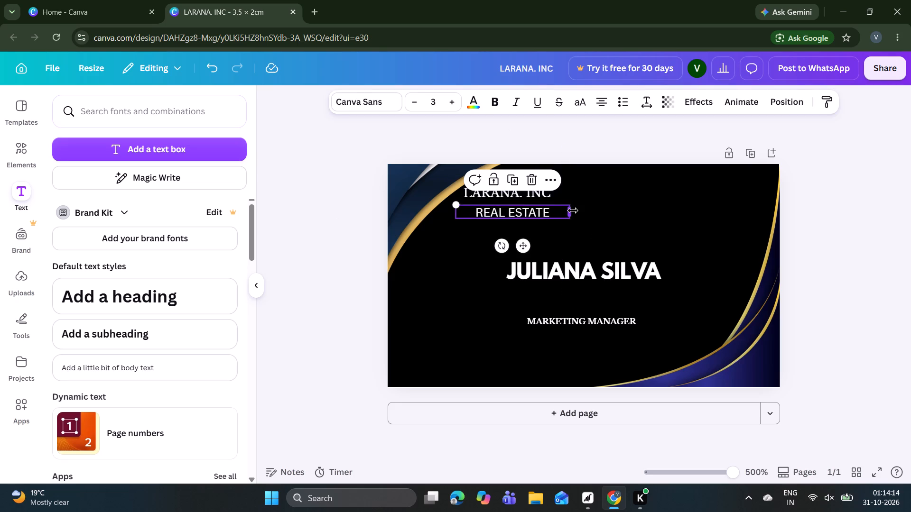
pyautogui.click(372, 217)
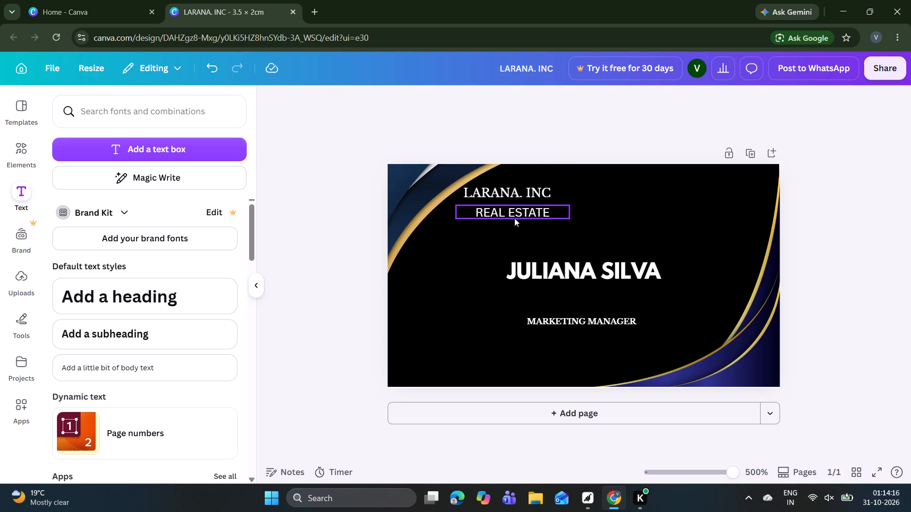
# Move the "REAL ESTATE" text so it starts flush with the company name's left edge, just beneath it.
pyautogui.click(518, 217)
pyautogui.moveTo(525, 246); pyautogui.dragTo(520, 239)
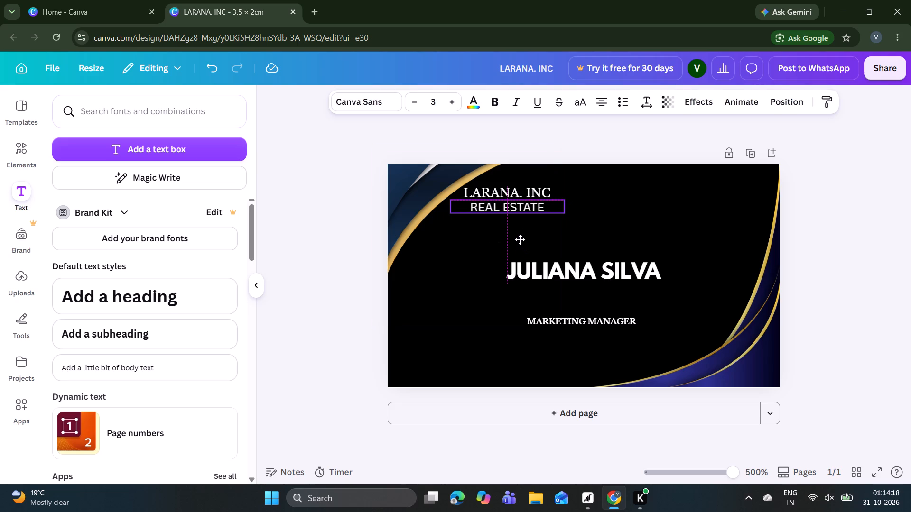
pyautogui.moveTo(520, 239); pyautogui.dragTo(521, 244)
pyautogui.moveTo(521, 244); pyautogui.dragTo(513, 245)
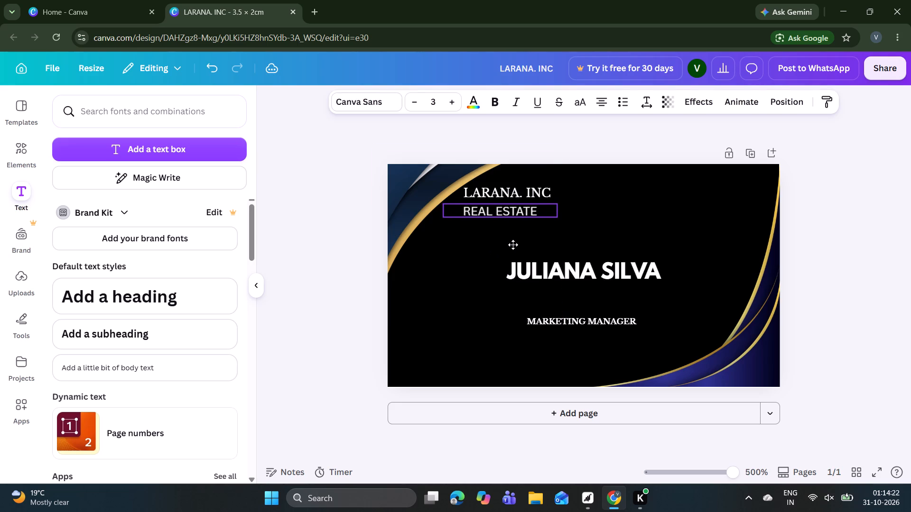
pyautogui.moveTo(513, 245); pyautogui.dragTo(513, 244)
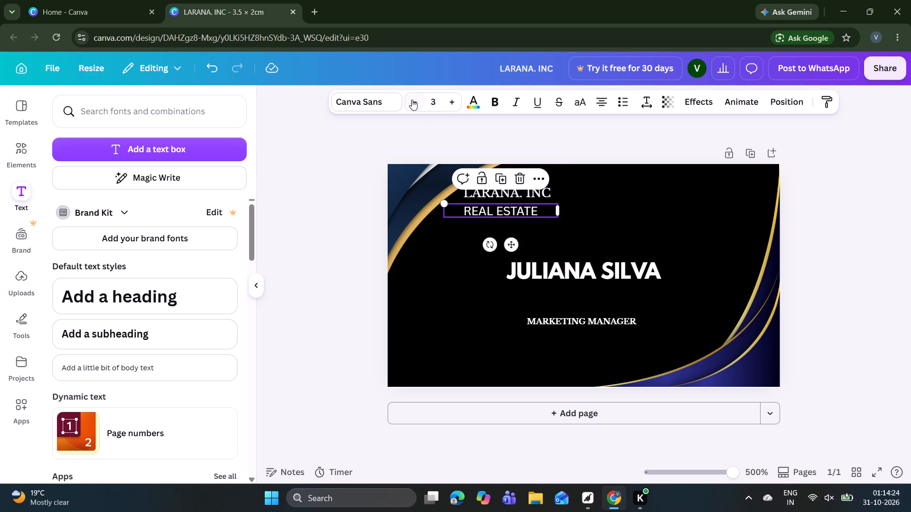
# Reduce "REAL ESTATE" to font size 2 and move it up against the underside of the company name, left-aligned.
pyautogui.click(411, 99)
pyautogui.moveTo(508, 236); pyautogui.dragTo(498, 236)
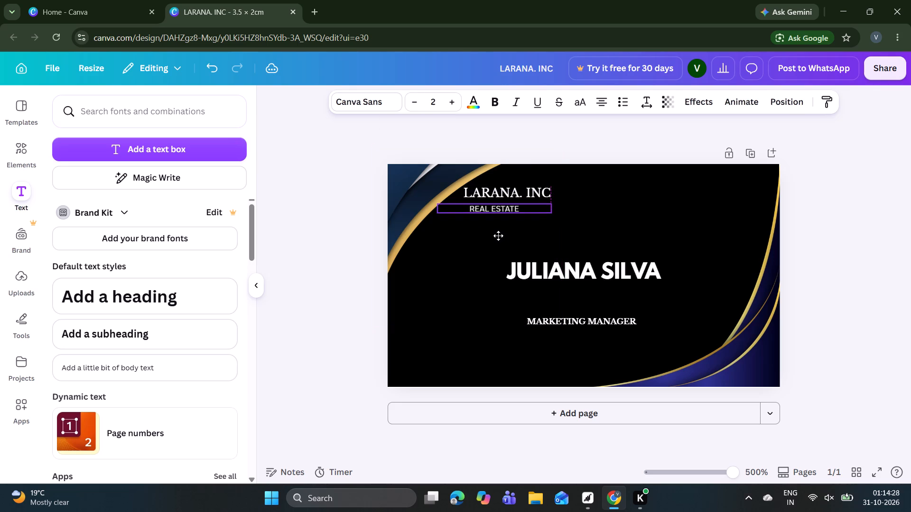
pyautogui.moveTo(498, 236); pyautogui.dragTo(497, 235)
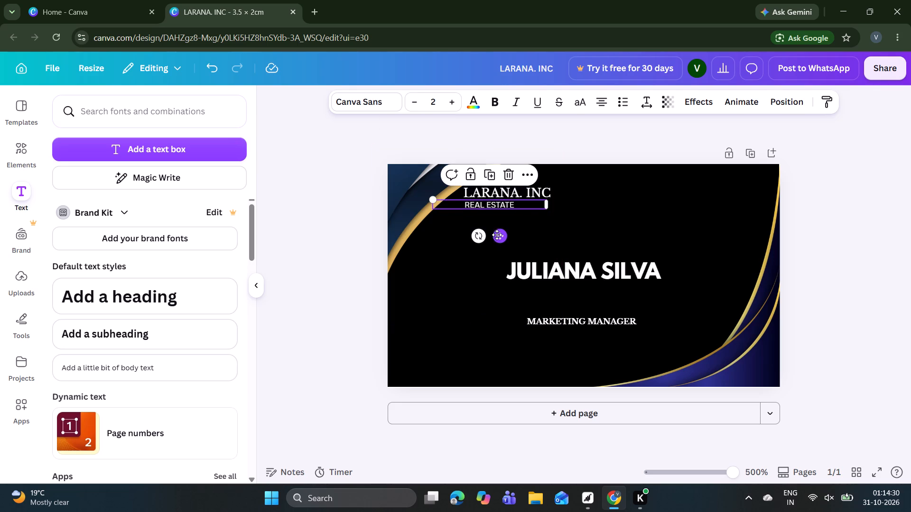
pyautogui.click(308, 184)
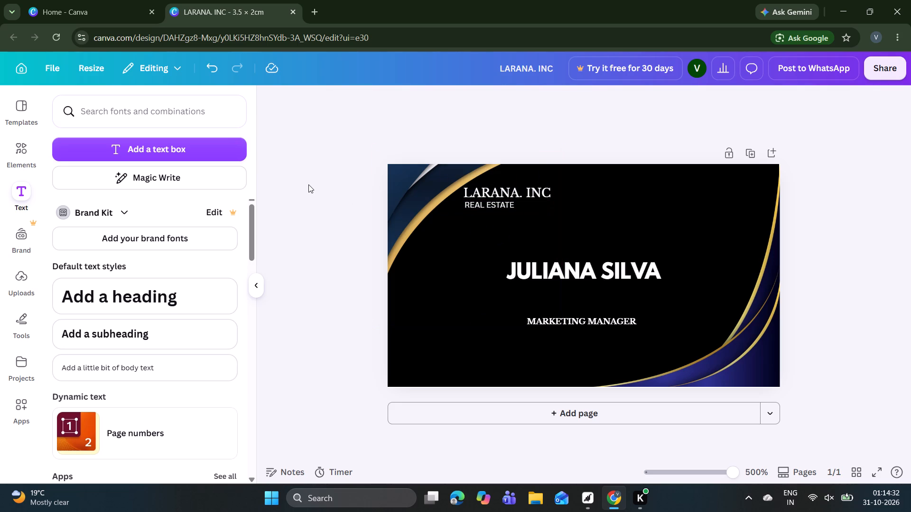
# Set the company name to font size 4 and shift it right so its left edge lines up with "REAL ESTATE".
pyautogui.click(528, 188)
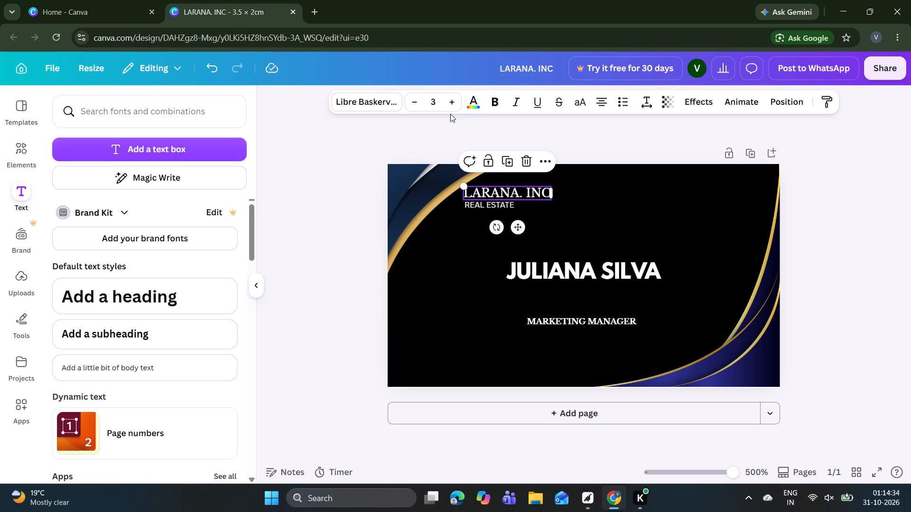
pyautogui.click(454, 101)
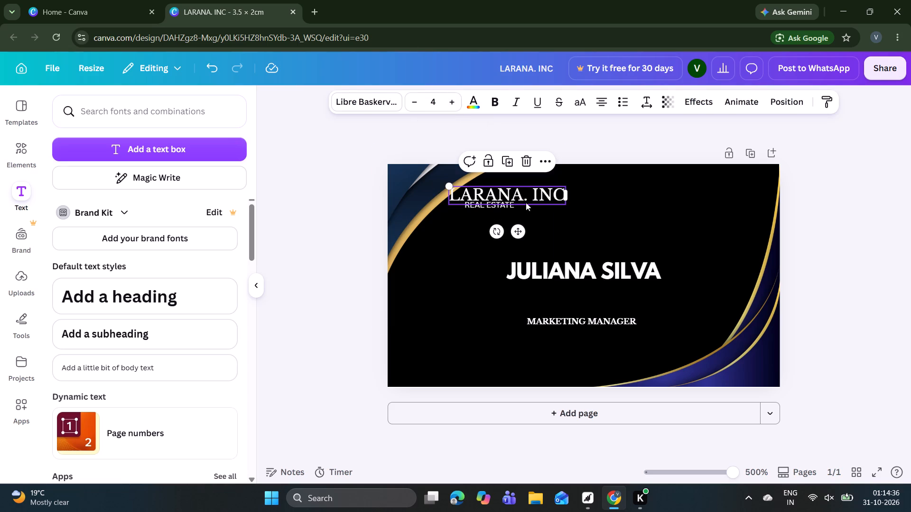
pyautogui.moveTo(517, 234); pyautogui.dragTo(533, 231)
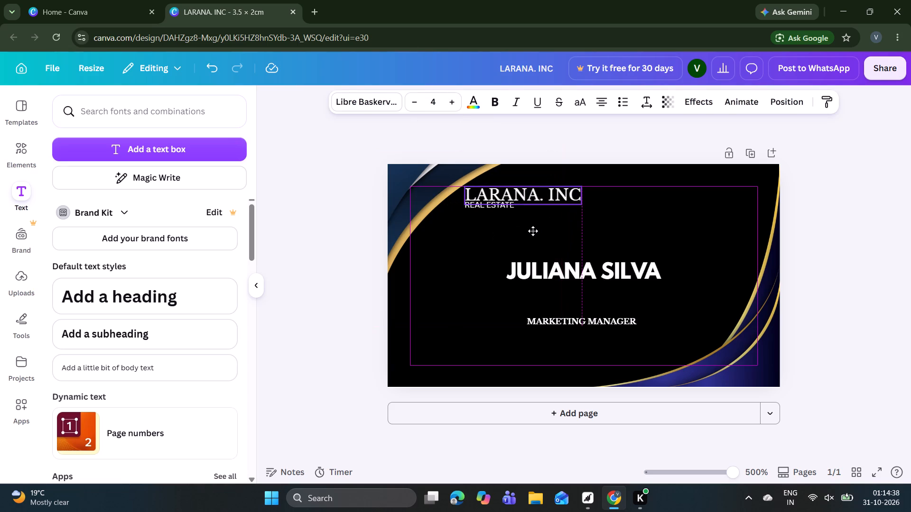
pyautogui.moveTo(533, 231); pyautogui.dragTo(532, 234)
pyautogui.moveTo(532, 234); pyautogui.dragTo(531, 234)
# Set "REAL ESTATE" to font size 3 and place it just below the company name, near its left edge.
pyautogui.click(484, 202)
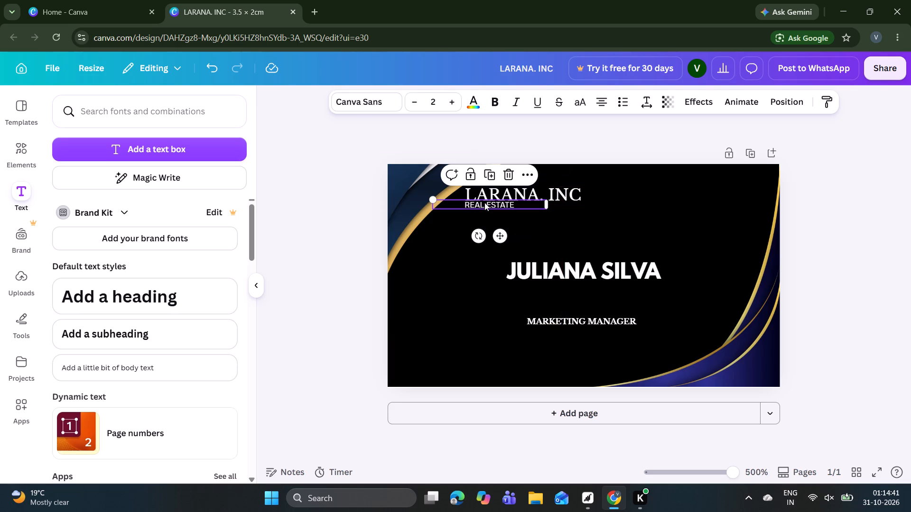
pyautogui.click(449, 106)
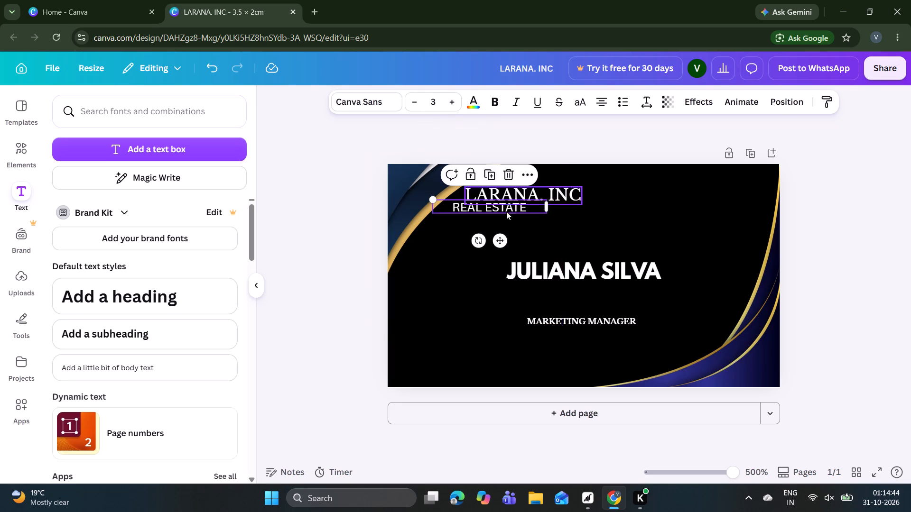
pyautogui.moveTo(501, 240); pyautogui.dragTo(520, 244)
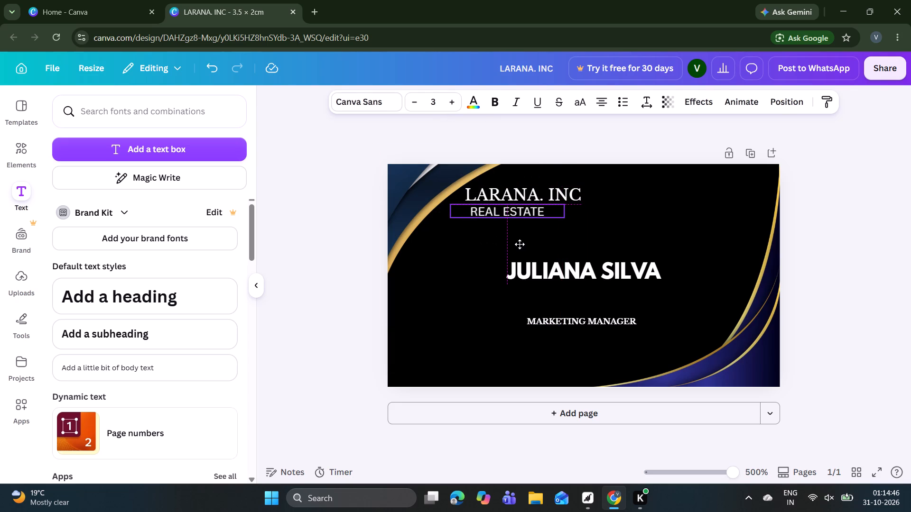
pyautogui.moveTo(520, 244); pyautogui.dragTo(512, 245)
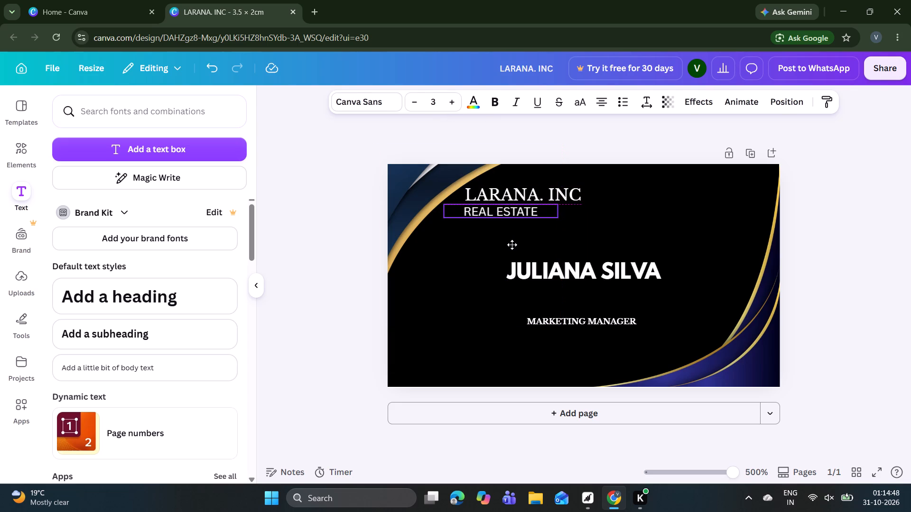
pyautogui.moveTo(512, 245); pyautogui.dragTo(513, 245)
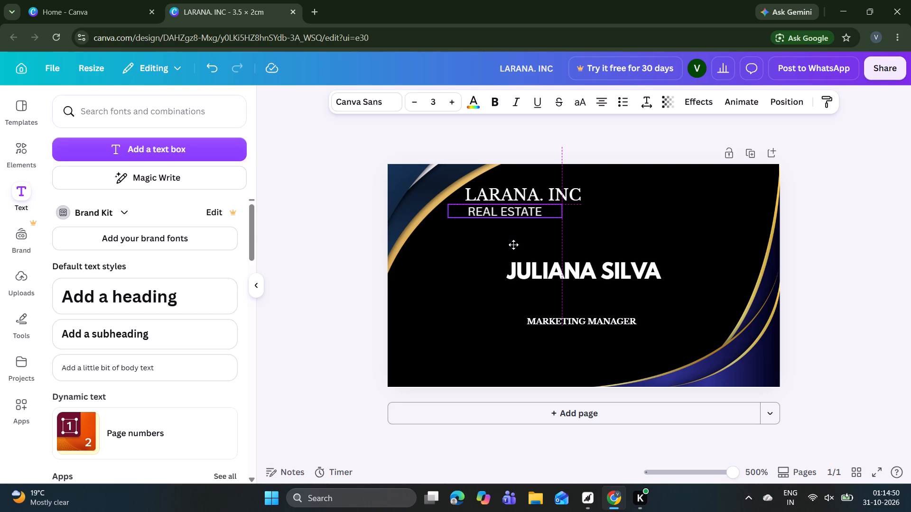
pyautogui.moveTo(513, 245); pyautogui.dragTo(513, 244)
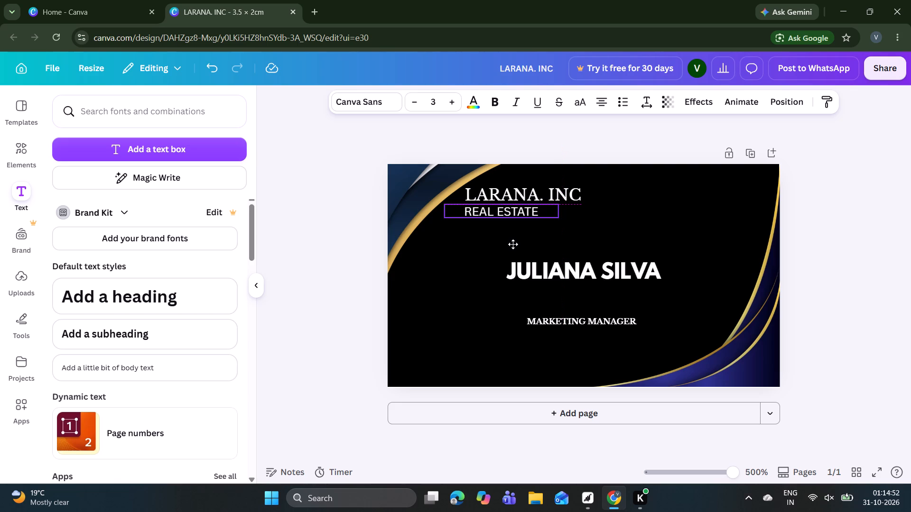
pyautogui.moveTo(513, 244); pyautogui.dragTo(514, 245)
pyautogui.click(365, 222)
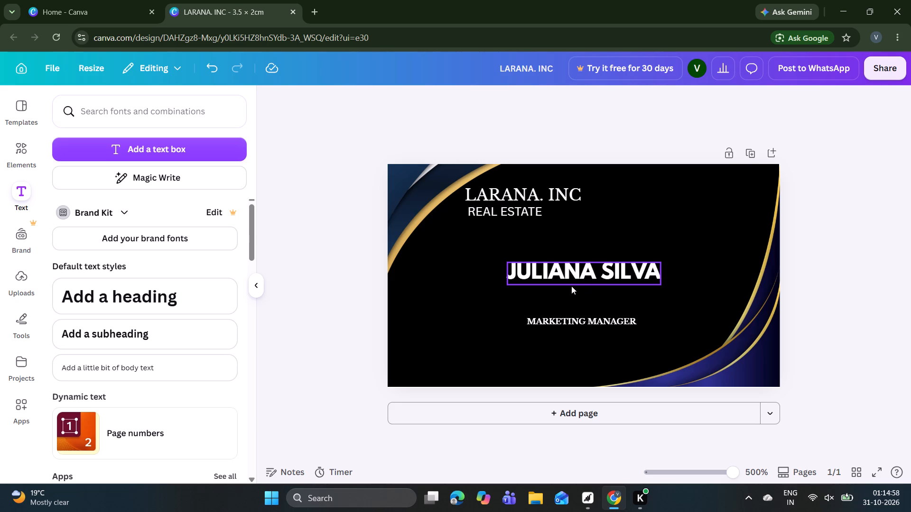
# Lock the curve graphic in the card's upper-left corner.
pyautogui.click(582, 281)
pyautogui.click(451, 242)
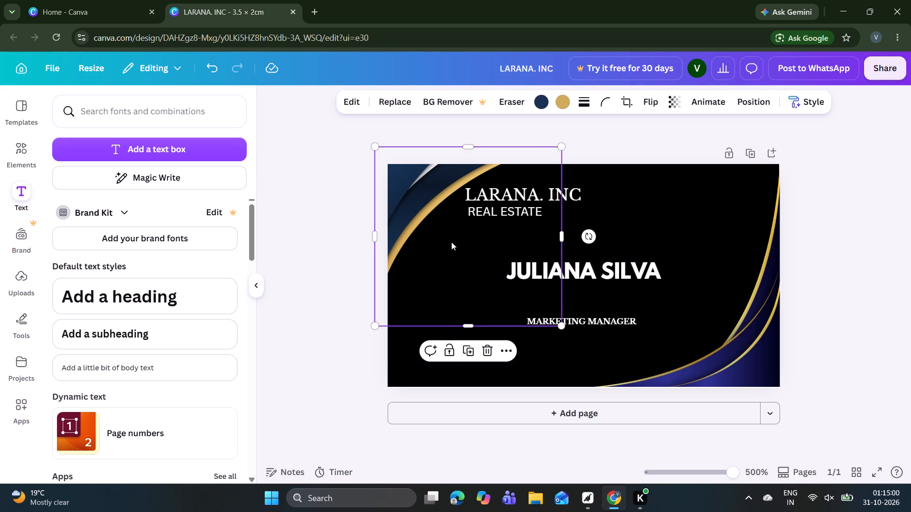
pyautogui.click(450, 357)
pyautogui.click(311, 259)
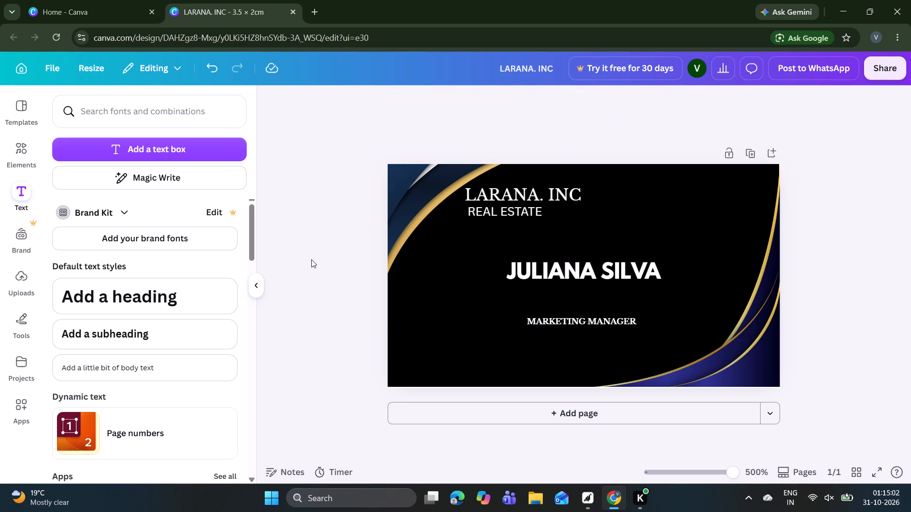
# Move the cardholder's name up and left, beneath "REAL ESTATE" and aligned with the company name's left edge.
pyautogui.click(599, 266)
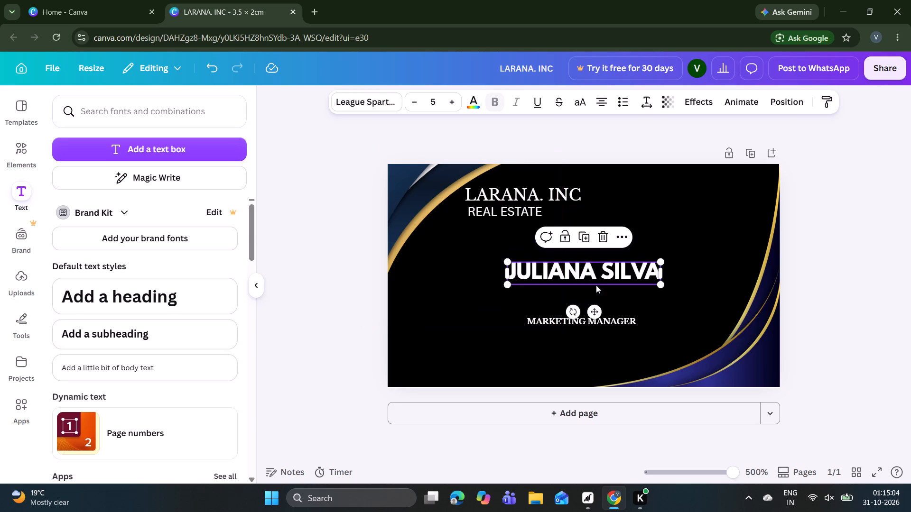
pyautogui.moveTo(596, 316); pyautogui.dragTo(552, 298)
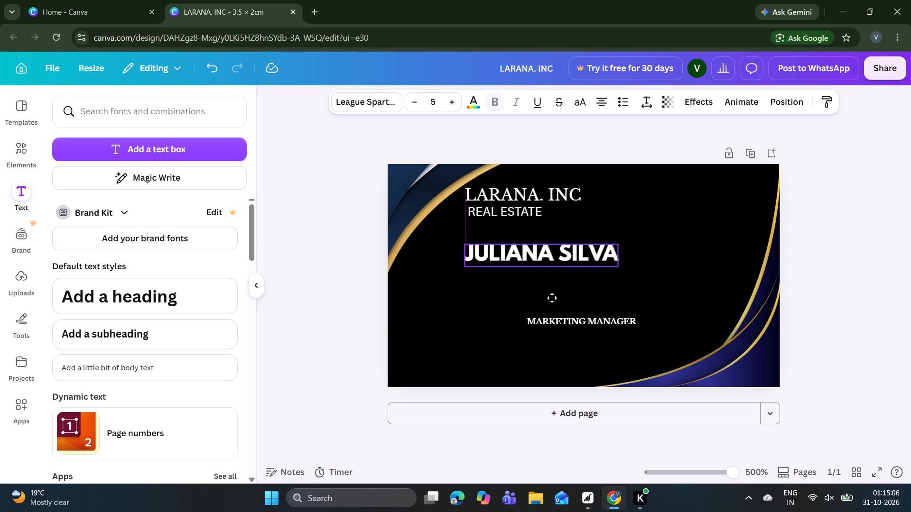
pyautogui.moveTo(552, 298); pyautogui.dragTo(551, 293)
pyautogui.click(350, 253)
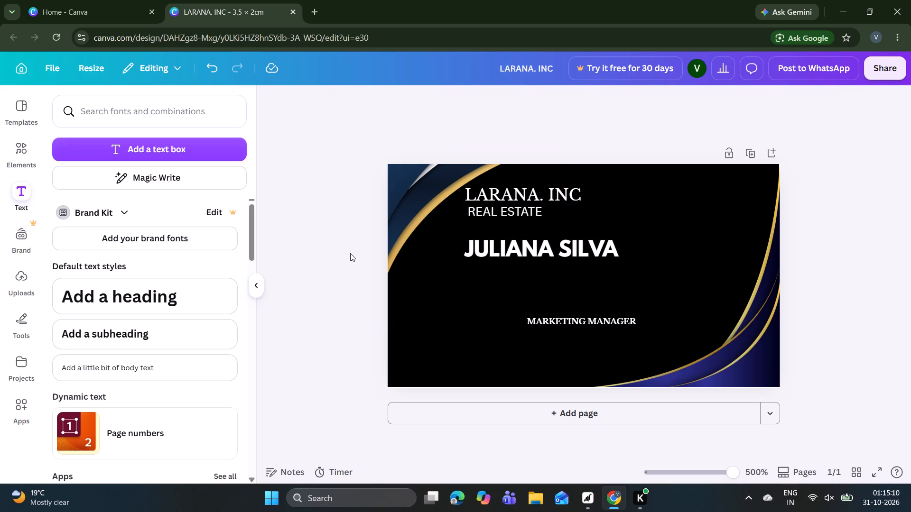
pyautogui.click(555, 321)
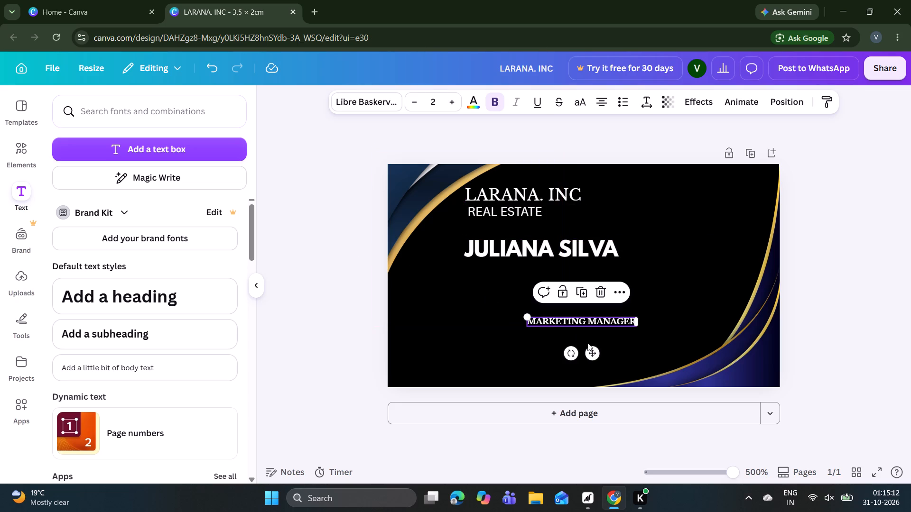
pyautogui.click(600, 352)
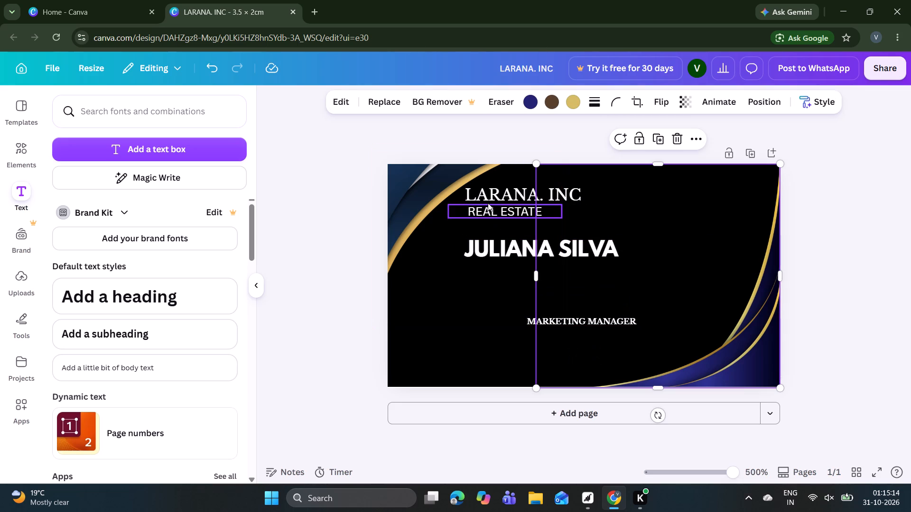
# Change the "REAL ESTATE" font to Libre Baskerville and shift the text slightly right under the company name.
pyautogui.click(488, 204)
pyautogui.click(360, 101)
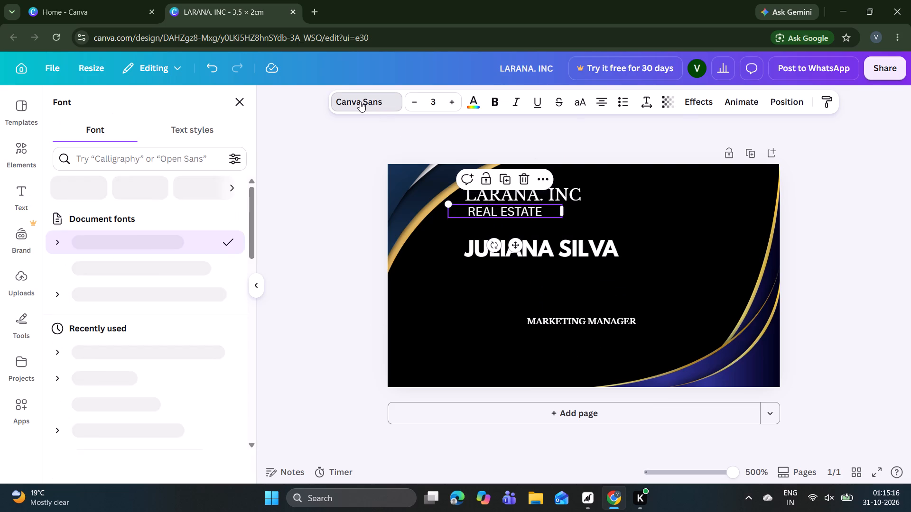
pyautogui.click(197, 295)
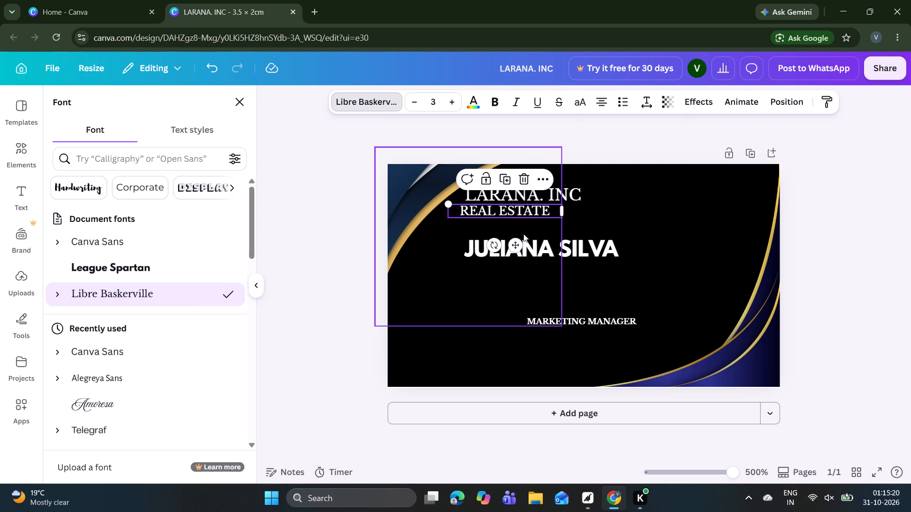
pyautogui.moveTo(518, 246); pyautogui.dragTo(521, 246)
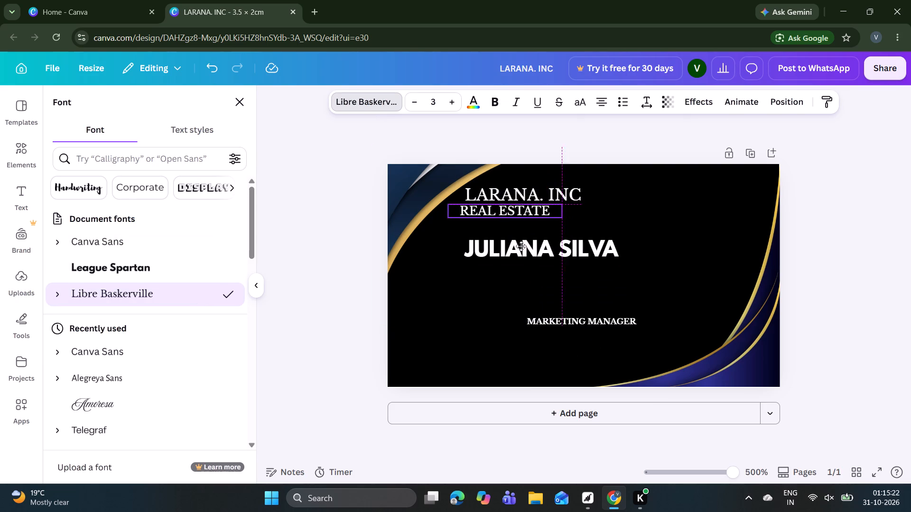
pyautogui.moveTo(521, 246); pyautogui.dragTo(525, 246)
pyautogui.click(345, 219)
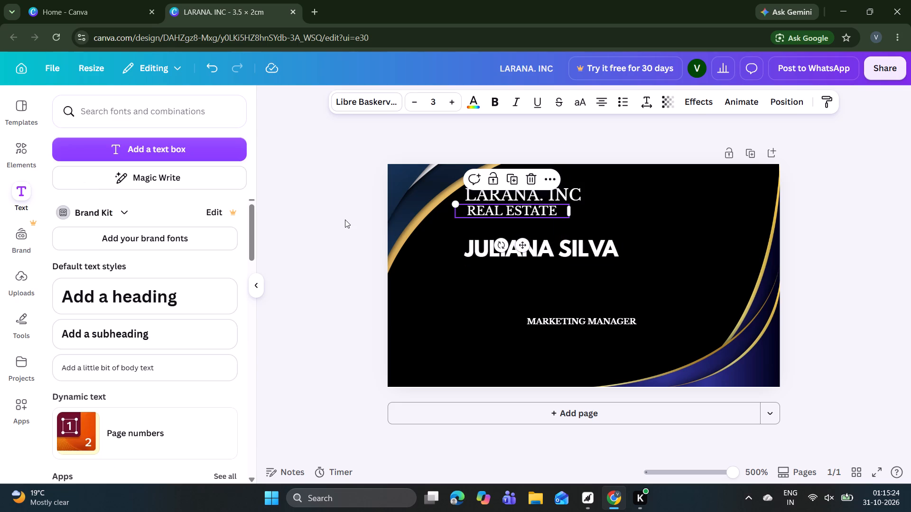
pyautogui.click(345, 219)
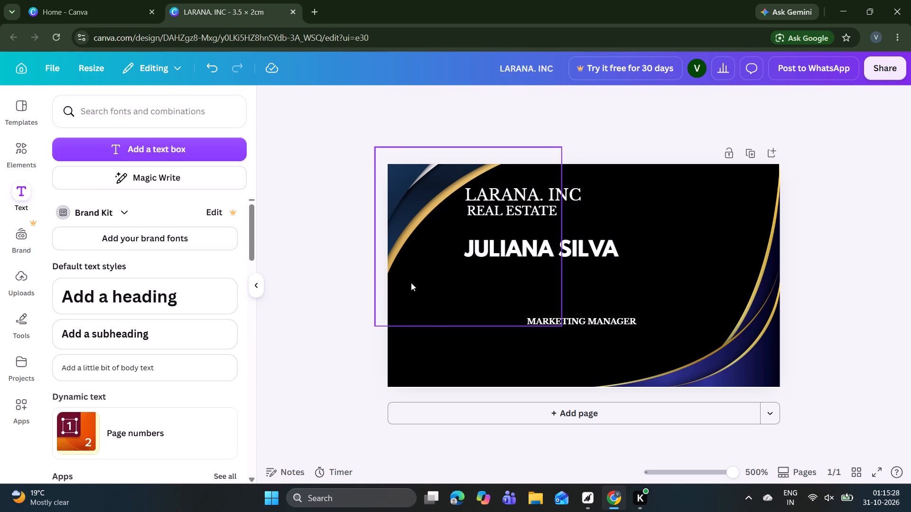
# Try Canva Sans on "REAL ESTATE", and undo its recent font and position changes back to the earlier Canva Sans placement below the company name.
pyautogui.click(495, 209)
pyautogui.click(350, 107)
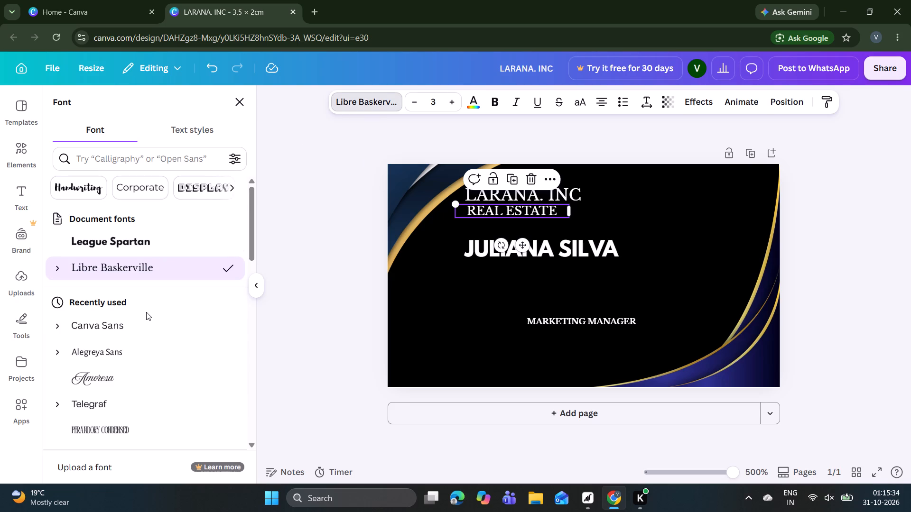
pyautogui.click(141, 328)
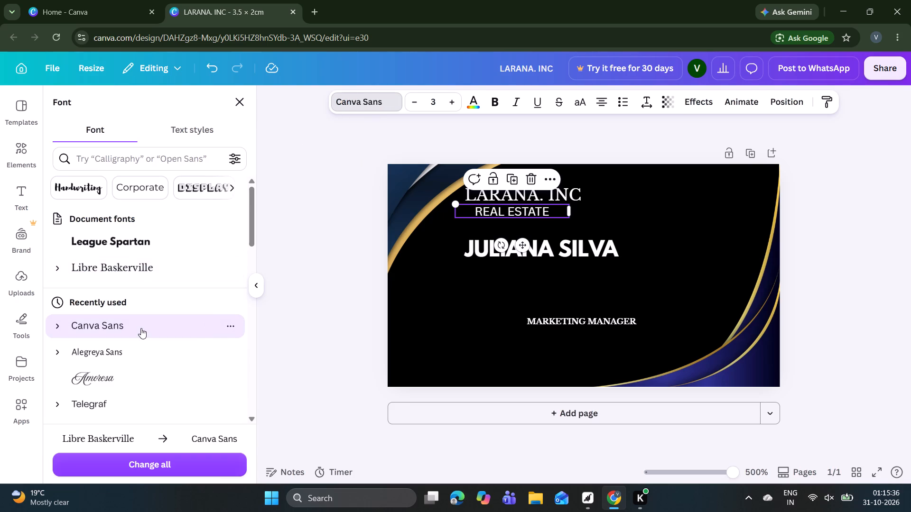
pyautogui.click(204, 73)
pyautogui.doubleClick(204, 73)
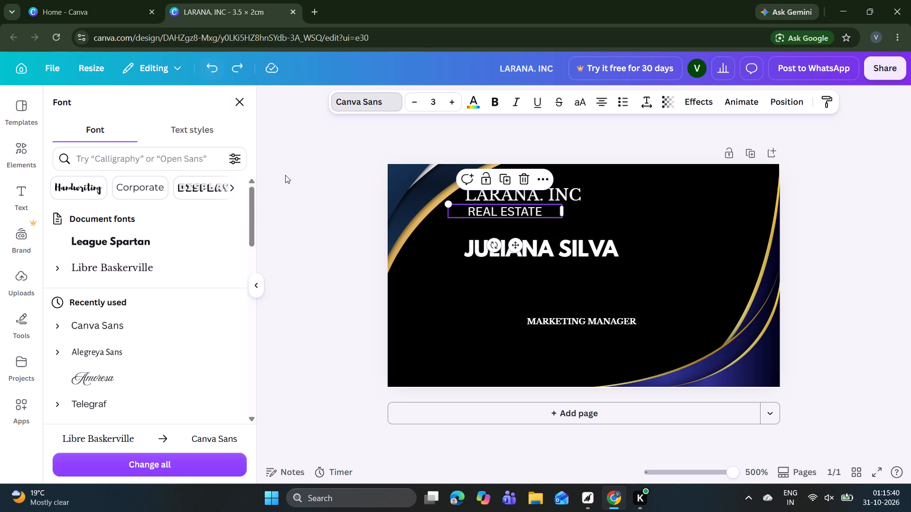
pyautogui.click(308, 206)
pyautogui.click(308, 206)
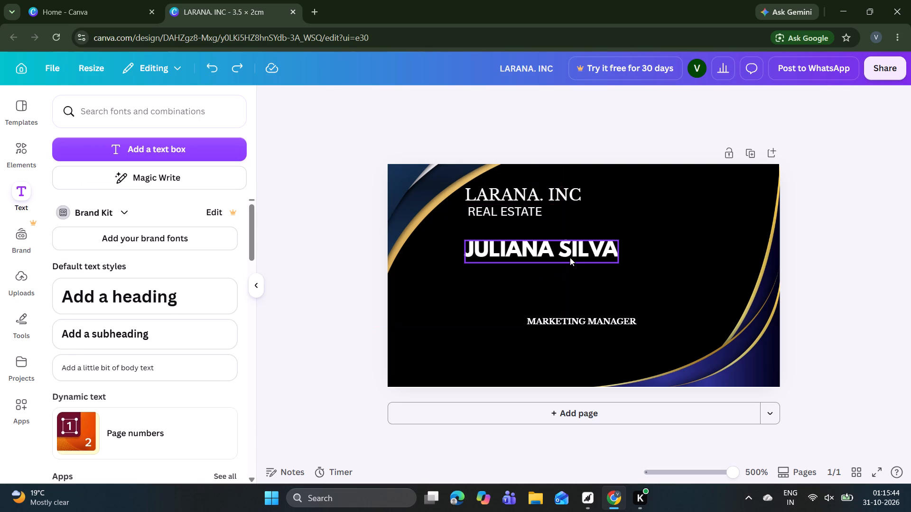
# Lock the navy-gold curve graphic in the card's lower-right corner.
pyautogui.click(586, 328)
pyautogui.click(568, 316)
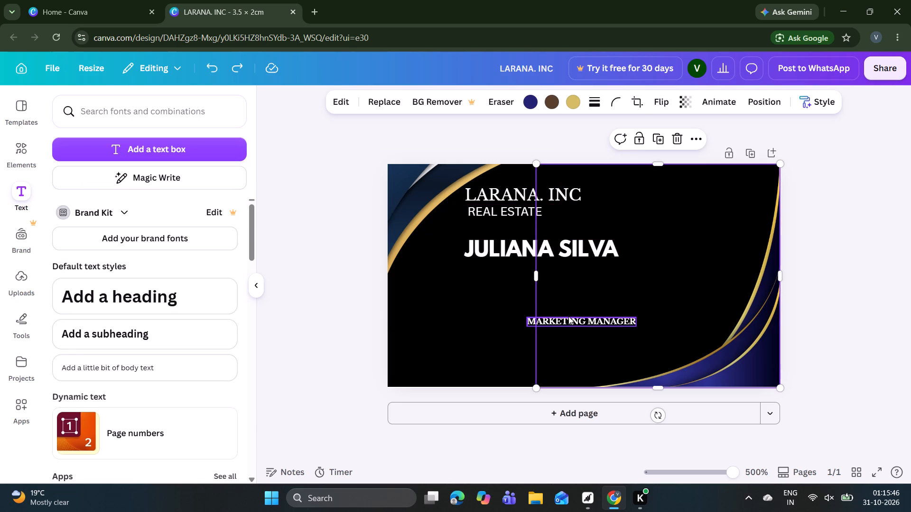
pyautogui.click(734, 331)
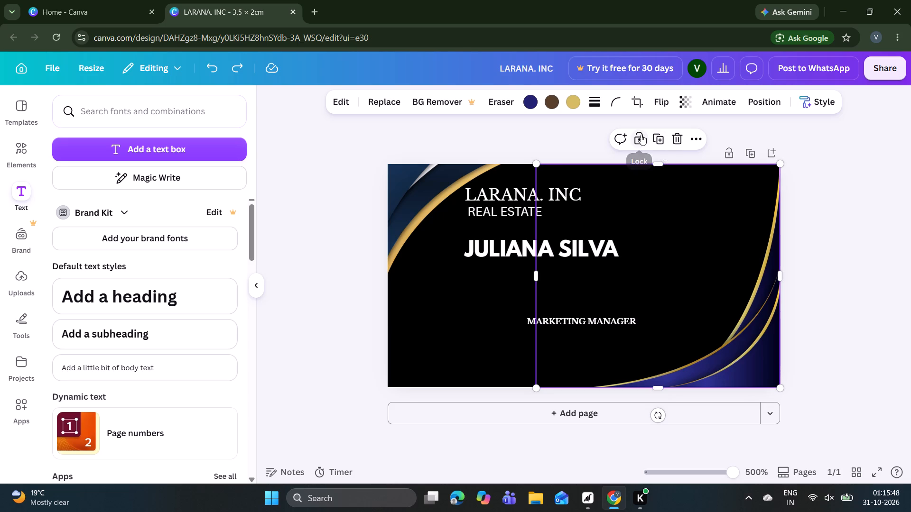
pyautogui.click(641, 135)
pyautogui.click(344, 219)
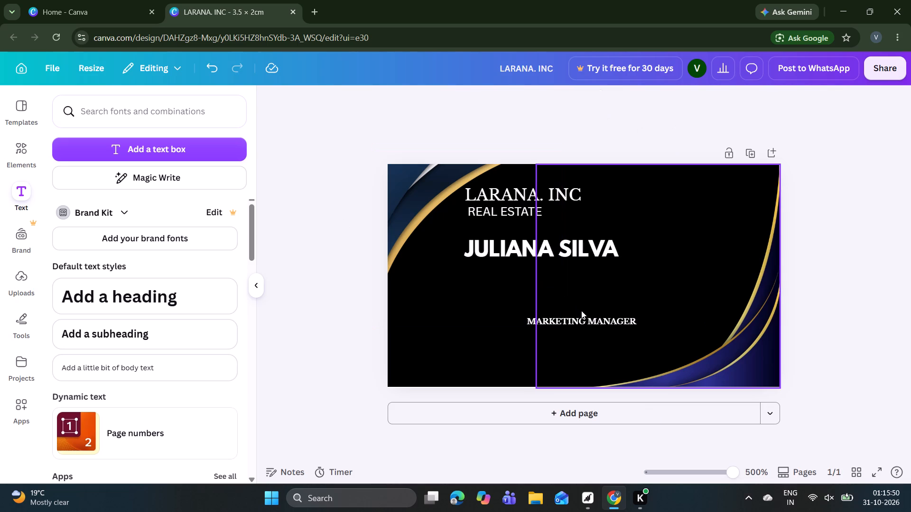
# Move "MARKETING MANAGER" up directly beneath the cardholder's name, centred under it, at font size 2.
pyautogui.click(589, 322)
pyautogui.moveTo(595, 352); pyautogui.dragTo(535, 296)
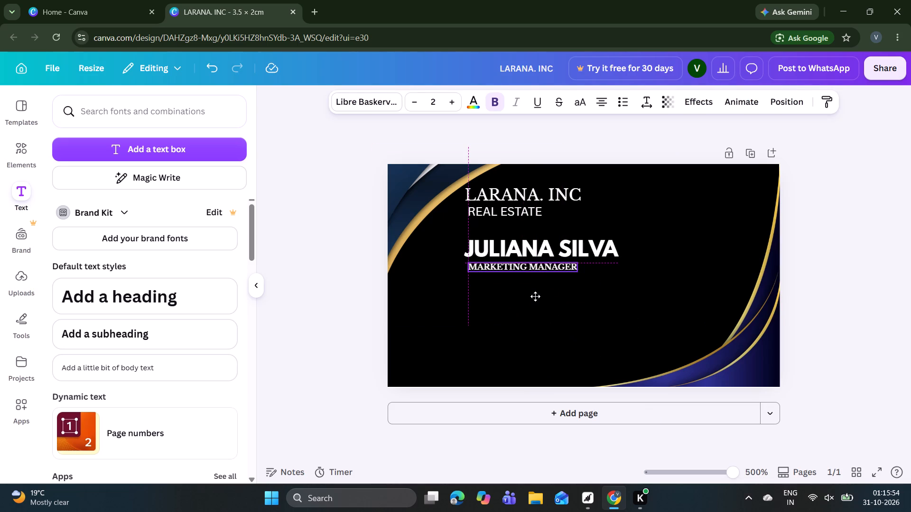
pyautogui.moveTo(535, 296); pyautogui.dragTo(536, 297)
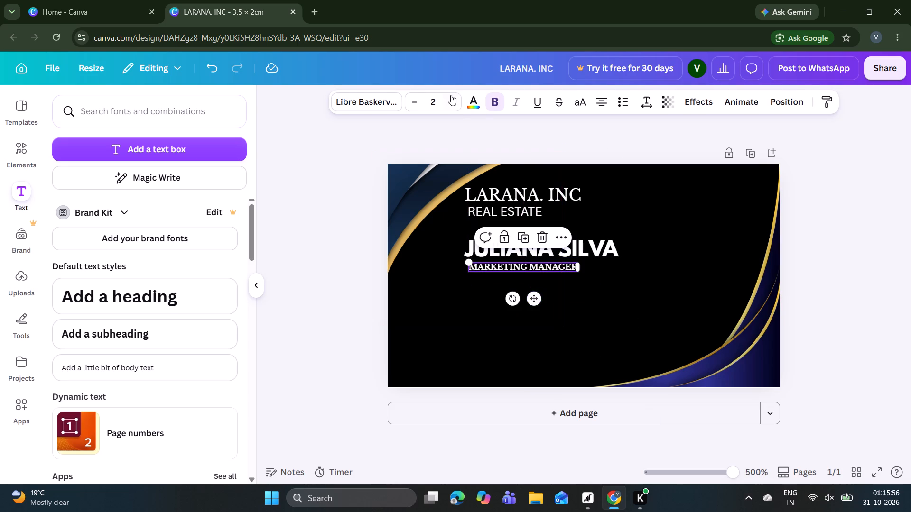
pyautogui.click(450, 100)
pyautogui.click(414, 103)
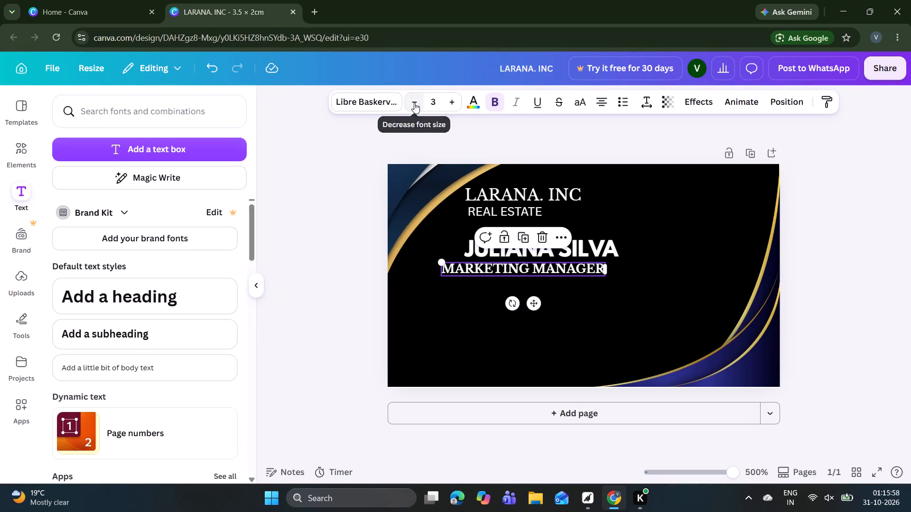
pyautogui.click(532, 294)
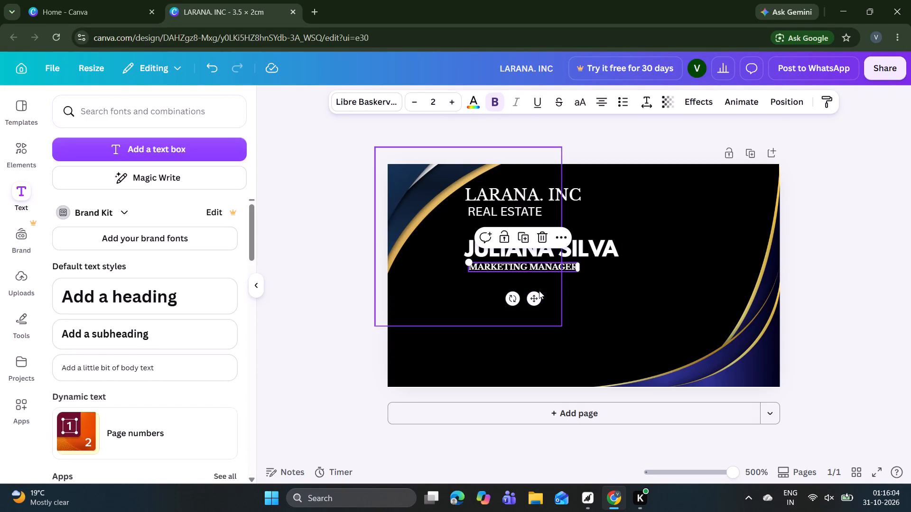
pyautogui.moveTo(537, 295); pyautogui.dragTo(554, 295)
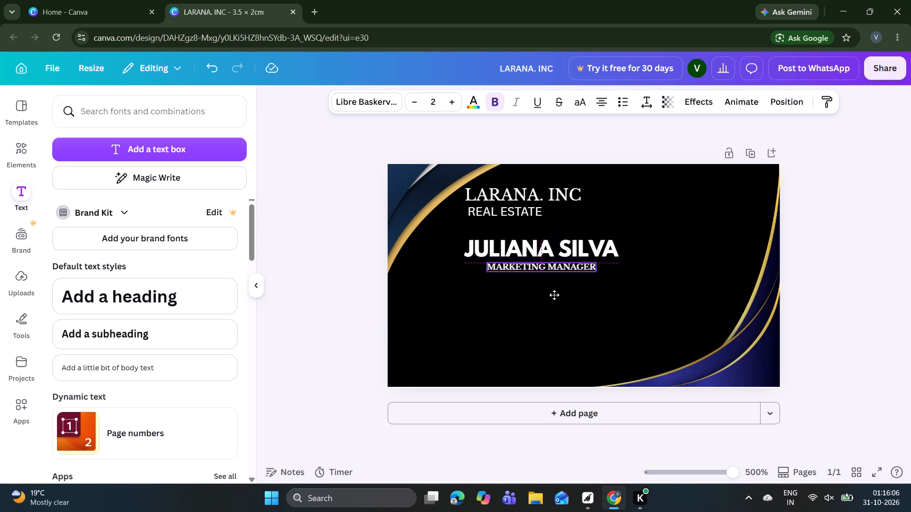
pyautogui.moveTo(554, 295); pyautogui.dragTo(555, 296)
pyautogui.click(334, 238)
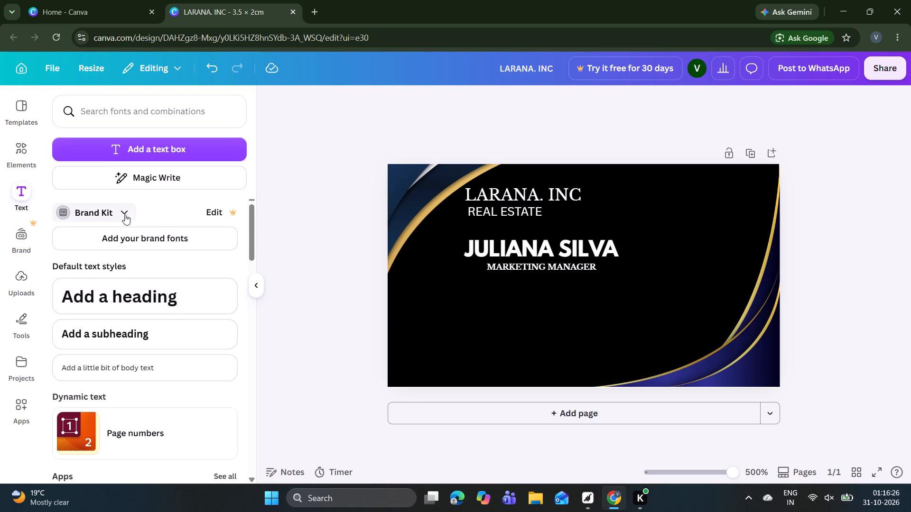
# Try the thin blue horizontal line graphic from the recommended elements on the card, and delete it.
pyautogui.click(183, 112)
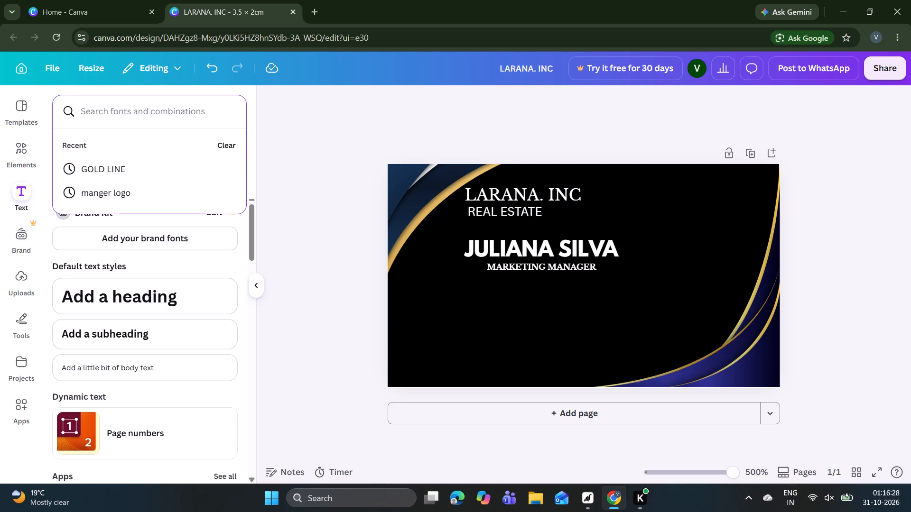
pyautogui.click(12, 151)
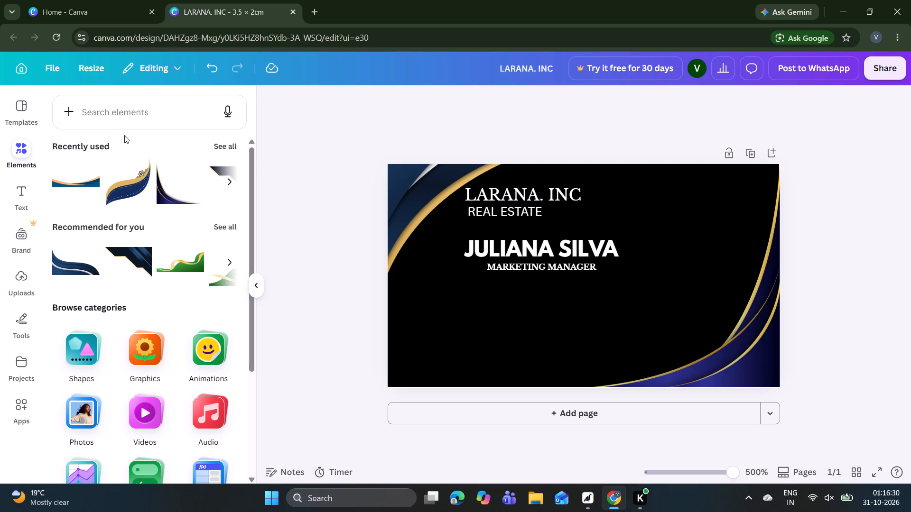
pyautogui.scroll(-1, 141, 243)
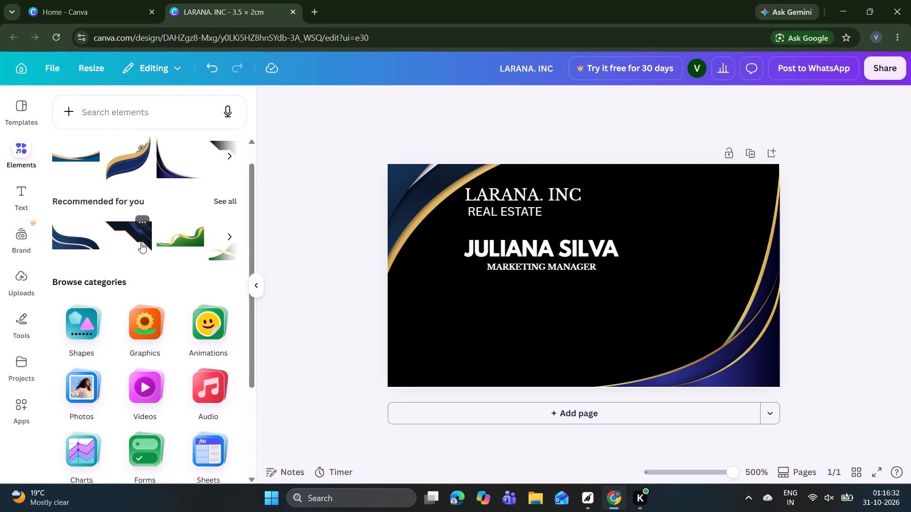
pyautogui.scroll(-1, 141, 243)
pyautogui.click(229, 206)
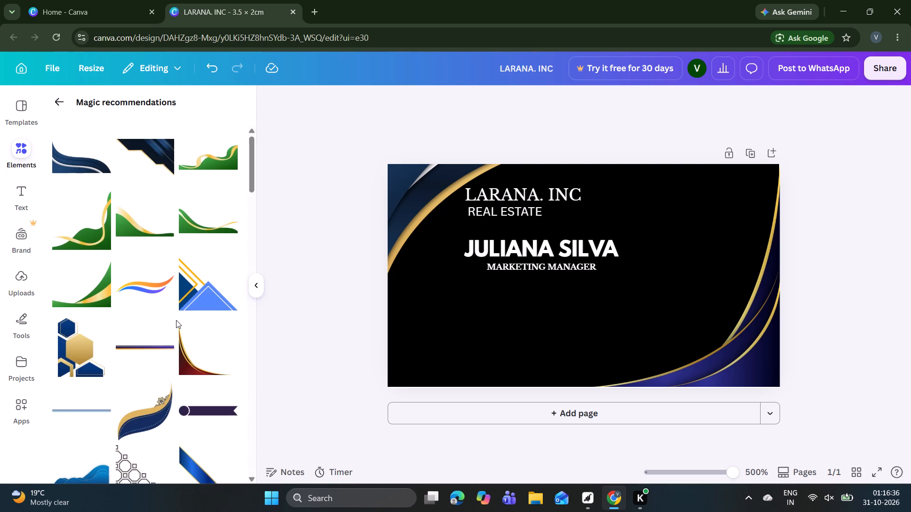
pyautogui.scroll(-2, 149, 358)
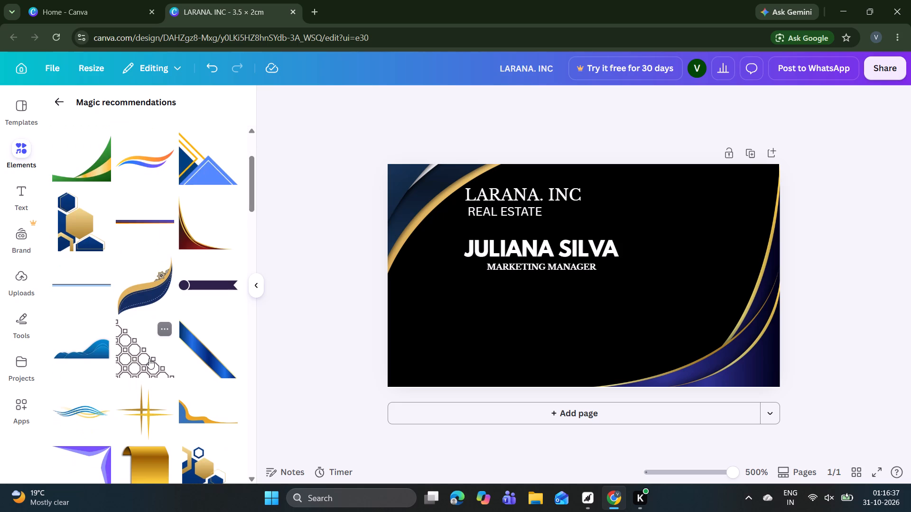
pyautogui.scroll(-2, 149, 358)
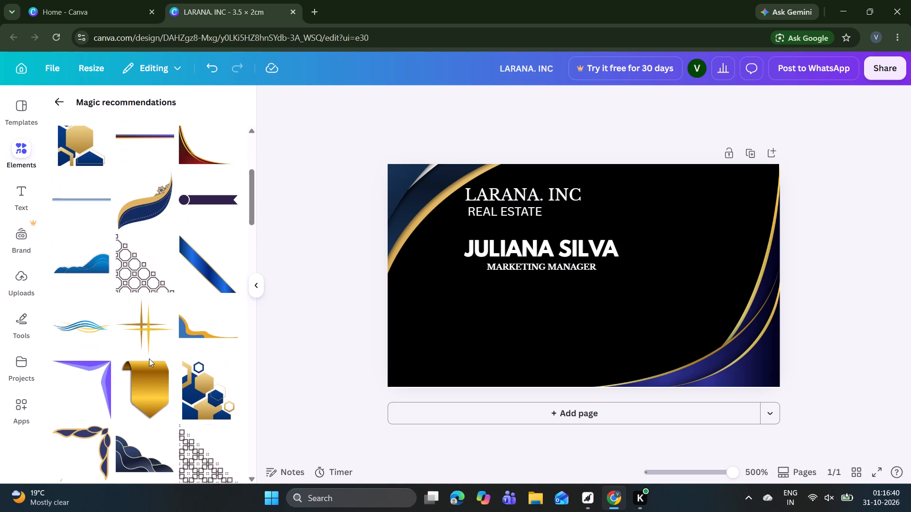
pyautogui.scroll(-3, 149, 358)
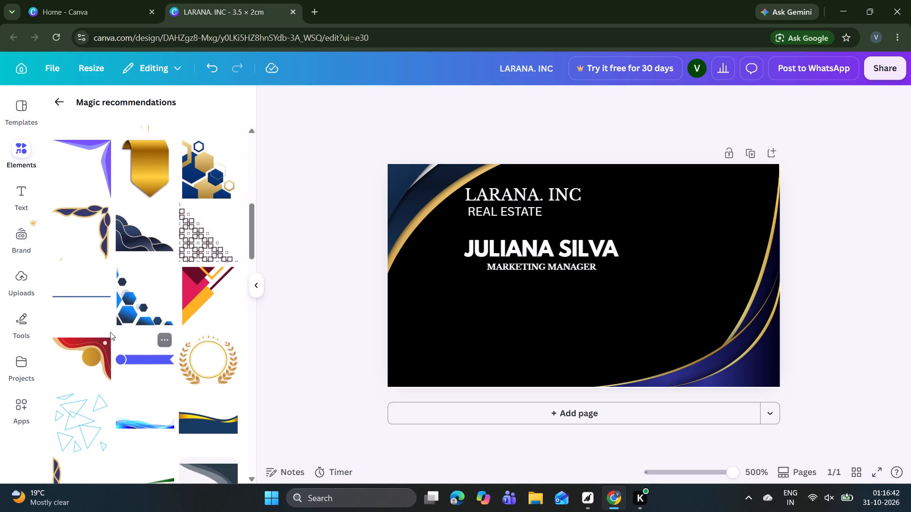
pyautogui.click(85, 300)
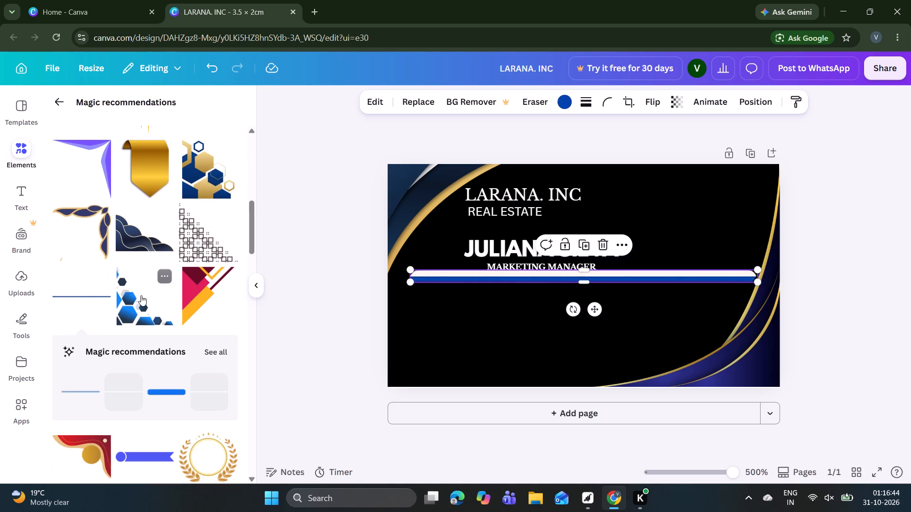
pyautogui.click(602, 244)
# Look through more recommended elements and the graphics similar to the blue line for a suitable divider.
pyautogui.scroll(-2, 196, 353)
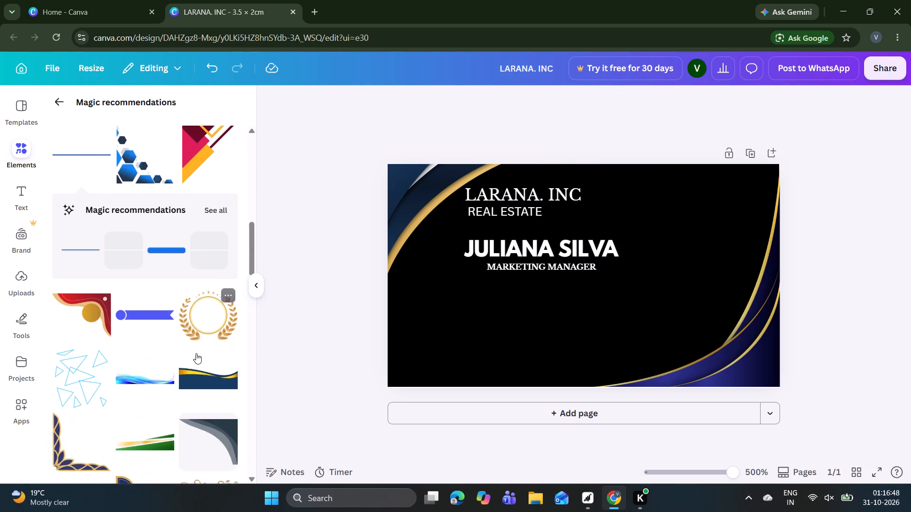
pyautogui.scroll(-2, 196, 353)
pyautogui.scroll(1, 196, 353)
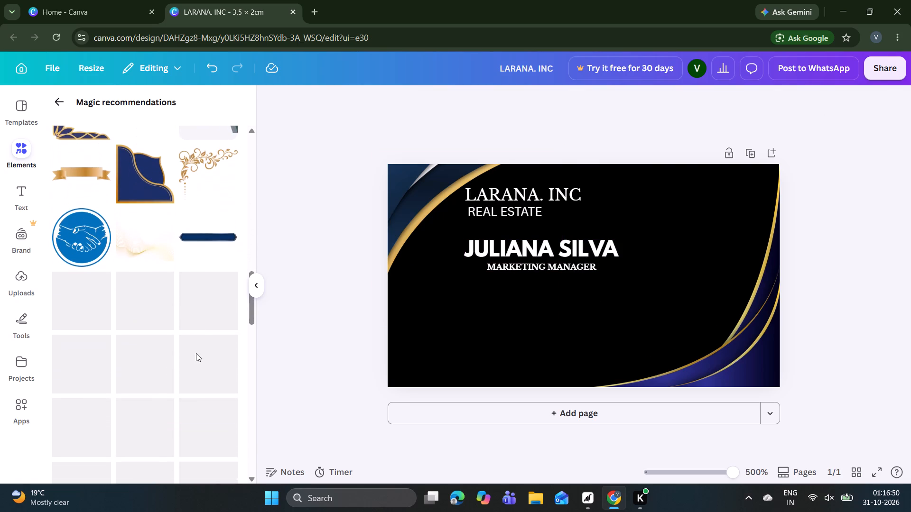
pyautogui.scroll(2, 196, 353)
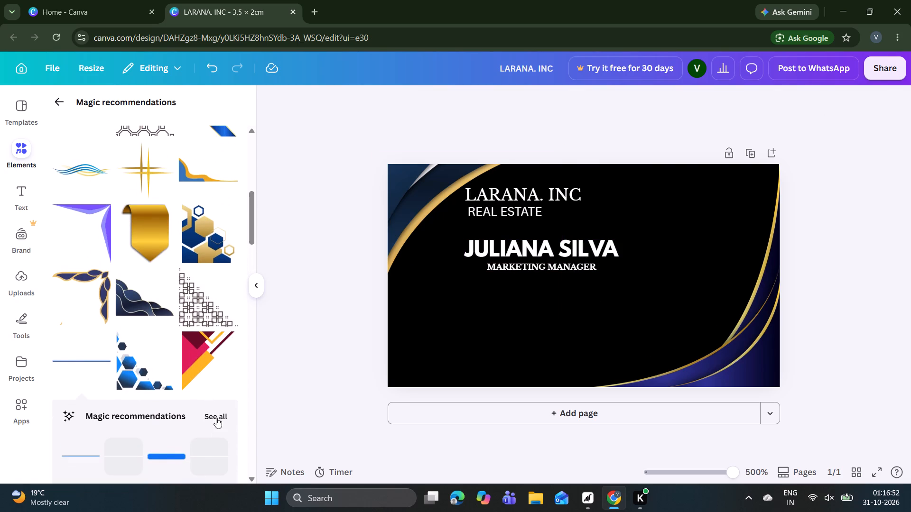
pyautogui.click(216, 418)
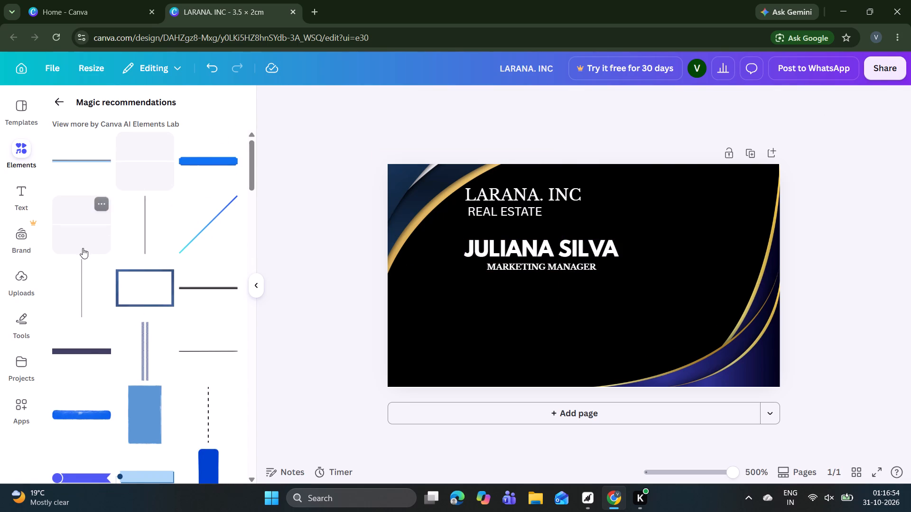
pyautogui.scroll(-4, 154, 317)
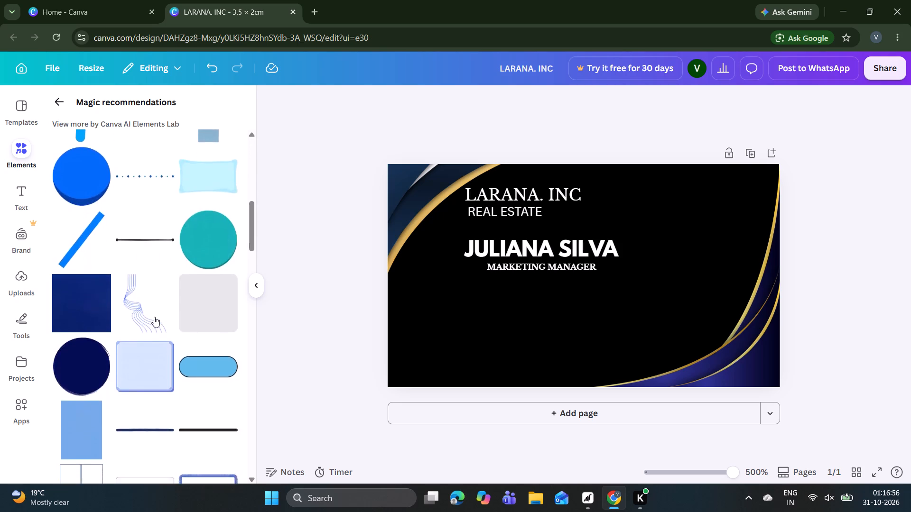
pyautogui.scroll(-6, 154, 317)
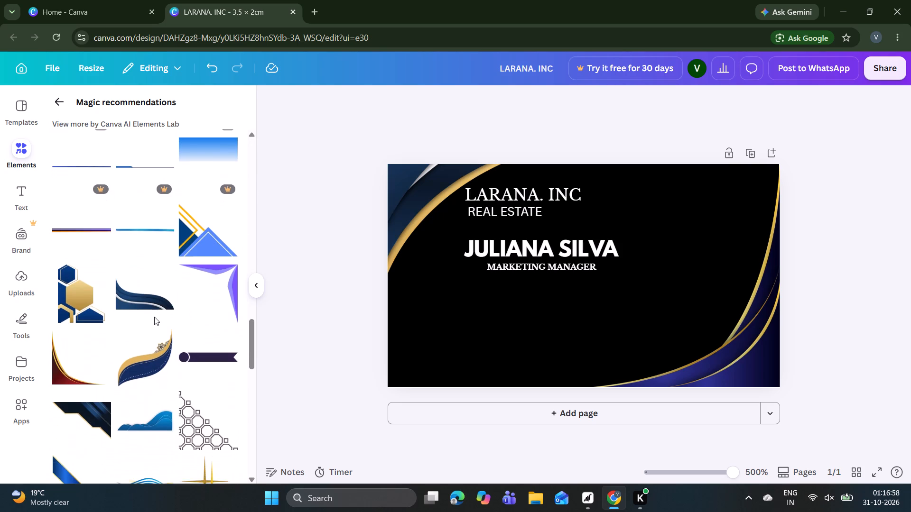
pyautogui.click(57, 100)
# Browse the rest of the recommended elements down to the end for a graphic that suits the card.
pyautogui.scroll(-1, 99, 291)
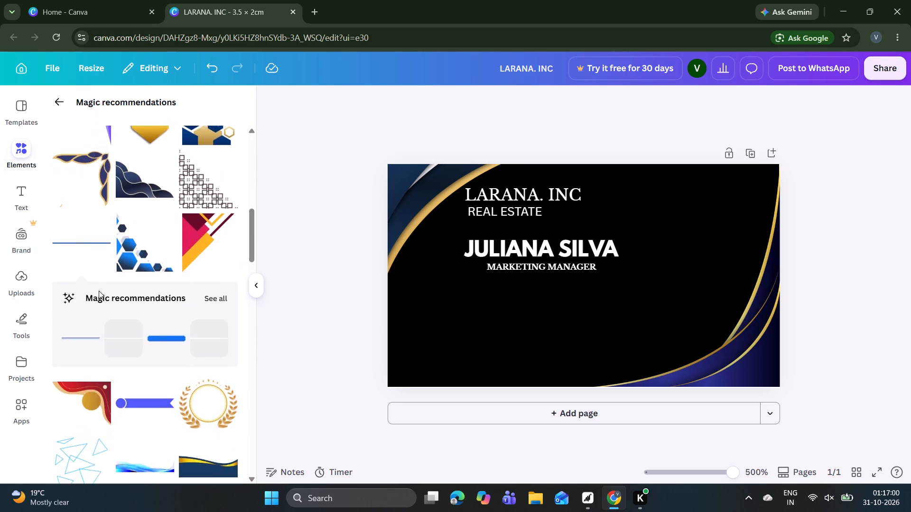
pyautogui.scroll(-3, 99, 291)
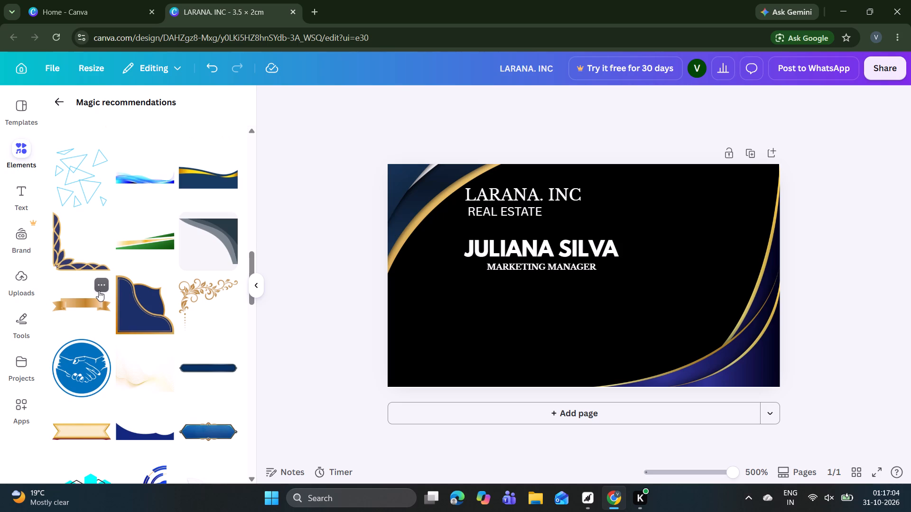
pyautogui.scroll(-5, 99, 291)
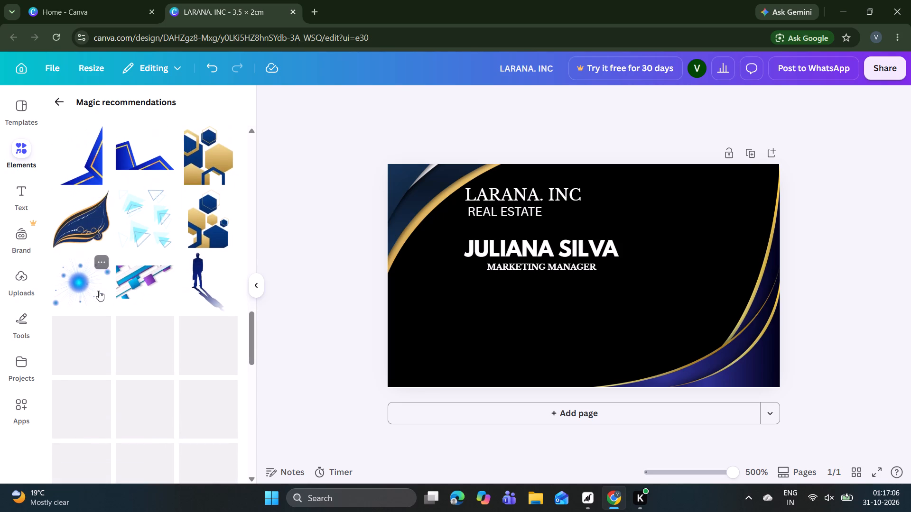
pyautogui.scroll(-2, 99, 291)
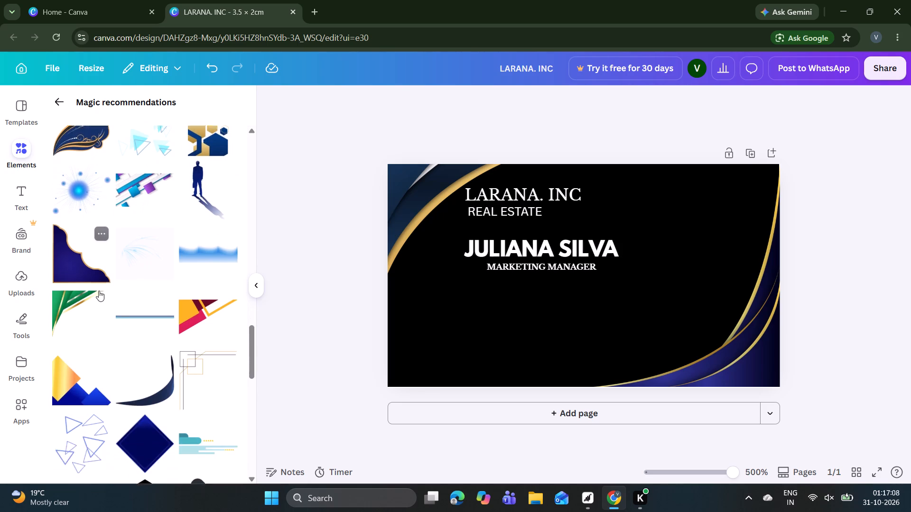
pyautogui.scroll(-4, 99, 291)
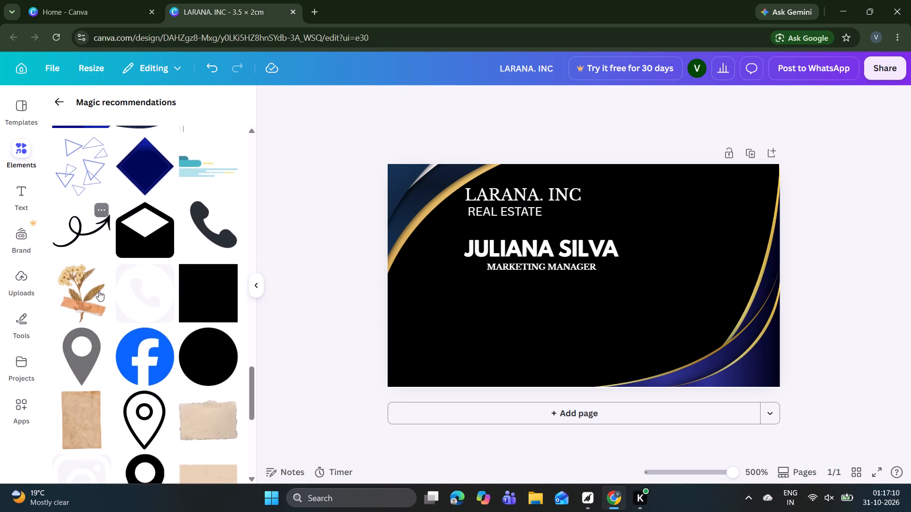
pyautogui.scroll(-4, 99, 291)
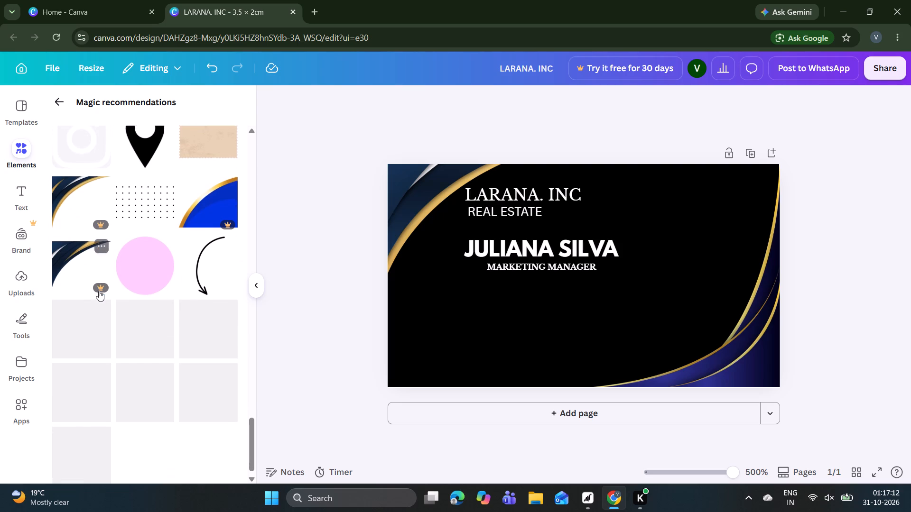
pyautogui.scroll(-4, 99, 291)
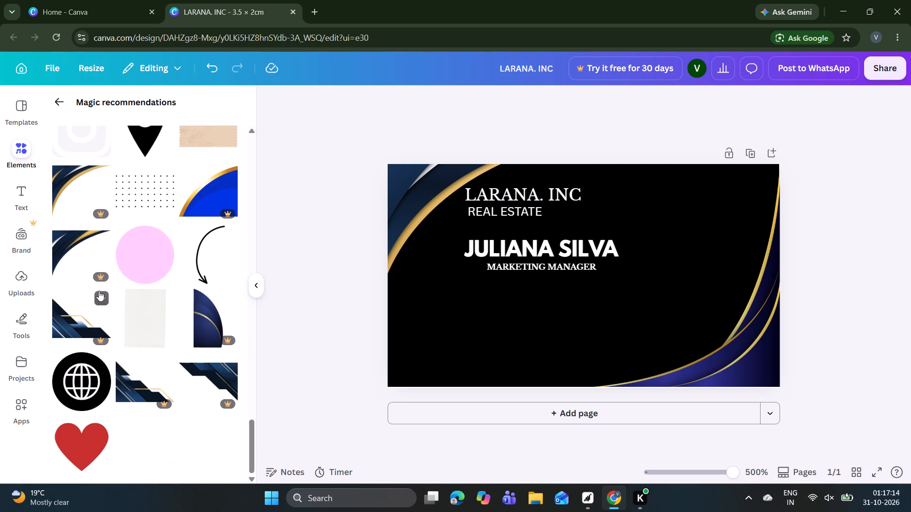
# Search the elements for "golden line" and show all the matching graphics.
pyautogui.click(54, 99)
pyautogui.click(92, 110)
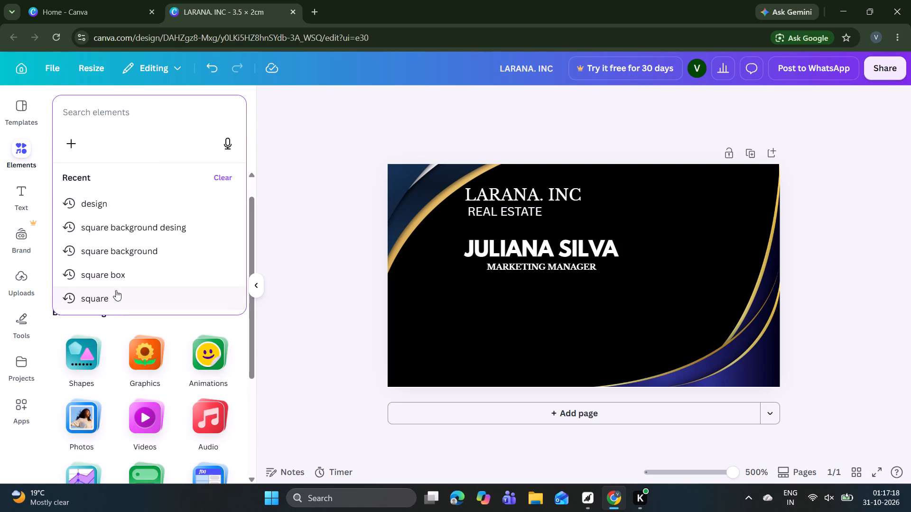
pyautogui.write('GI')
pyautogui.press('BackSpace')
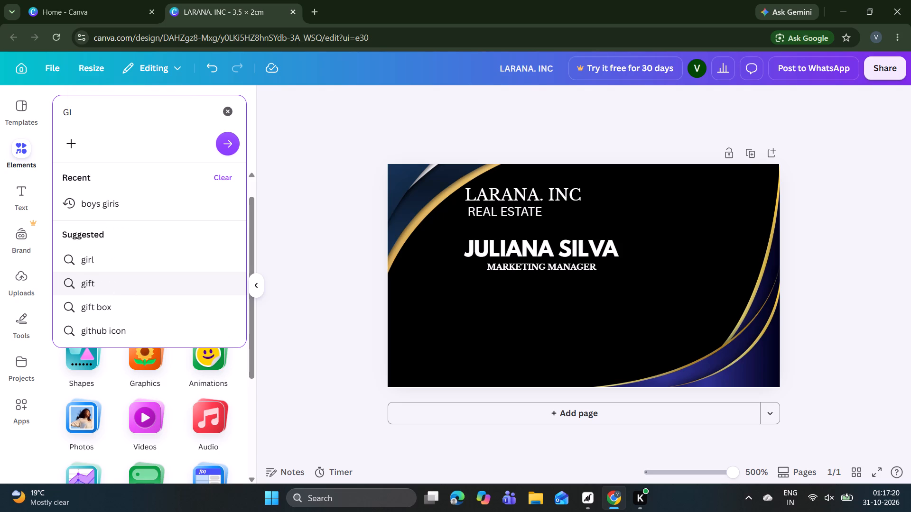
pyautogui.press('o')
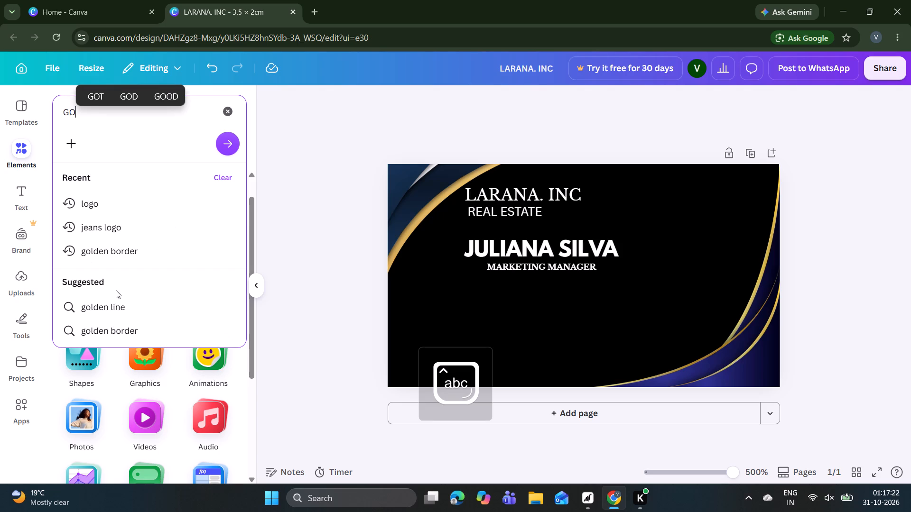
pyautogui.press('l')
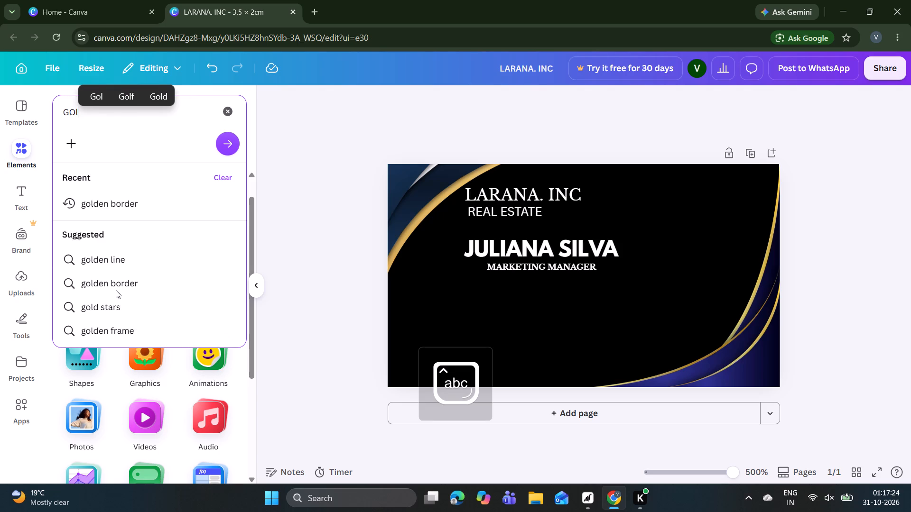
pyautogui.click(117, 271)
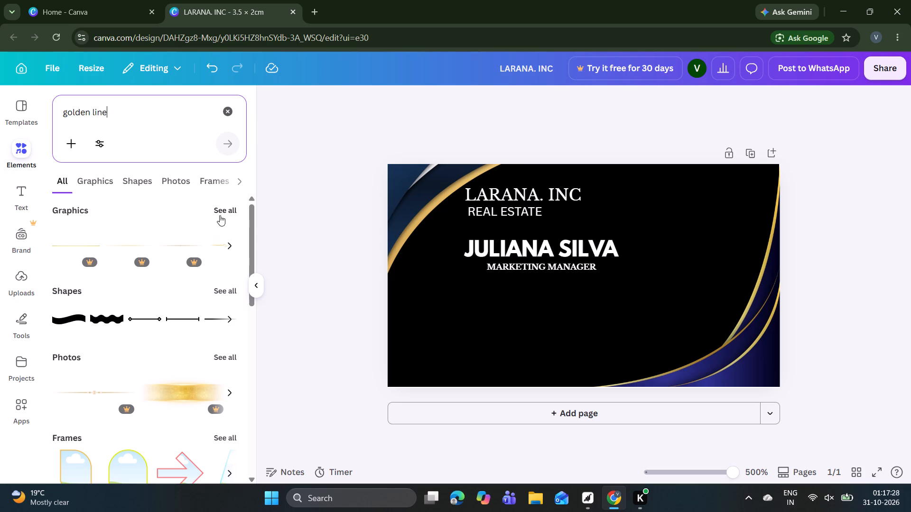
pyautogui.click(222, 213)
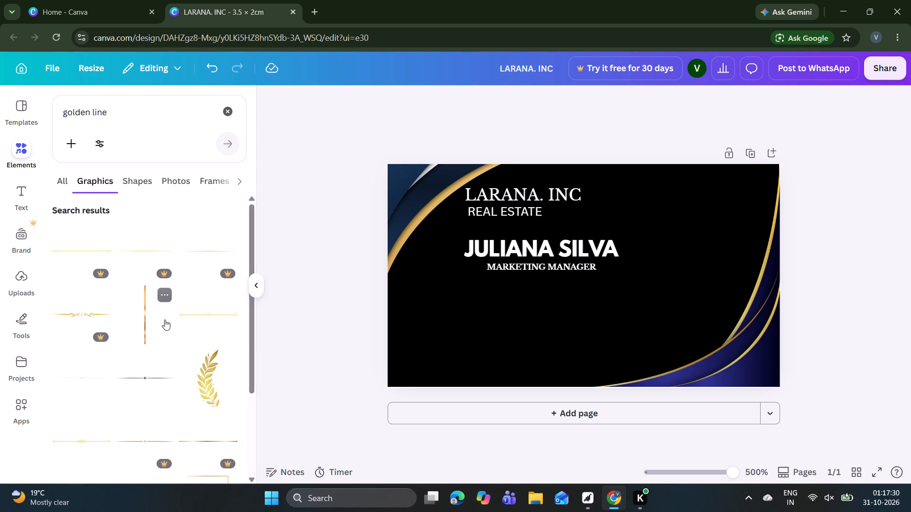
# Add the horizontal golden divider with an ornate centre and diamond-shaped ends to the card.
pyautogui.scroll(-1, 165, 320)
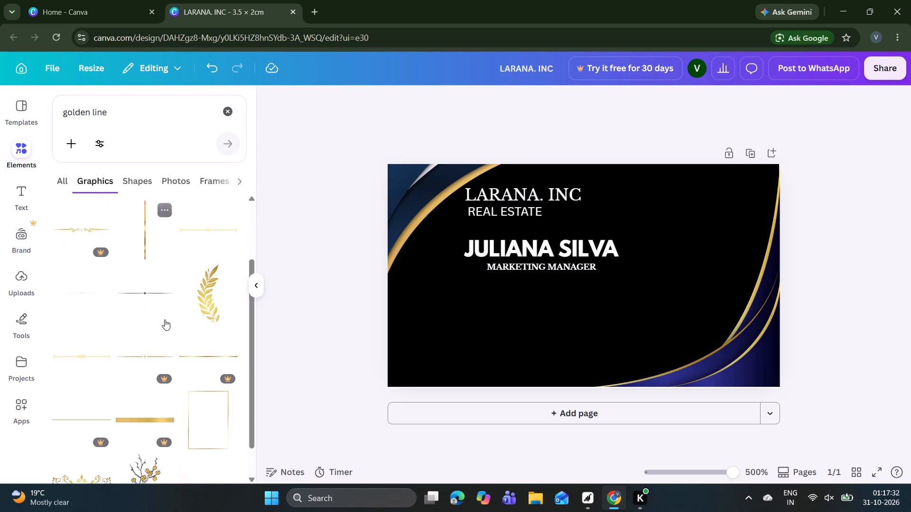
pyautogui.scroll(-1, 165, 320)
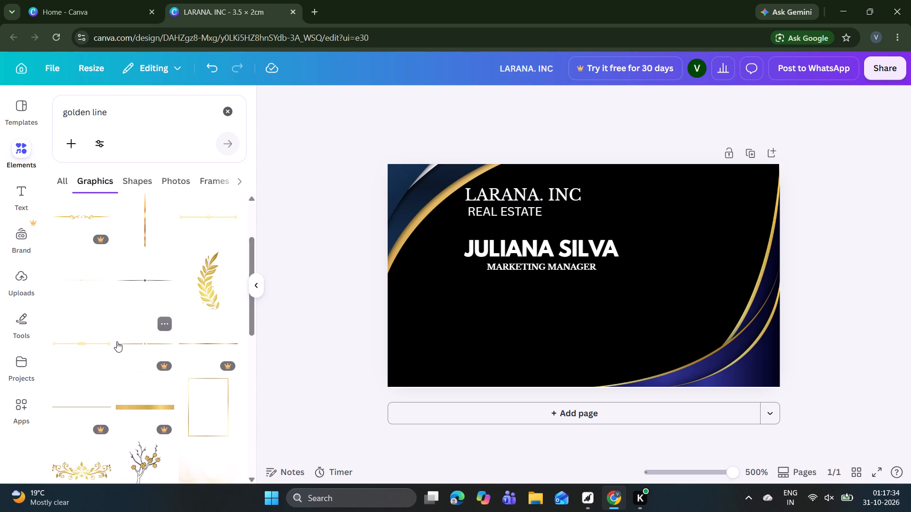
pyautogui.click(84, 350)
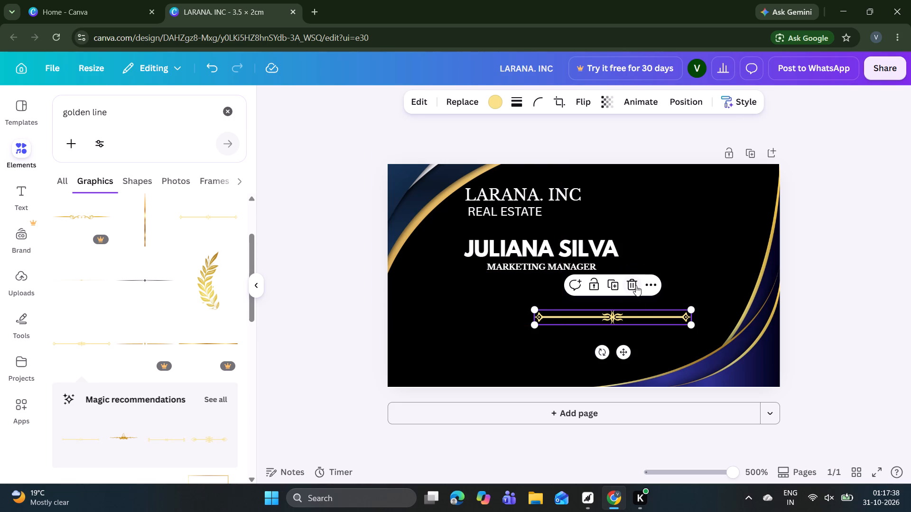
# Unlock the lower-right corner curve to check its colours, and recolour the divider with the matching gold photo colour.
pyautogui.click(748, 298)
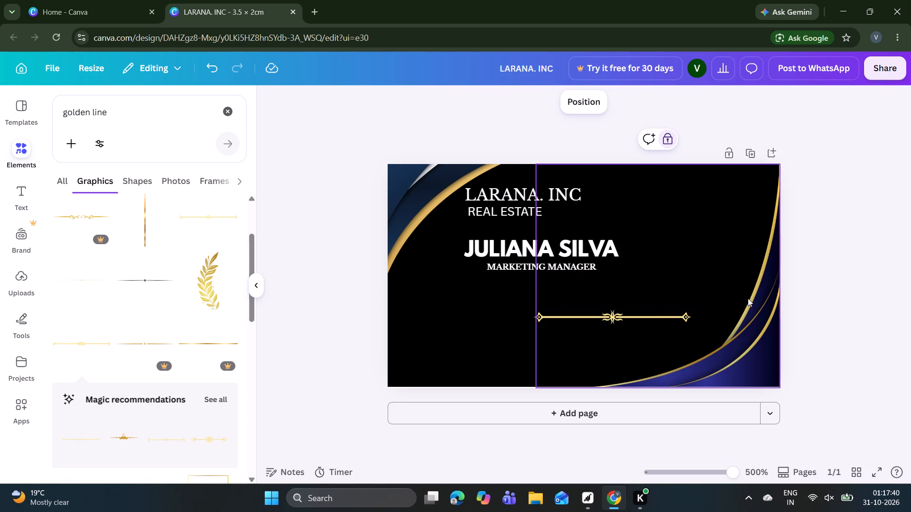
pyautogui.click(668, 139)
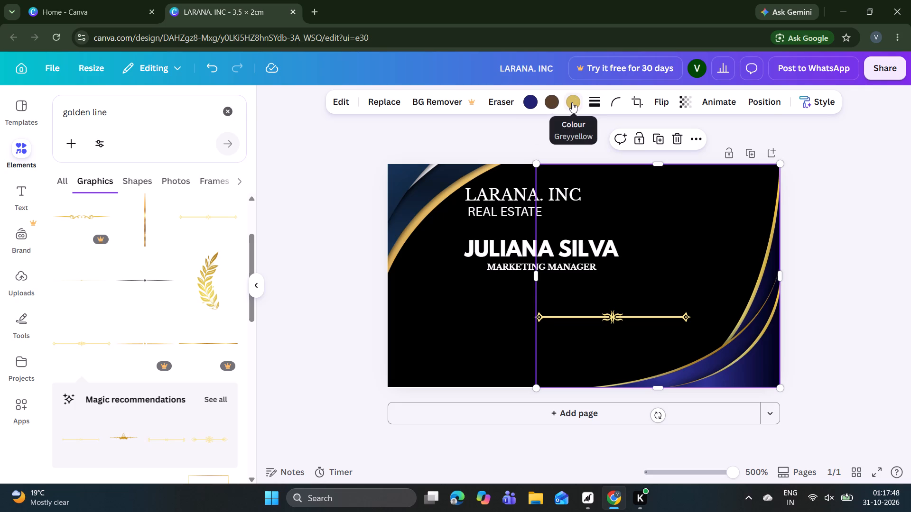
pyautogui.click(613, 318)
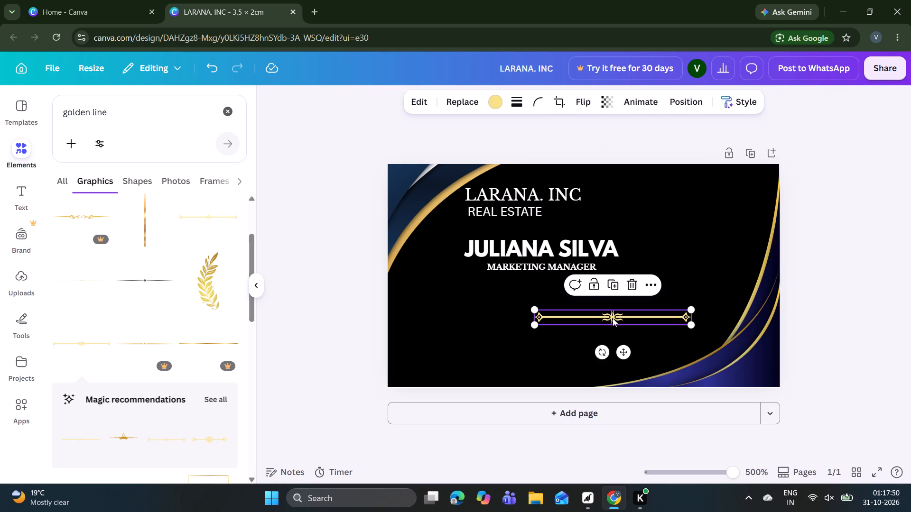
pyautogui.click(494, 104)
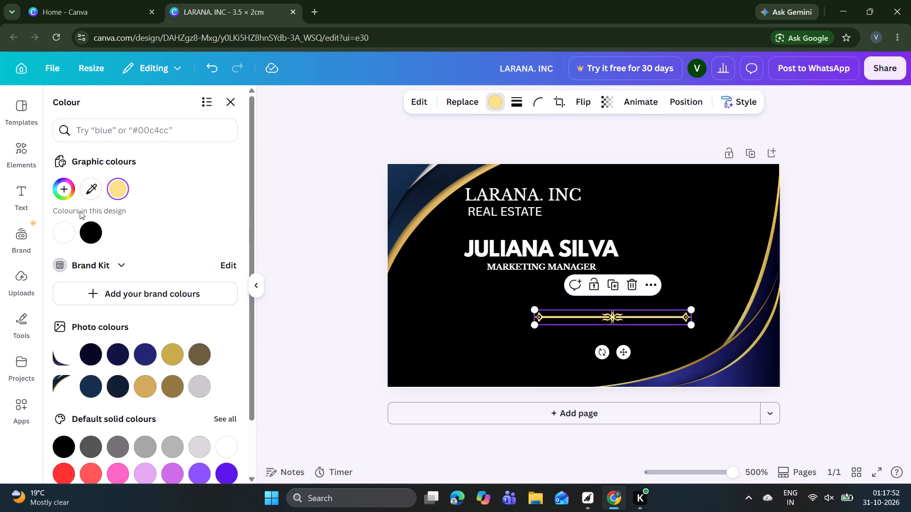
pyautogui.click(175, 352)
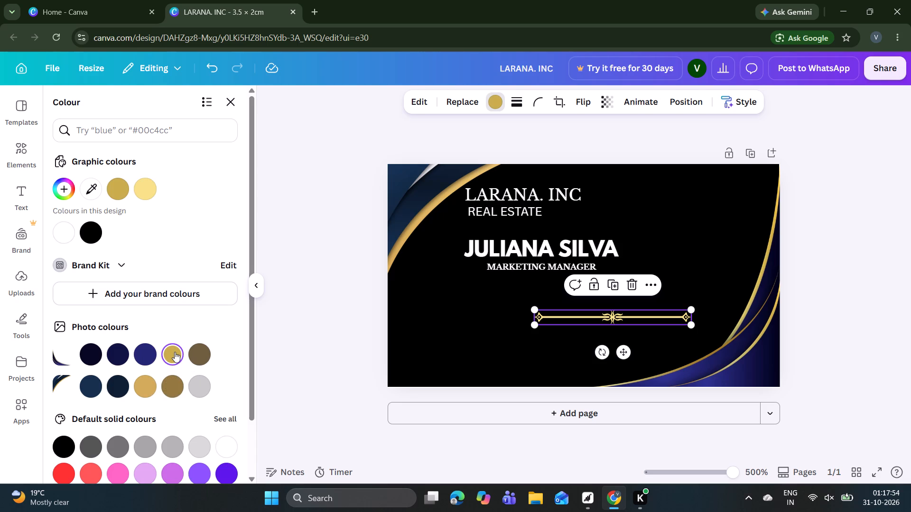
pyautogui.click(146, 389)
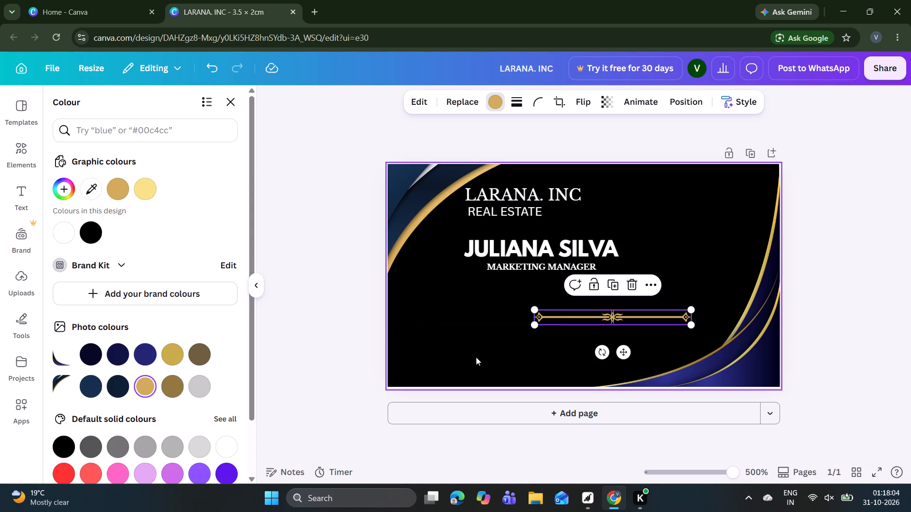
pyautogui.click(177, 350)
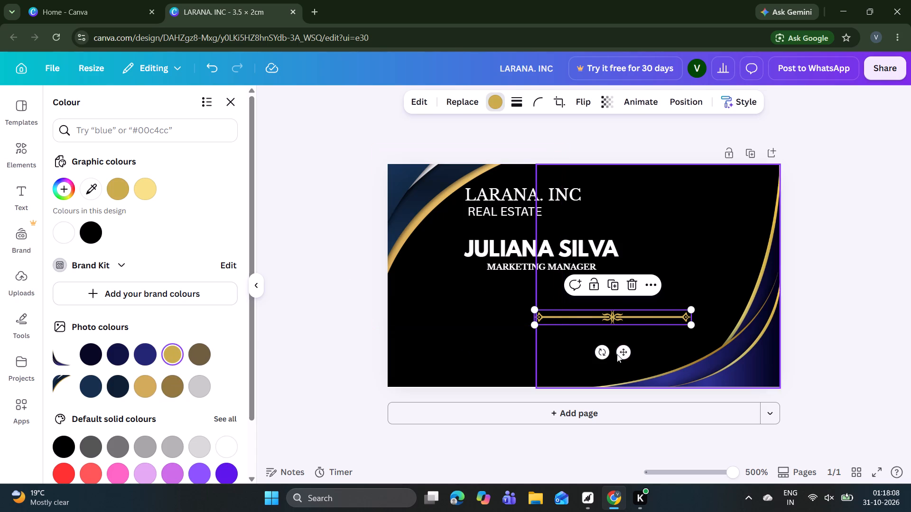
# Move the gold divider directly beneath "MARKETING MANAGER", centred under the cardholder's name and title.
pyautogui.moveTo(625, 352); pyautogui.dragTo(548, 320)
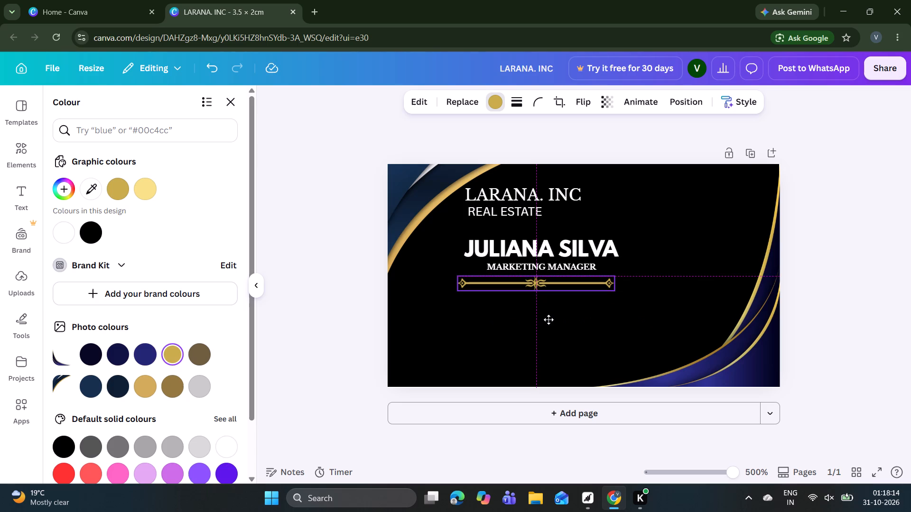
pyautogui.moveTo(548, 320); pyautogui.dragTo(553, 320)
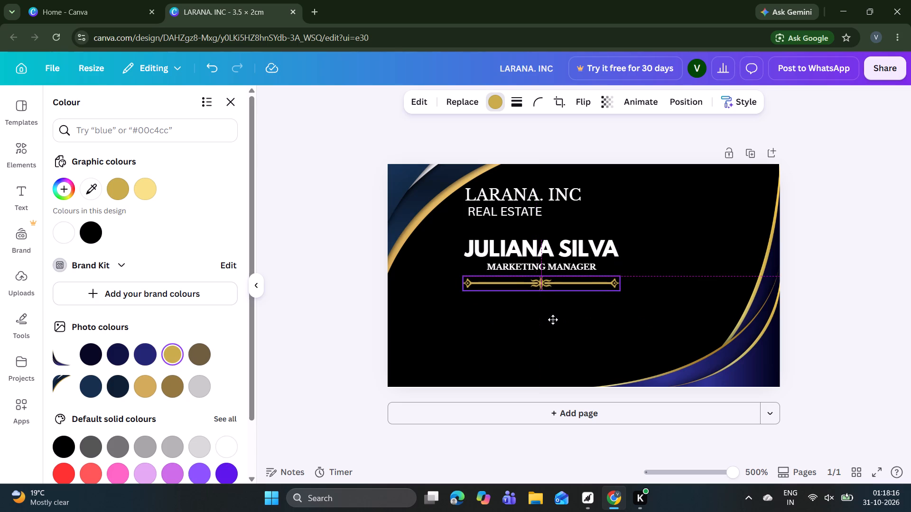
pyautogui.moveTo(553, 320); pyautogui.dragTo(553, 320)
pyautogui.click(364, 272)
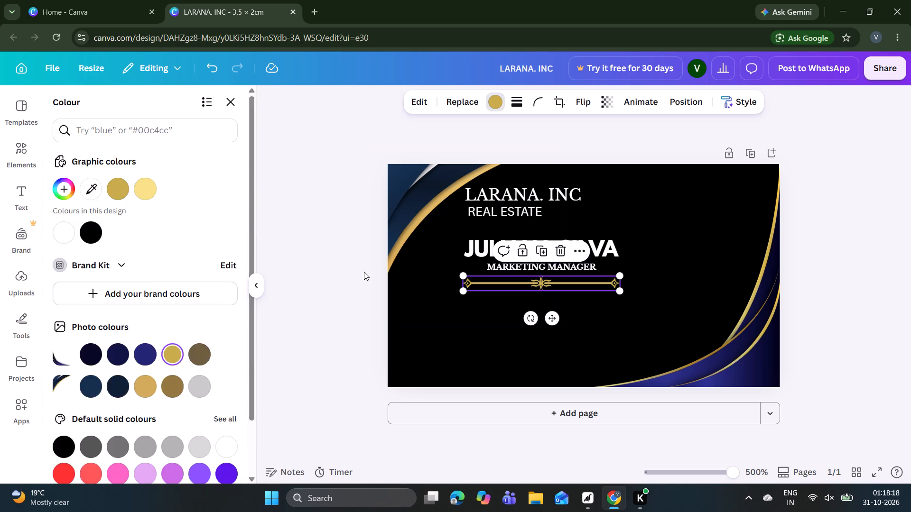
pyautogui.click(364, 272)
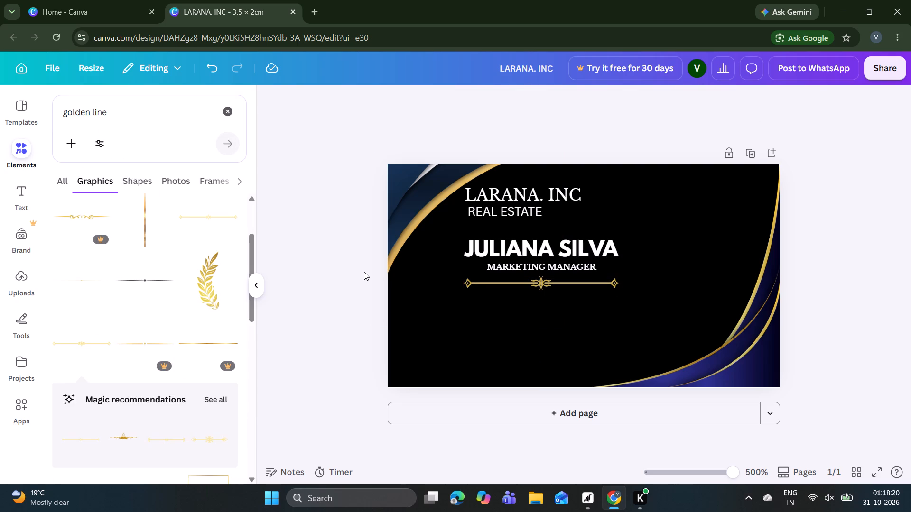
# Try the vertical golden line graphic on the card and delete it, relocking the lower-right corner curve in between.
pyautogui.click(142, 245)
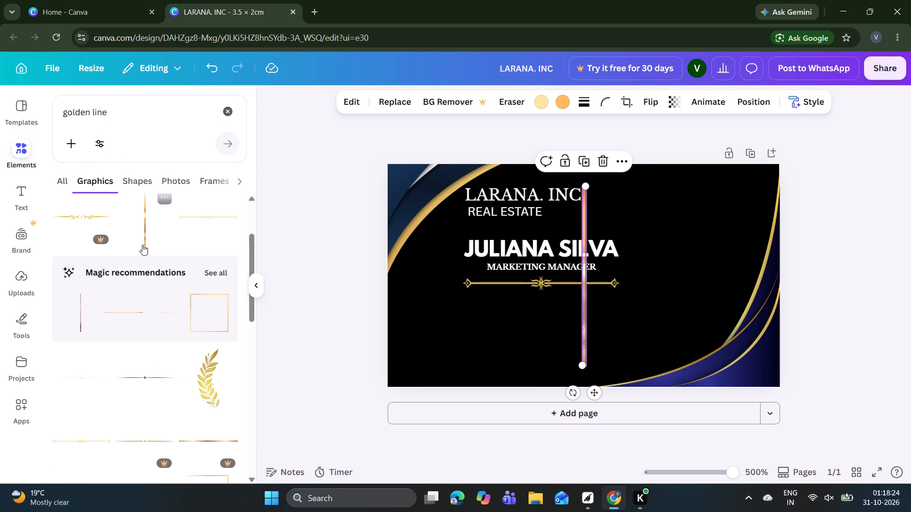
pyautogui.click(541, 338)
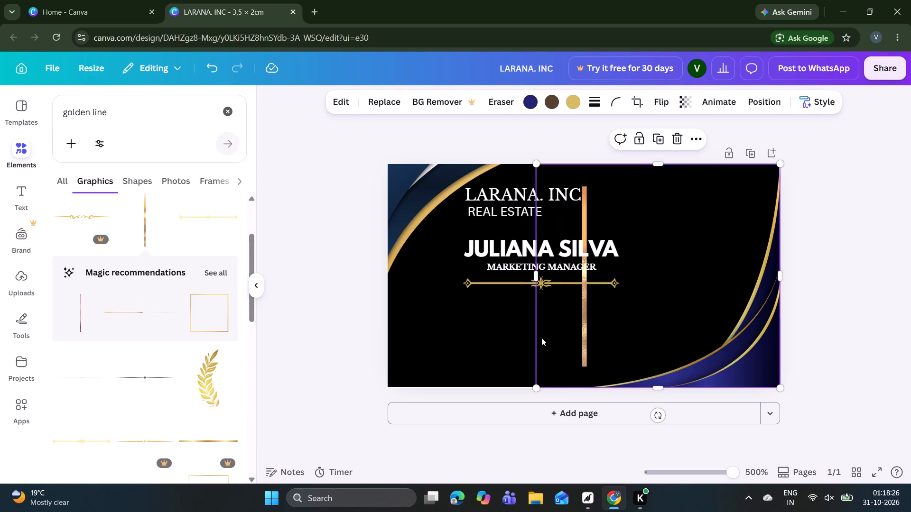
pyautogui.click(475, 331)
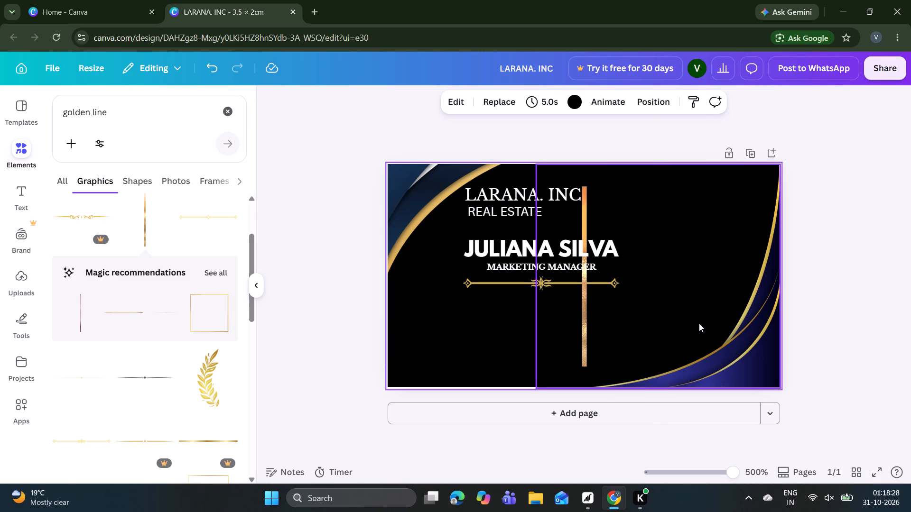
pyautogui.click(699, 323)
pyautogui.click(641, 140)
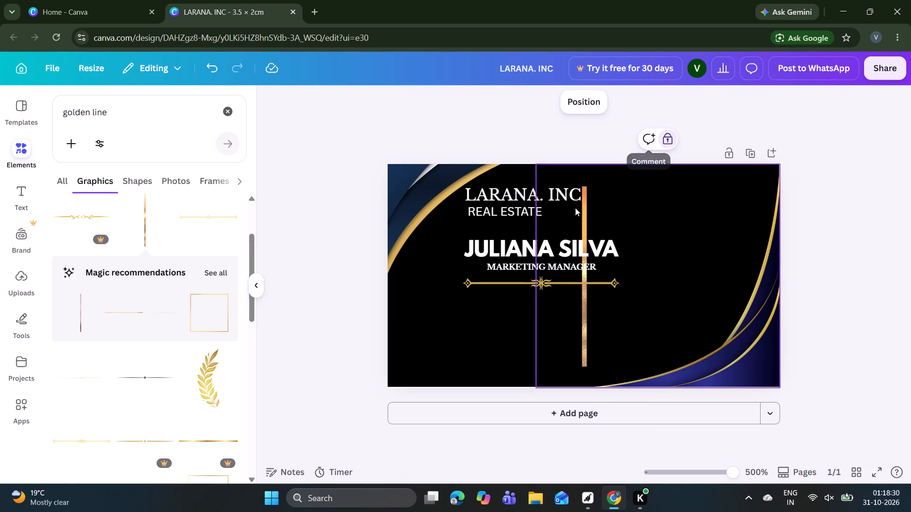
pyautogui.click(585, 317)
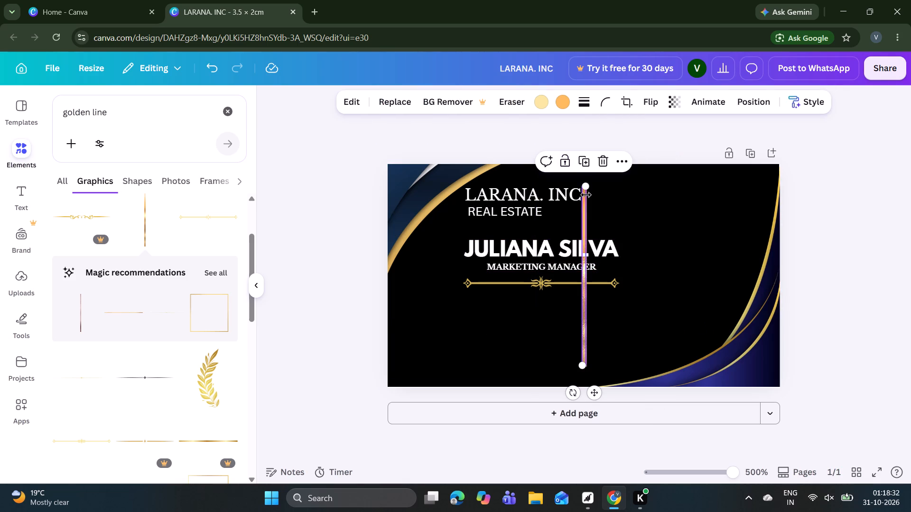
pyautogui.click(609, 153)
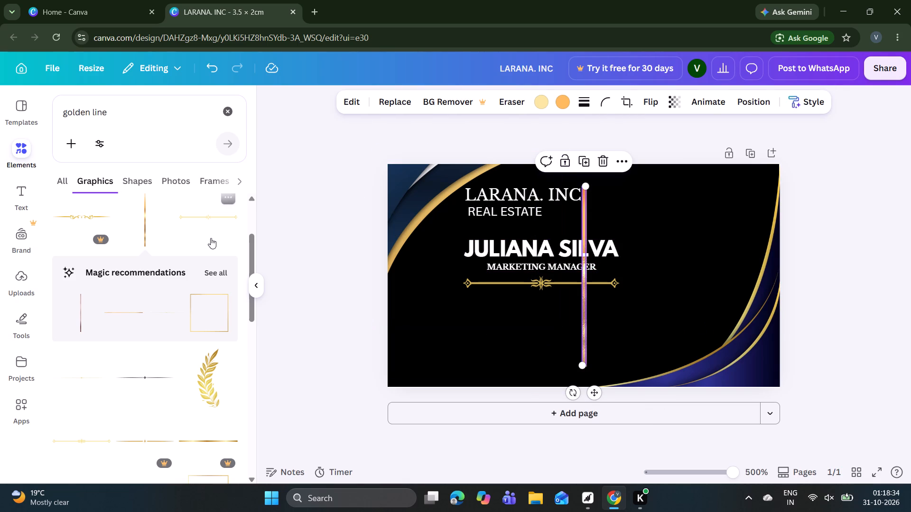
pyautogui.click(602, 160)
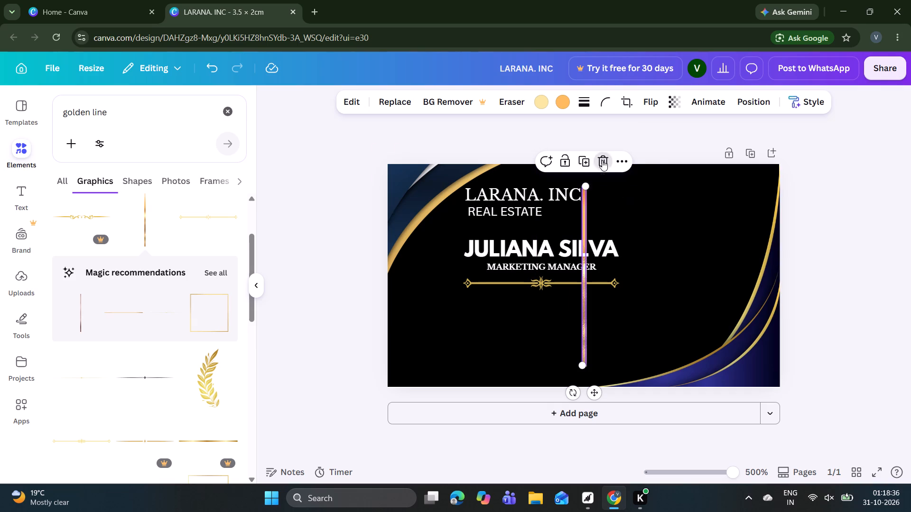
# Add the golden divider with a small central star ornament, and delete the previous divider beneath "MARKETING MANAGER".
pyautogui.scroll(1, 94, 289)
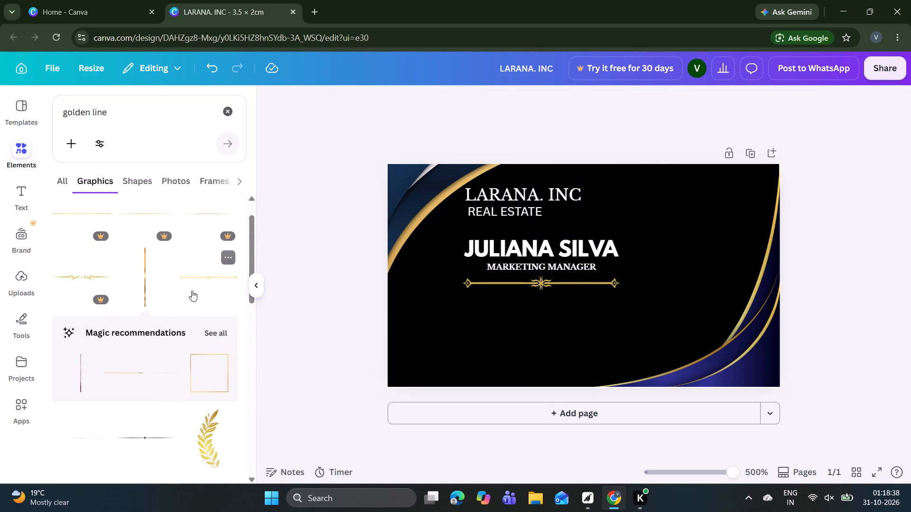
pyautogui.click(192, 291)
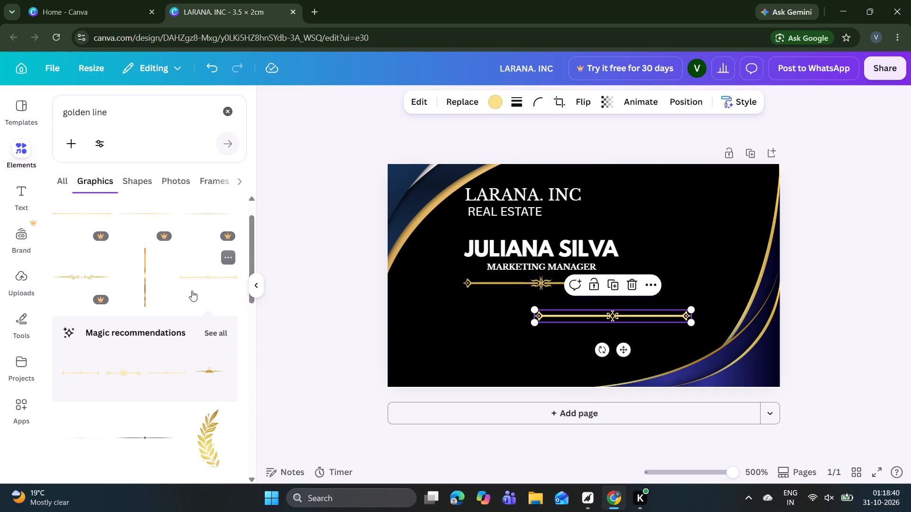
pyautogui.click(488, 277)
pyautogui.click(564, 248)
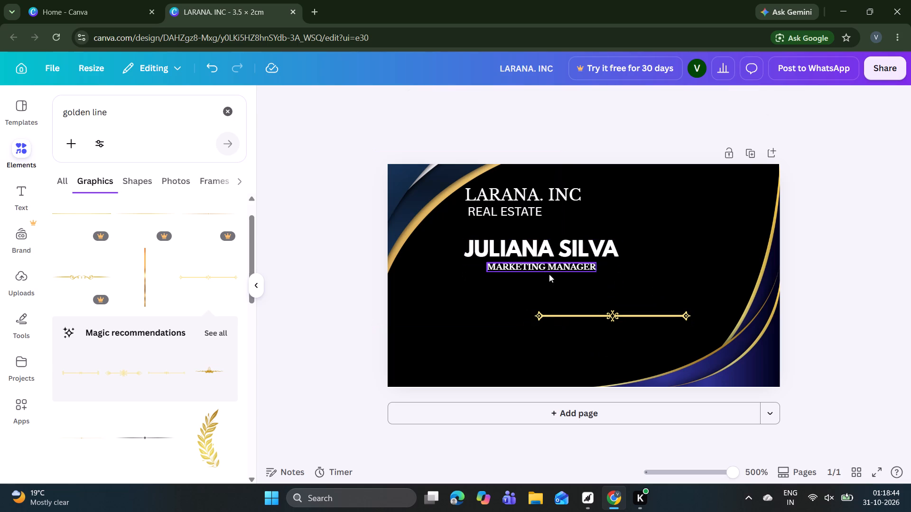
# Browse further through the "golden line" graphics for other dividers that suit the card.
pyautogui.hscroll(1, 232, 269)
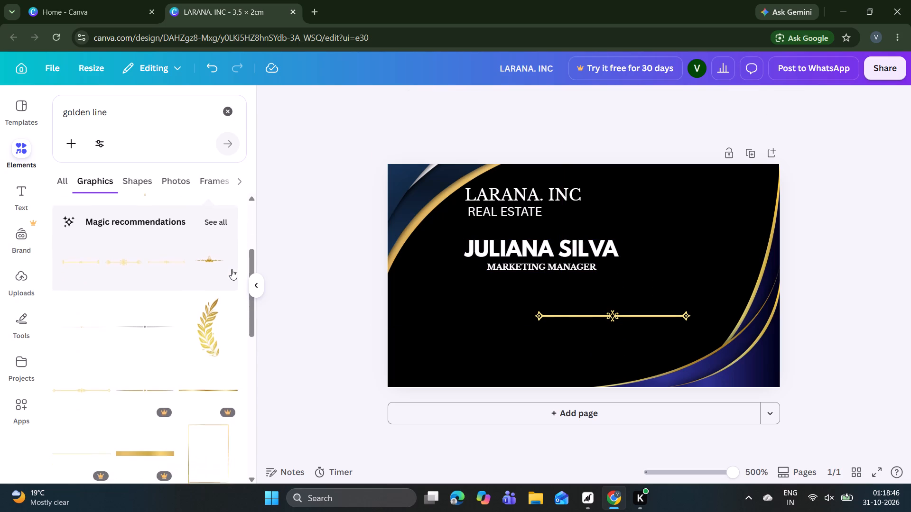
pyautogui.scroll(-3, 232, 269)
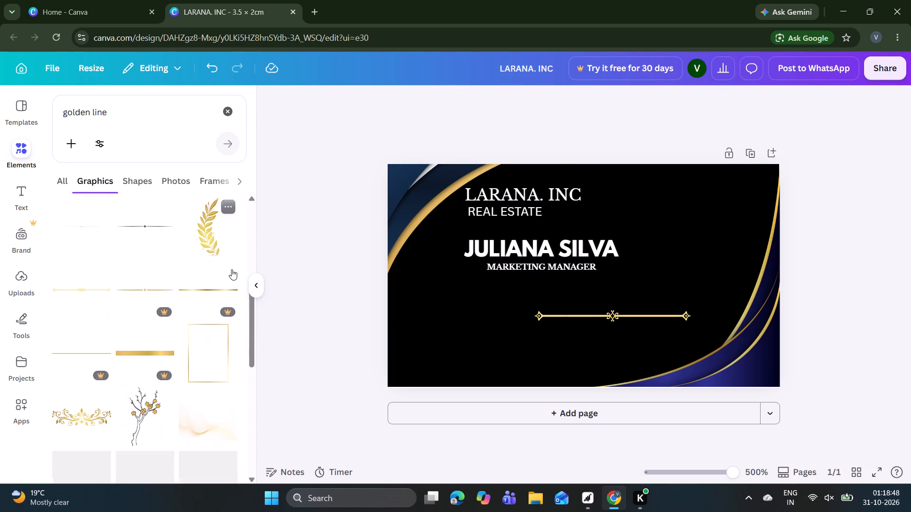
pyautogui.scroll(-4, 232, 269)
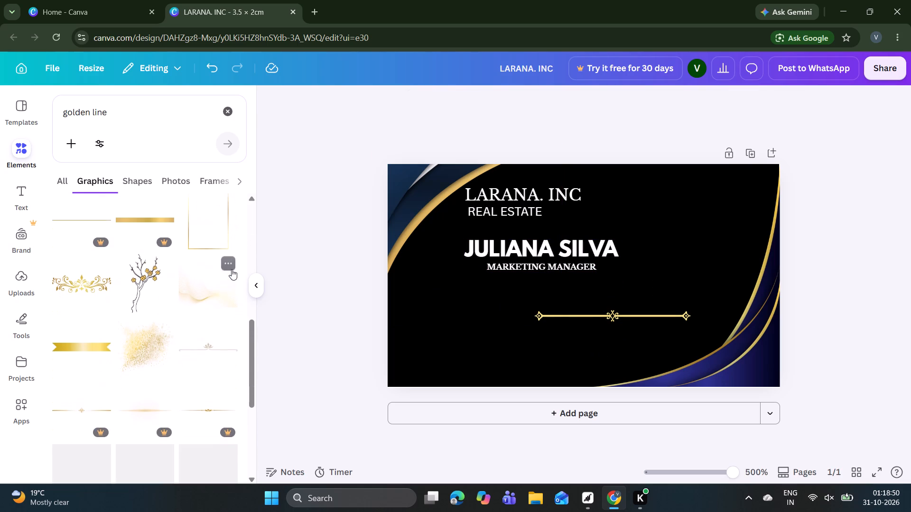
pyautogui.scroll(-2, 232, 269)
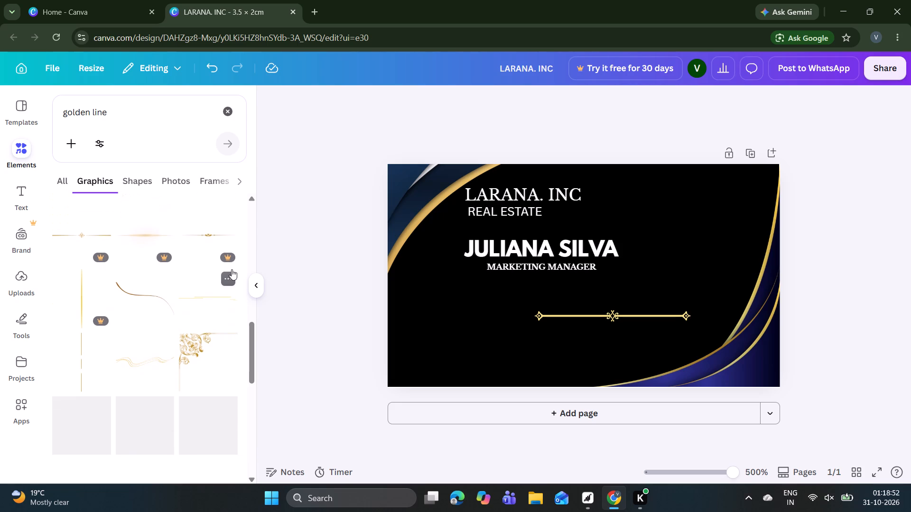
pyautogui.scroll(-5, 232, 269)
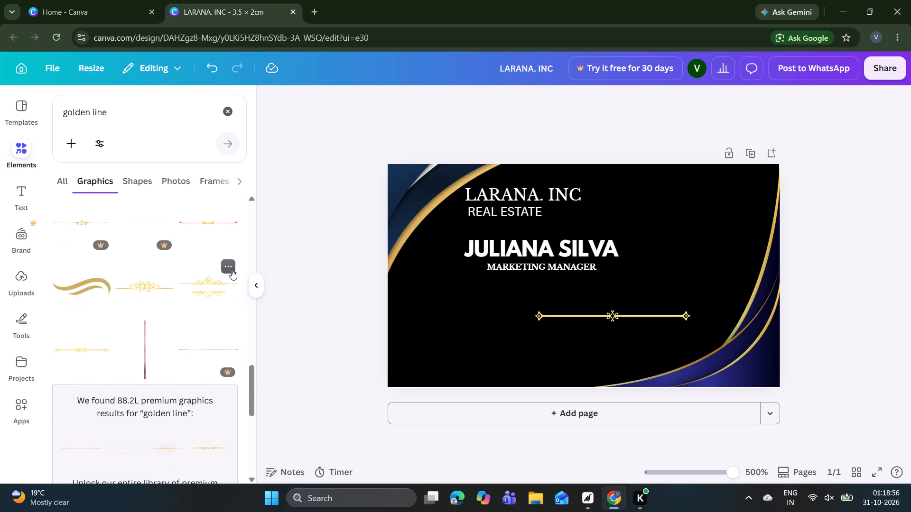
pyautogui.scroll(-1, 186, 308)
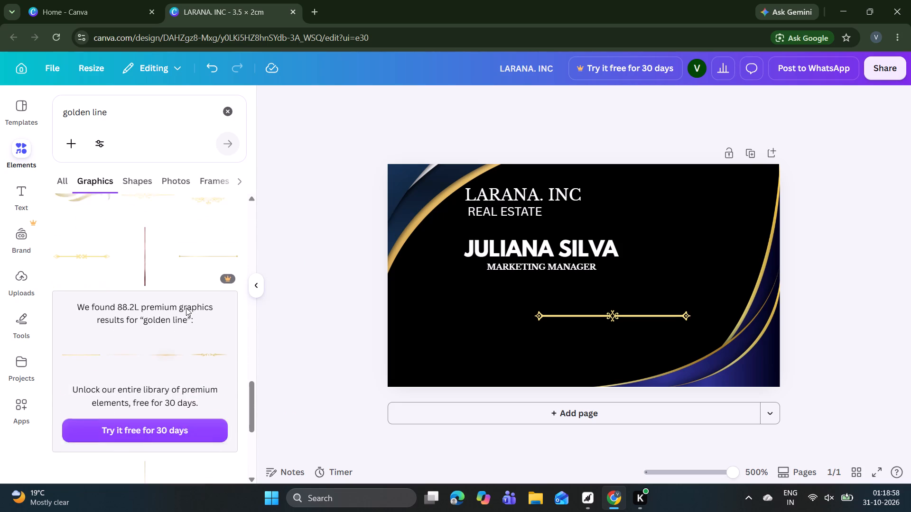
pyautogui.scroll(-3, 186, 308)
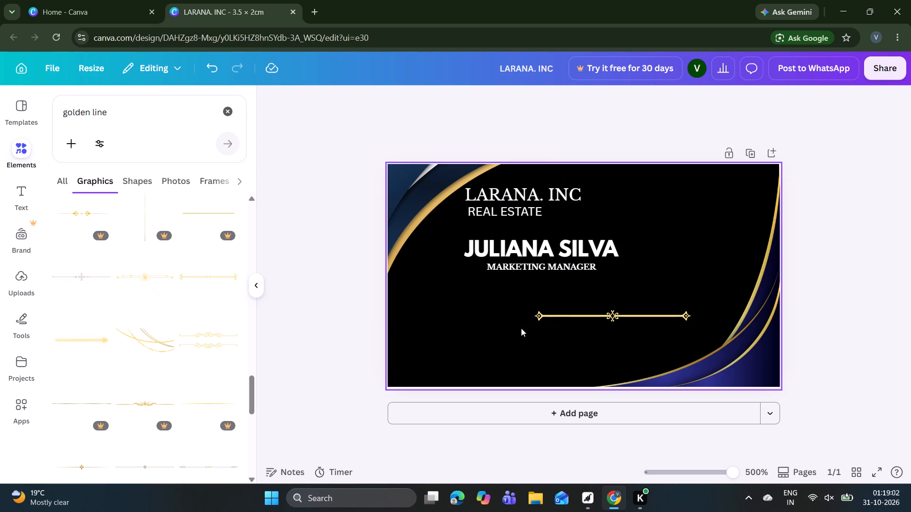
# Recolour the golden divider with the darker gold from the lower-right corner curve's photo colours.
pyautogui.click(586, 317)
pyautogui.click(501, 96)
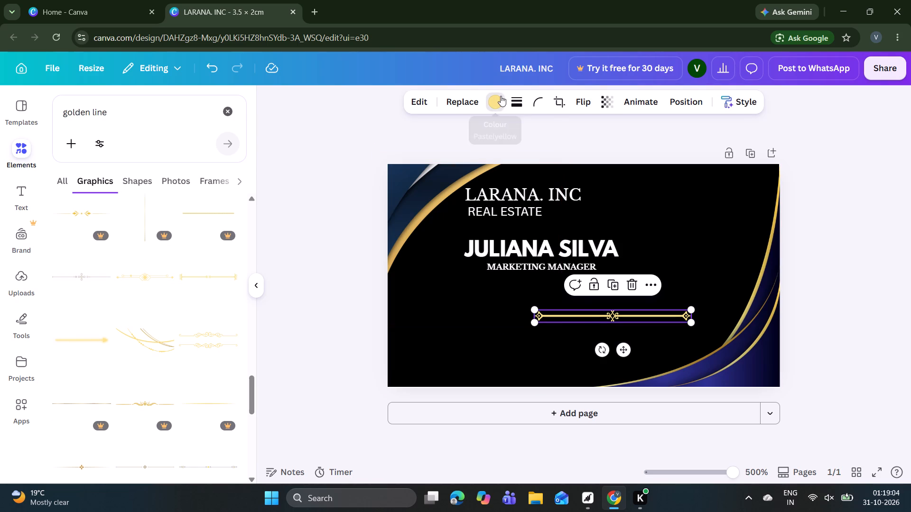
pyautogui.click(179, 359)
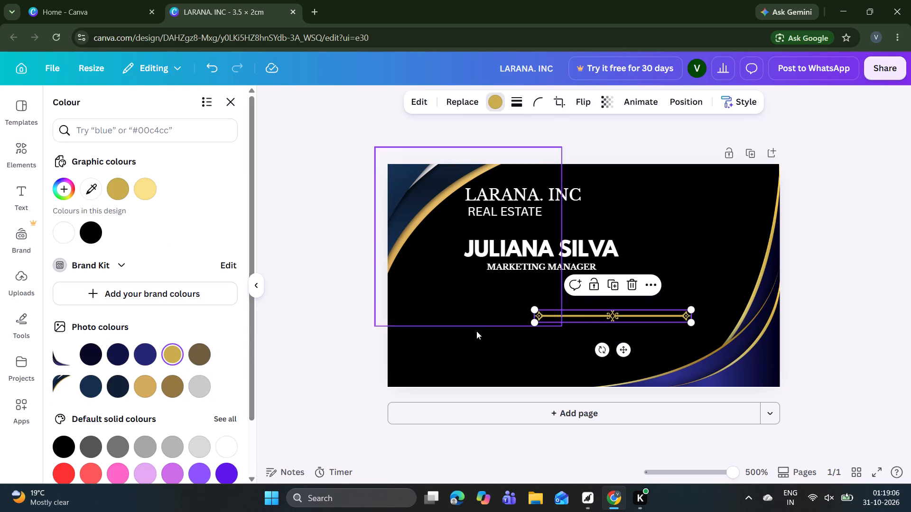
# Move the divider directly beneath "MARKETING MANAGER", spanning the width of the cardholder's name with a small gap below the title.
pyautogui.moveTo(623, 351); pyautogui.dragTo(541, 327)
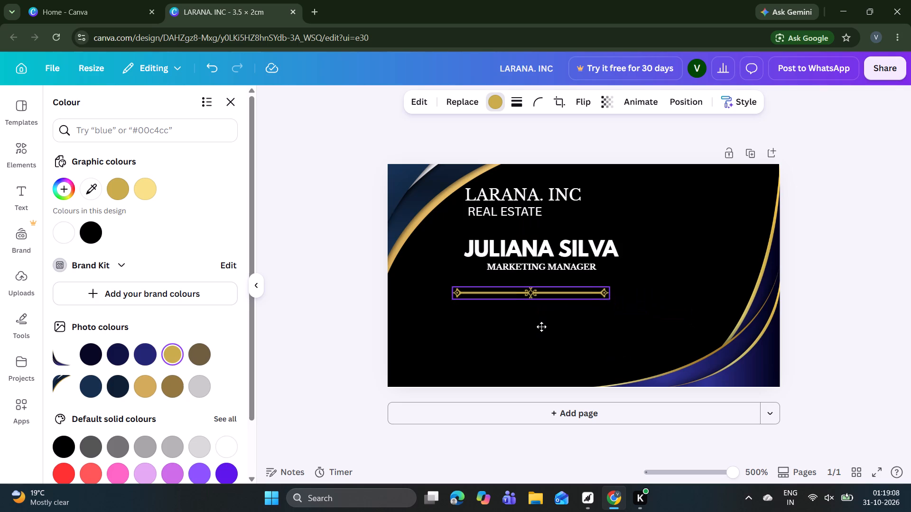
pyautogui.moveTo(541, 327); pyautogui.dragTo(552, 317)
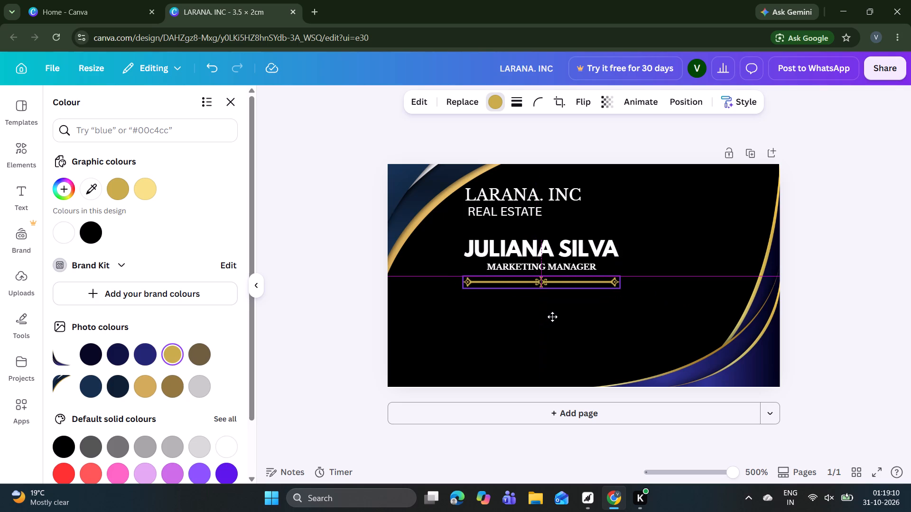
pyautogui.moveTo(552, 317); pyautogui.dragTo(552, 316)
pyautogui.moveTo(552, 316); pyautogui.dragTo(555, 316)
pyautogui.click(348, 281)
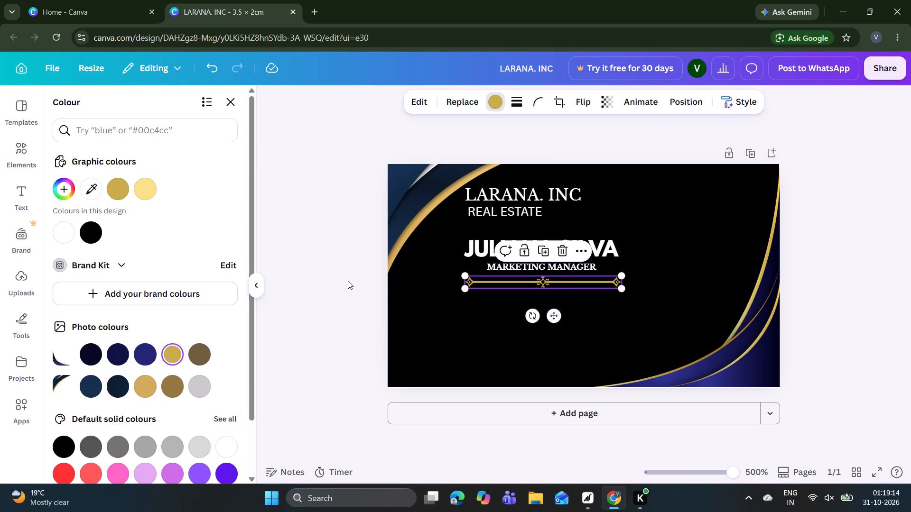
pyautogui.click(348, 281)
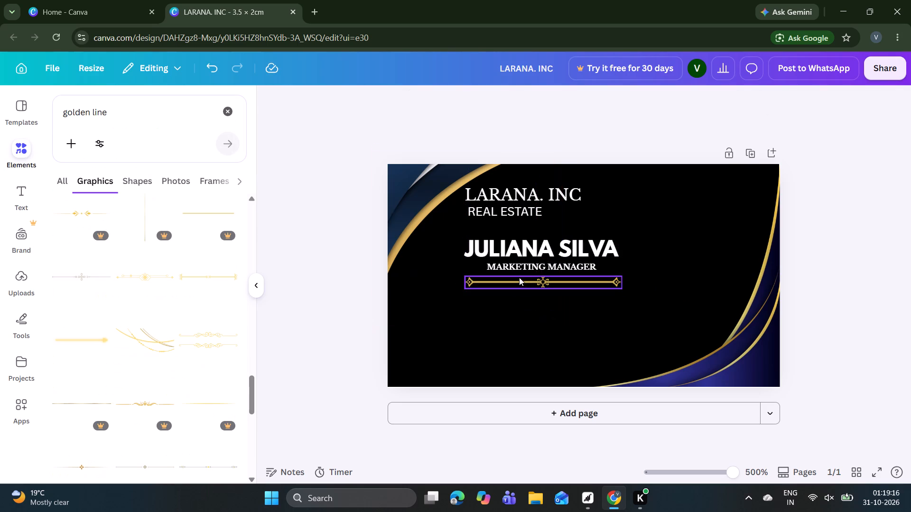
pyautogui.click(526, 279)
pyautogui.moveTo(558, 316); pyautogui.dragTo(558, 315)
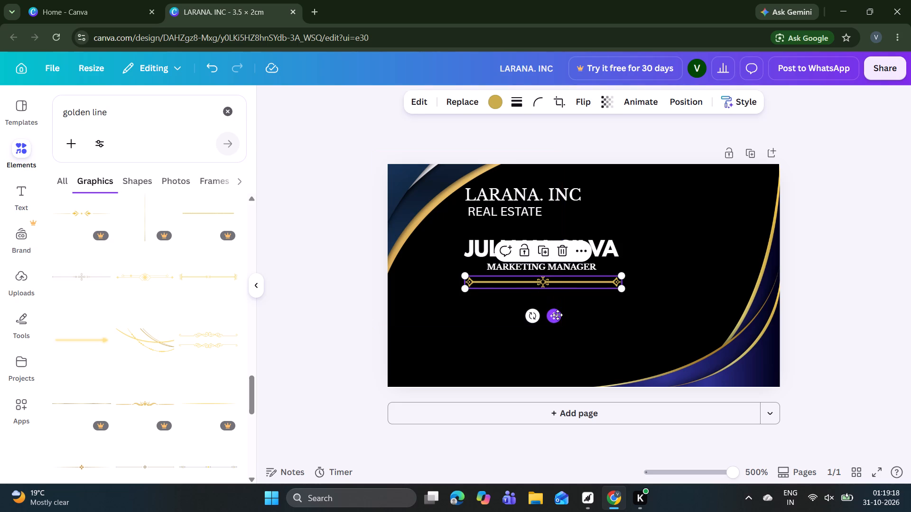
pyautogui.moveTo(558, 315); pyautogui.dragTo(558, 312)
pyautogui.click(315, 257)
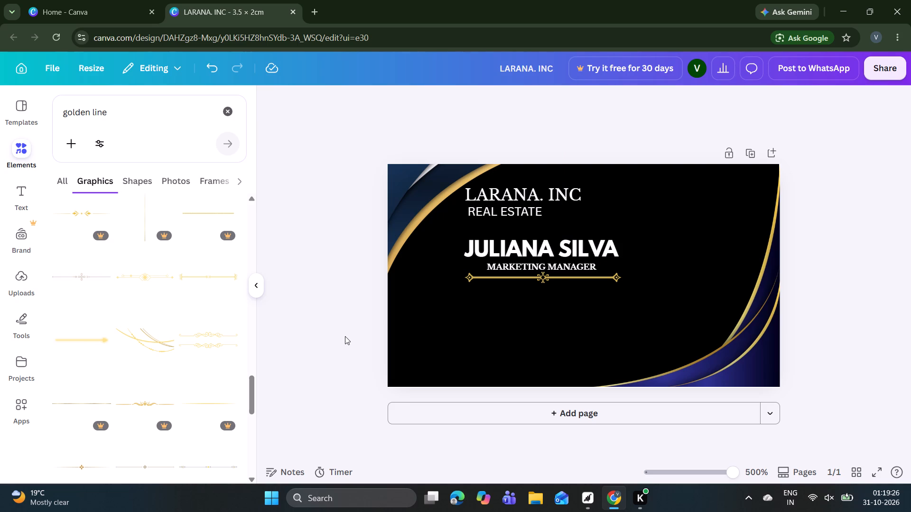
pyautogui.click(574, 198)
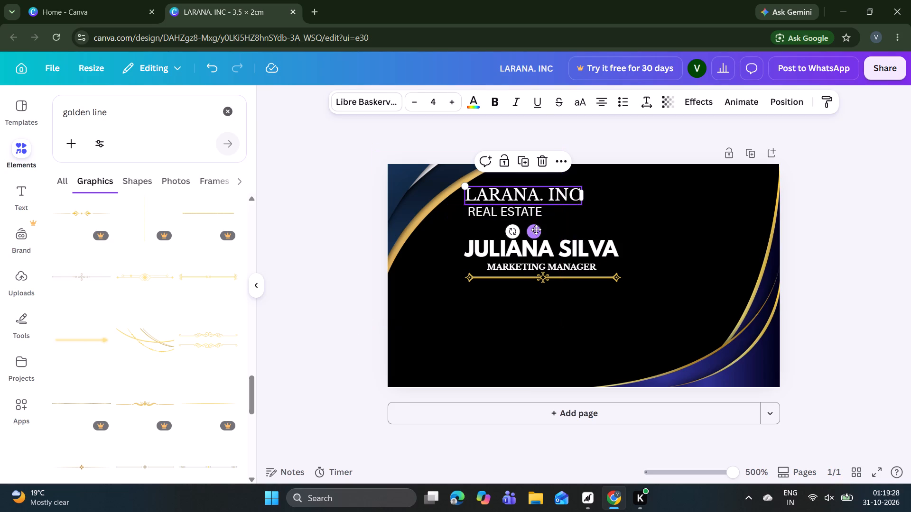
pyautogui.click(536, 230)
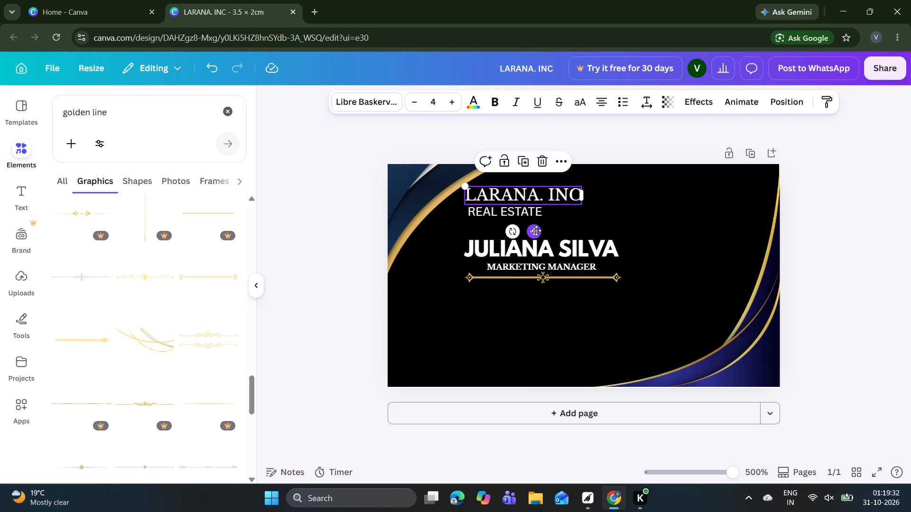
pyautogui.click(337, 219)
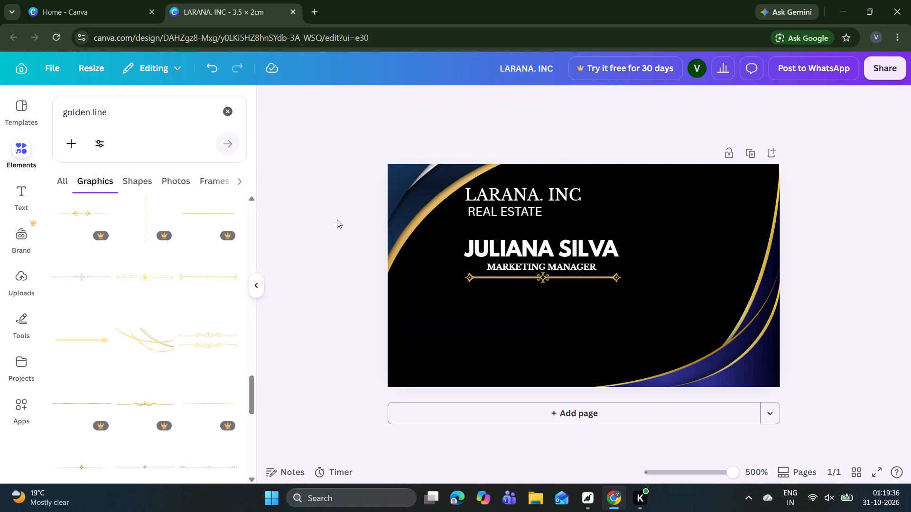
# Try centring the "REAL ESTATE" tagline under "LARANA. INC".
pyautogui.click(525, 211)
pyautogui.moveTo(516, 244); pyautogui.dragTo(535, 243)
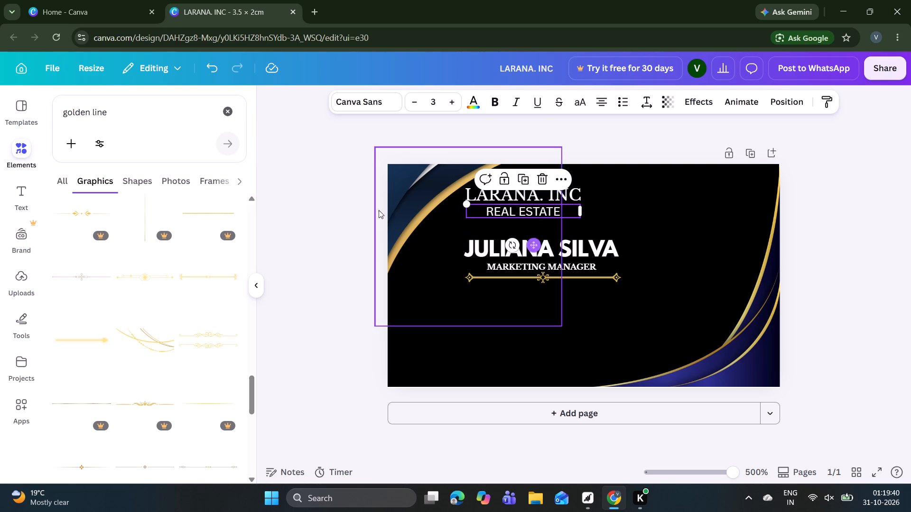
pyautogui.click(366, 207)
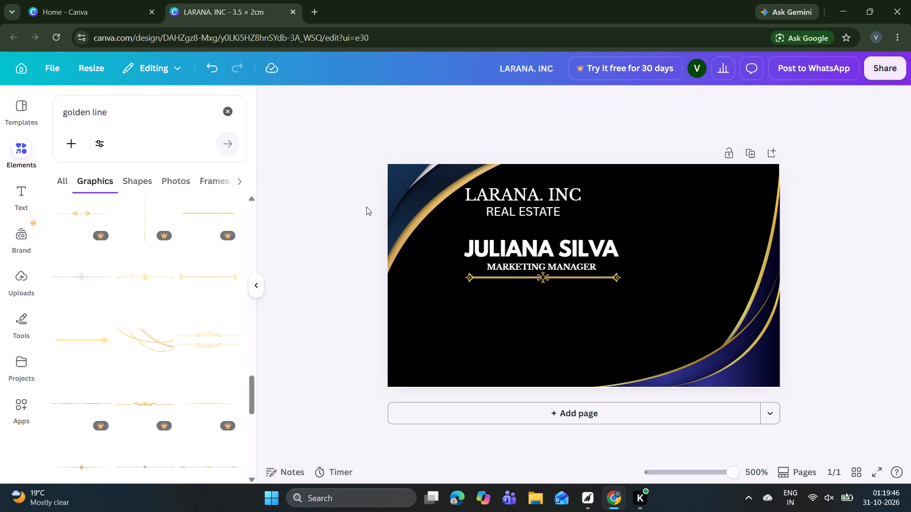
# Move the "REAL ESTATE" tagline so its text starts flush with the left edge of "LARANA. INC".
pyautogui.click(540, 213)
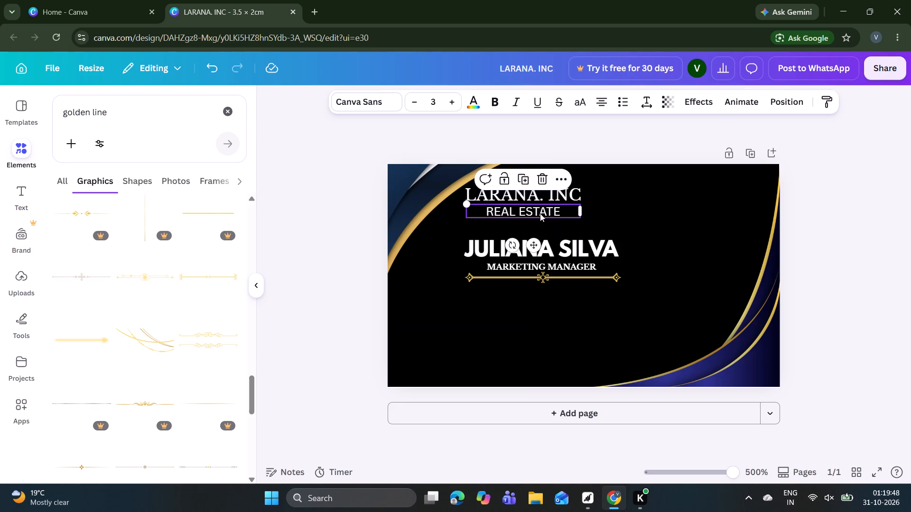
pyautogui.moveTo(534, 244); pyautogui.dragTo(524, 245)
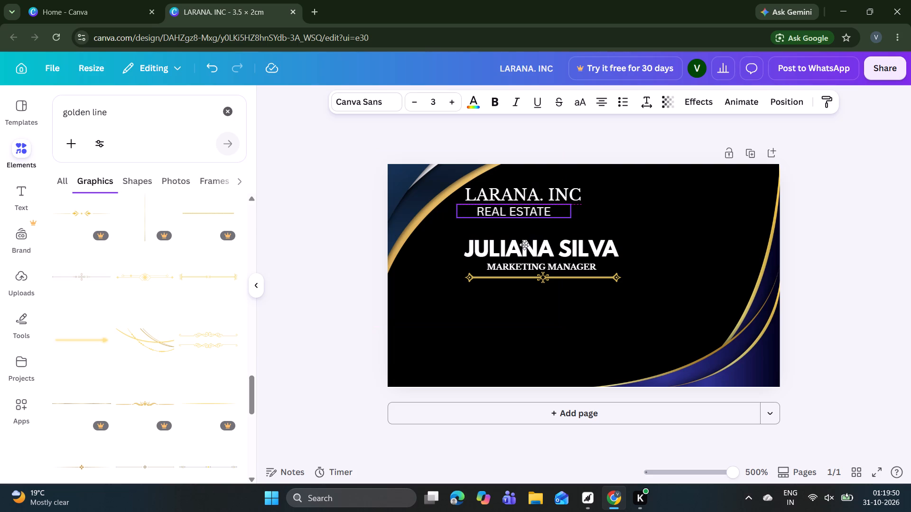
pyautogui.moveTo(524, 245); pyautogui.dragTo(515, 244)
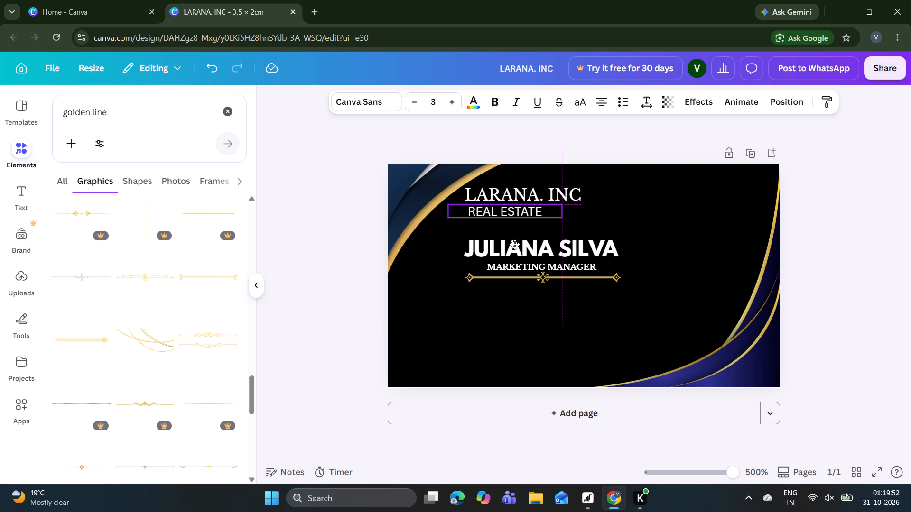
pyautogui.moveTo(515, 244); pyautogui.dragTo(512, 244)
pyautogui.click(335, 222)
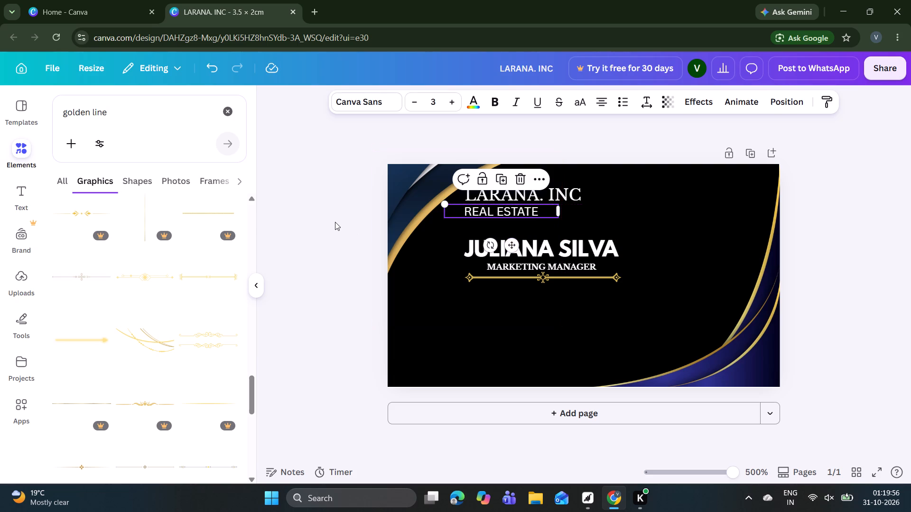
# Move "MARKETING MANAGER" so it lines up with the left edge of the cardholder's name, just above the divider.
pyautogui.click(521, 265)
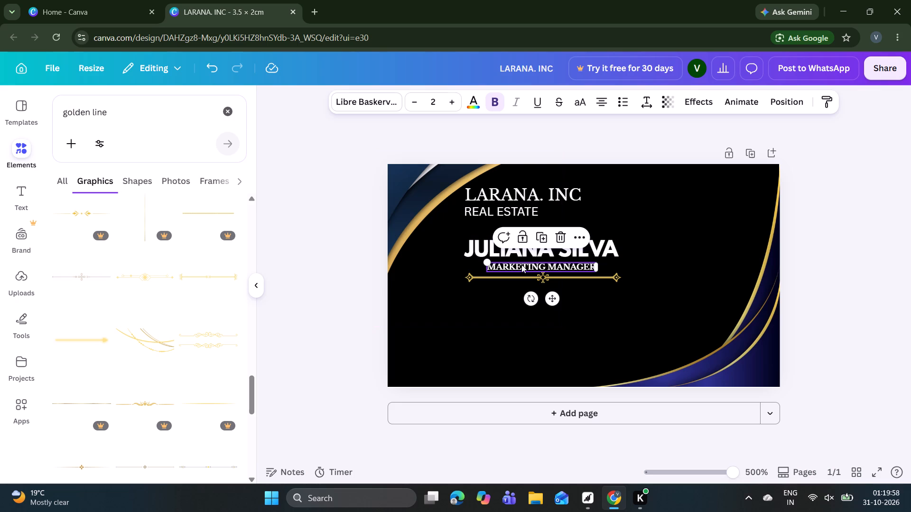
pyautogui.moveTo(551, 294); pyautogui.dragTo(535, 294)
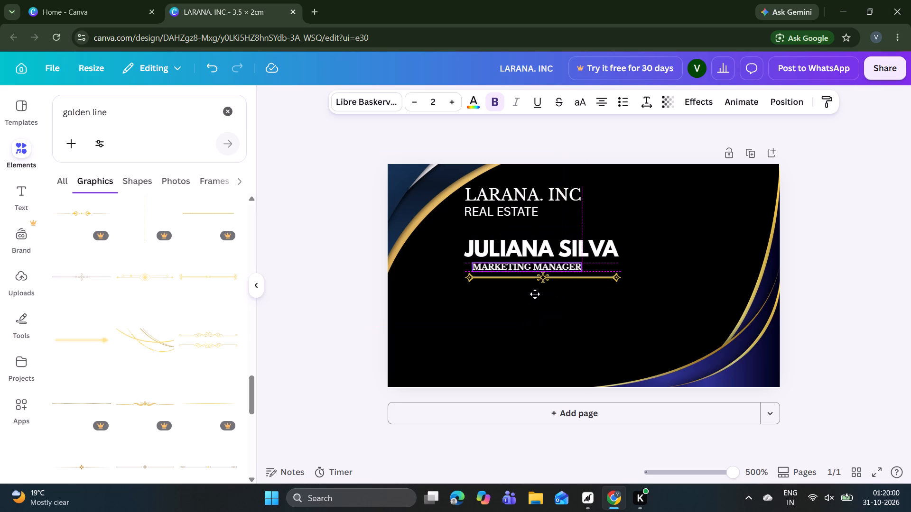
pyautogui.moveTo(535, 294); pyautogui.dragTo(531, 294)
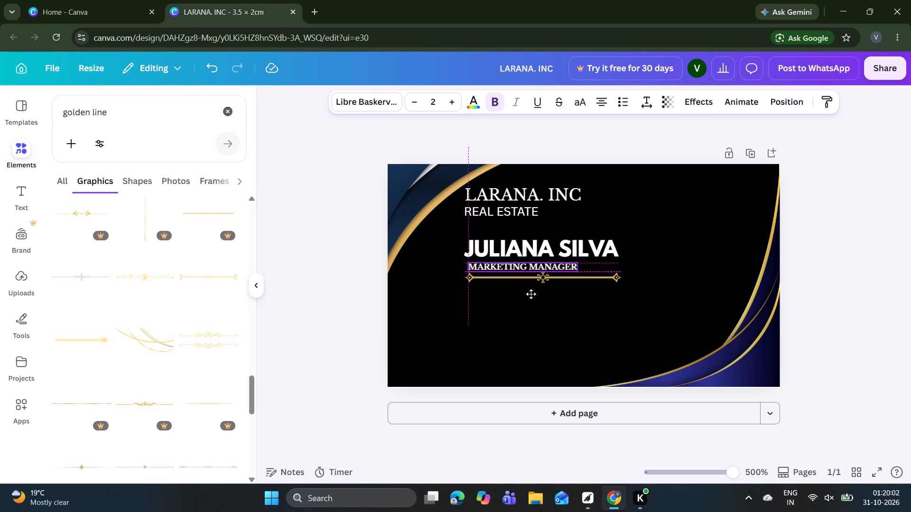
pyautogui.moveTo(531, 294); pyautogui.dragTo(528, 293)
pyautogui.click(334, 251)
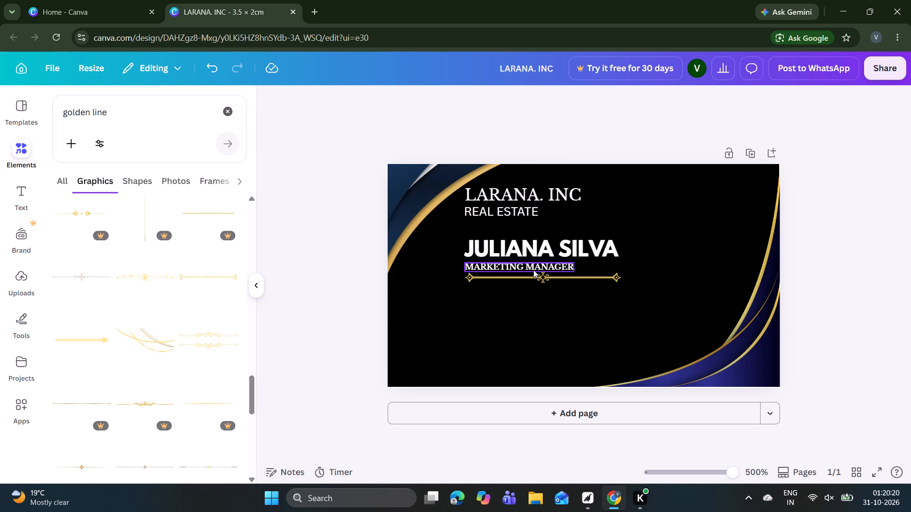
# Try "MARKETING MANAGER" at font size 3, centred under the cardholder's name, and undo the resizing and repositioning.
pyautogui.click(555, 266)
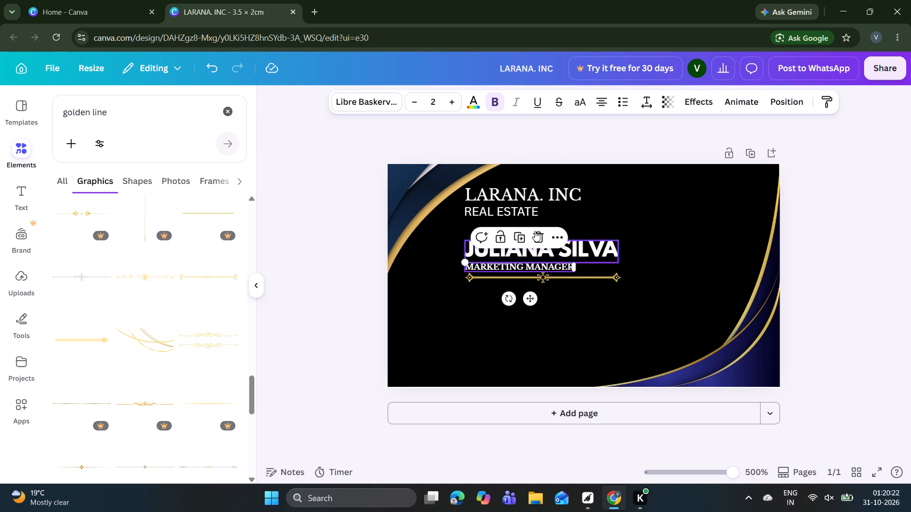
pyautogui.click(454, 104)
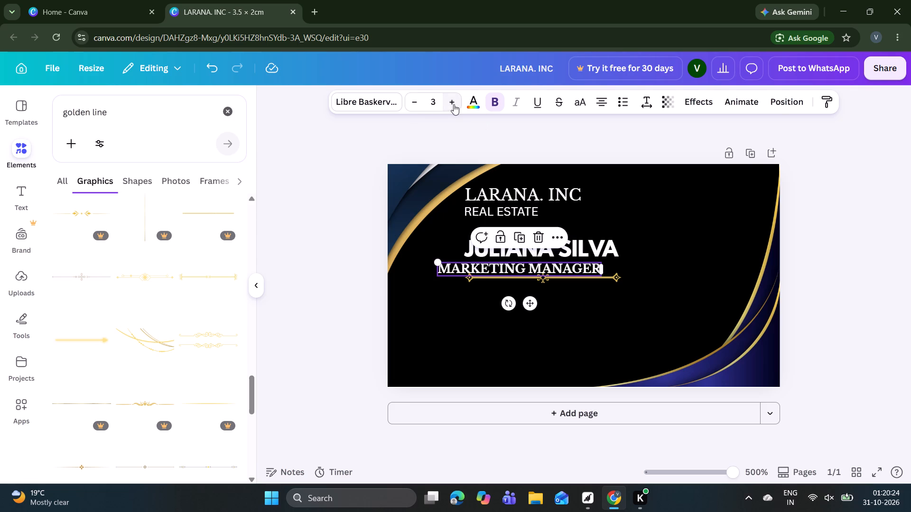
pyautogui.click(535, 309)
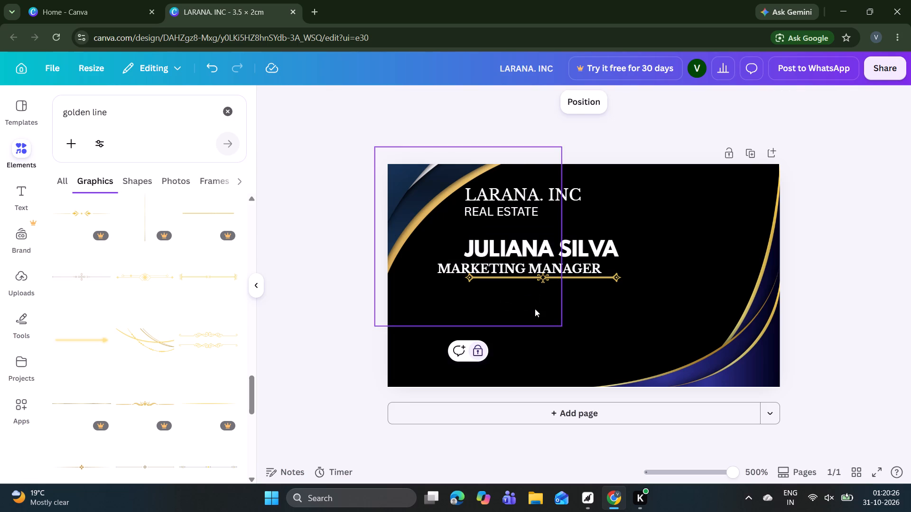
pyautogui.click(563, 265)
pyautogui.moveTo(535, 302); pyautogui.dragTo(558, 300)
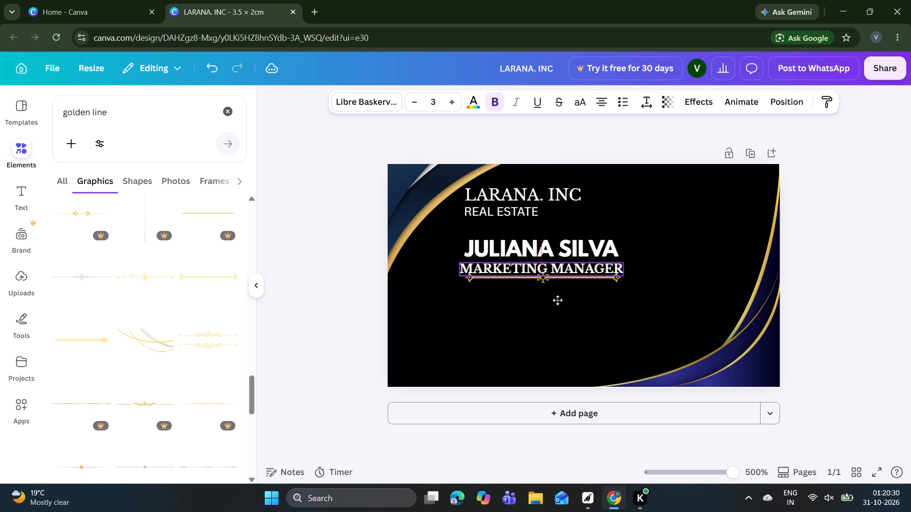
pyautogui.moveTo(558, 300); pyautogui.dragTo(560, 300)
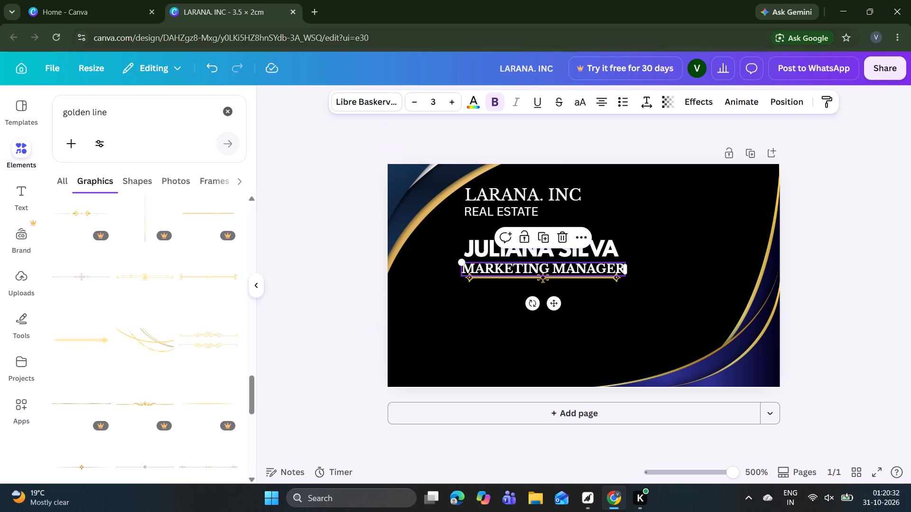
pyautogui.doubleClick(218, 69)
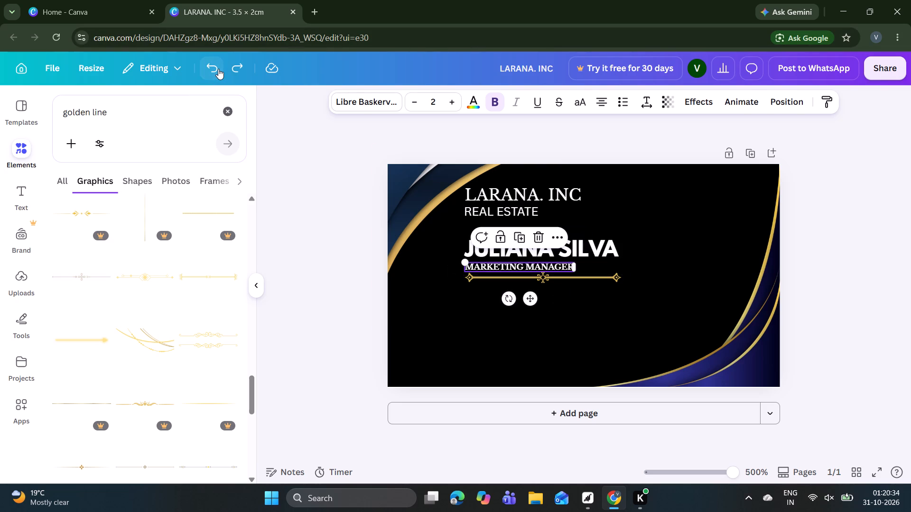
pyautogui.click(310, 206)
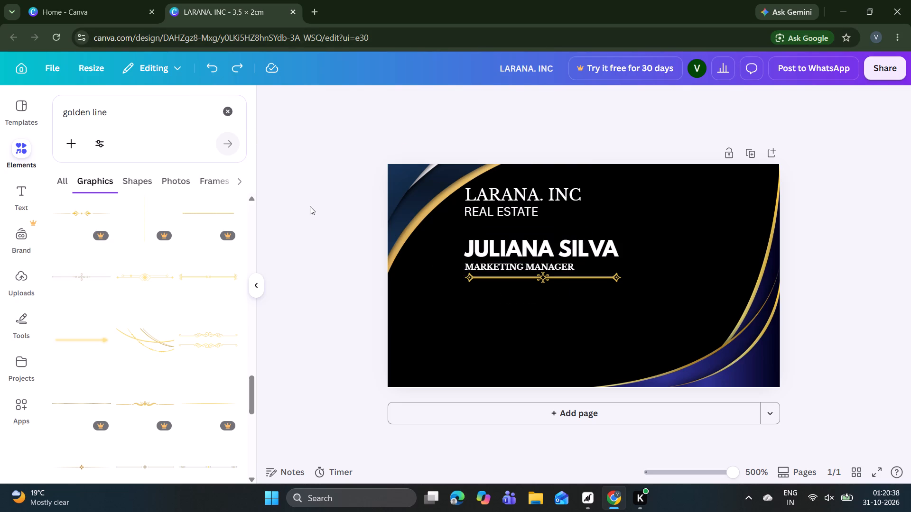
# Clear the "golden line" graphics search and add a new body text box to the card.
pyautogui.click(225, 112)
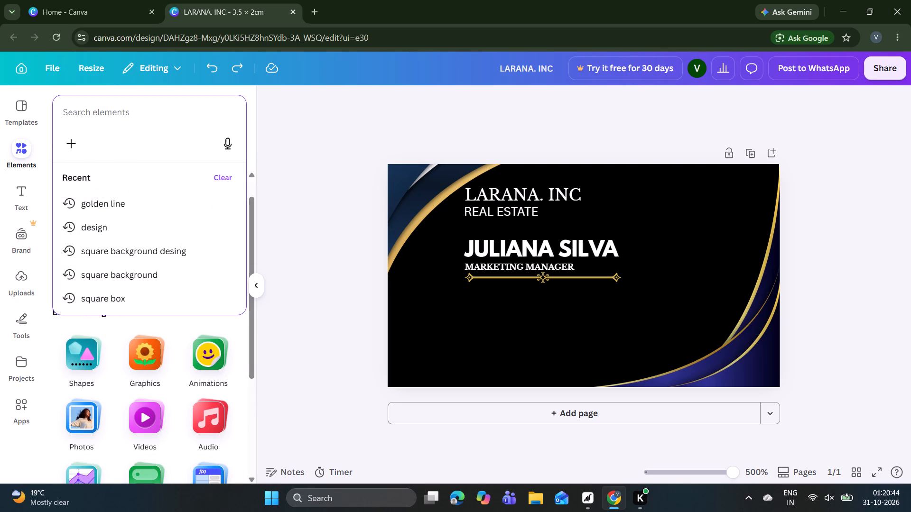
pyautogui.click(22, 208)
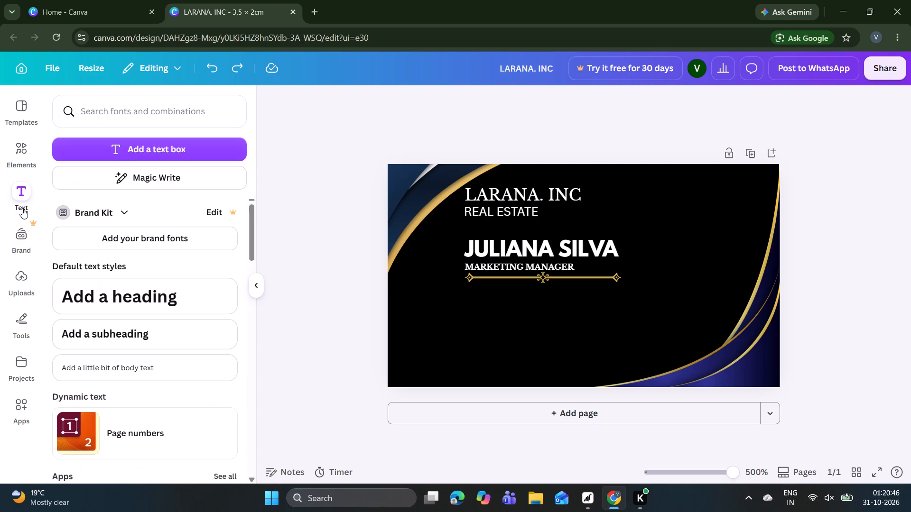
pyautogui.click(124, 357)
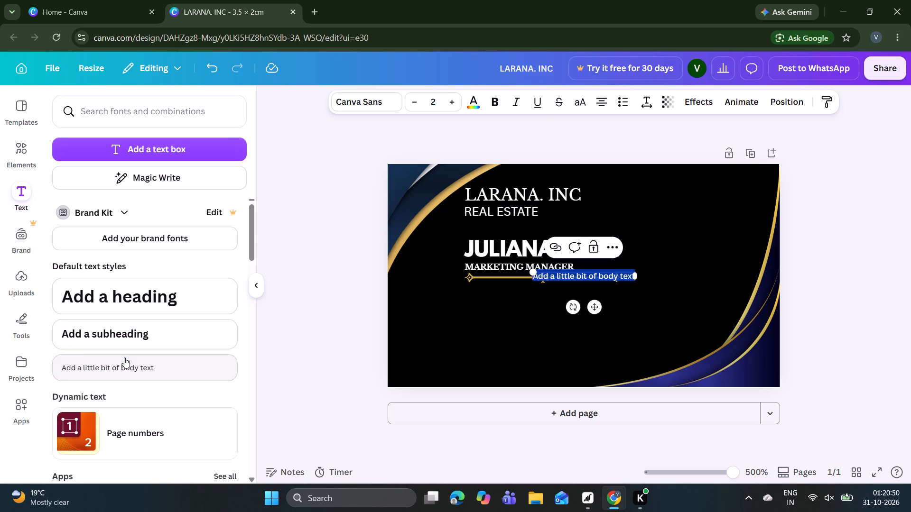
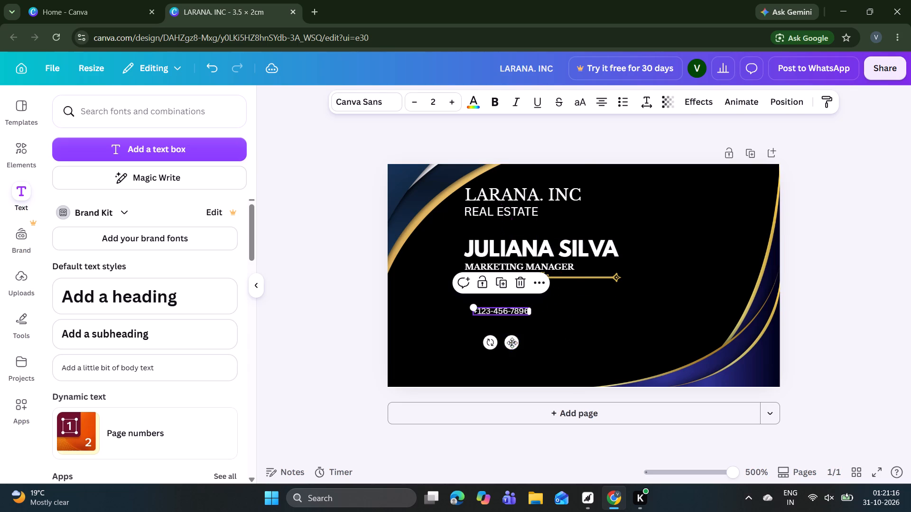
# Add another body text box to the card and replace its placeholder text with "hello".
pyautogui.click(314, 273)
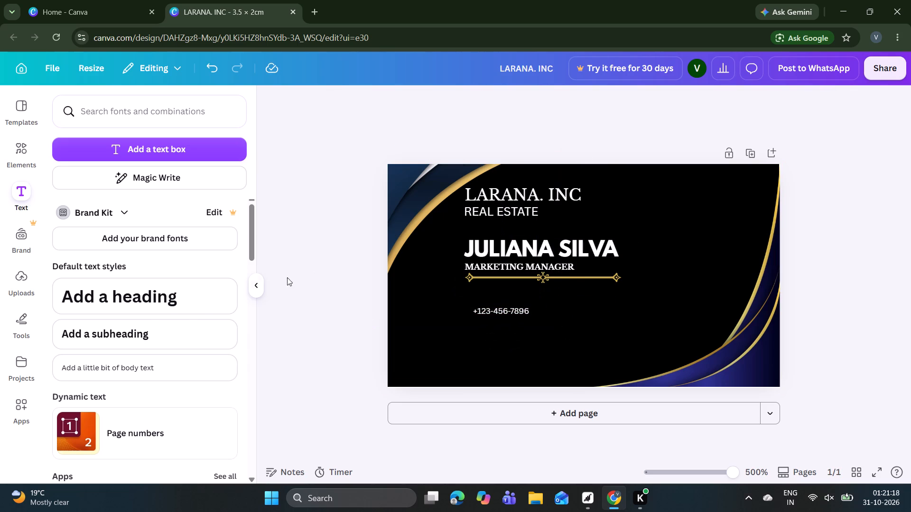
pyautogui.click(151, 362)
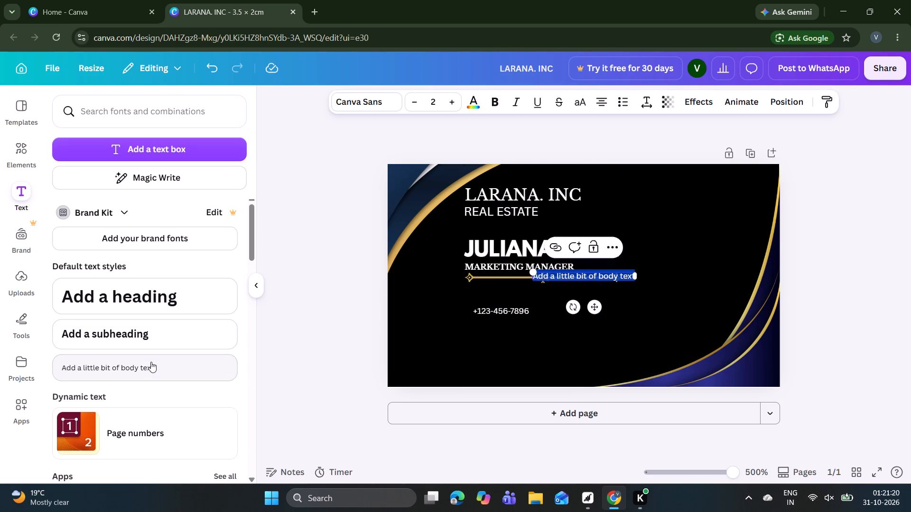
pyautogui.press('BackSpace')
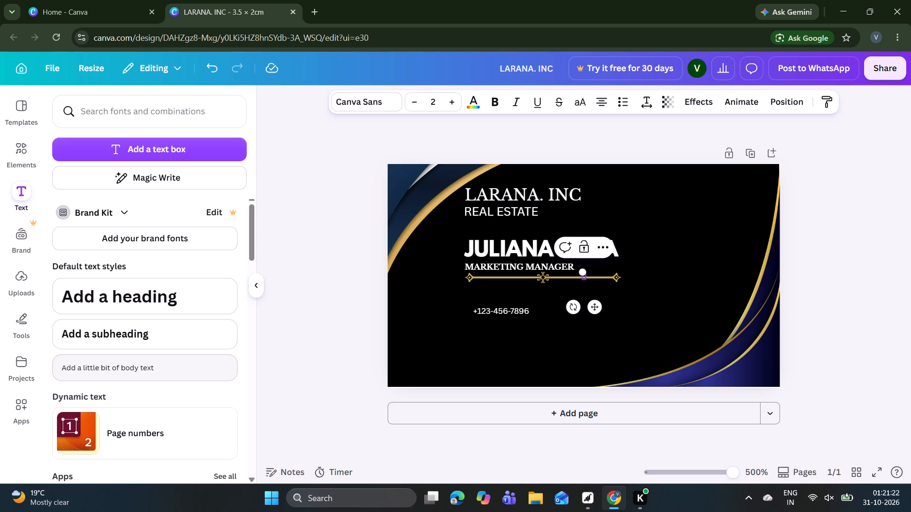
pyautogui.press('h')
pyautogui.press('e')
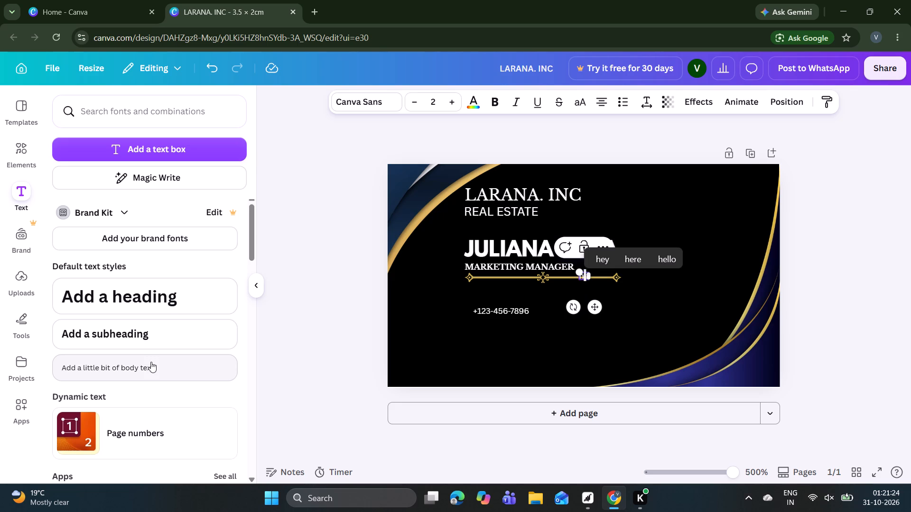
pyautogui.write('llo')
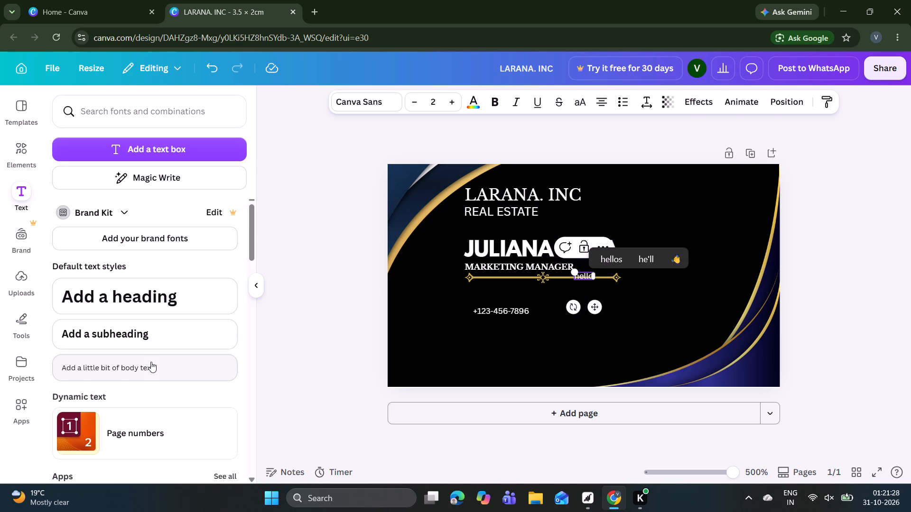
# Enter the contact email address in the new body text box and remove its mistyped domain ending.
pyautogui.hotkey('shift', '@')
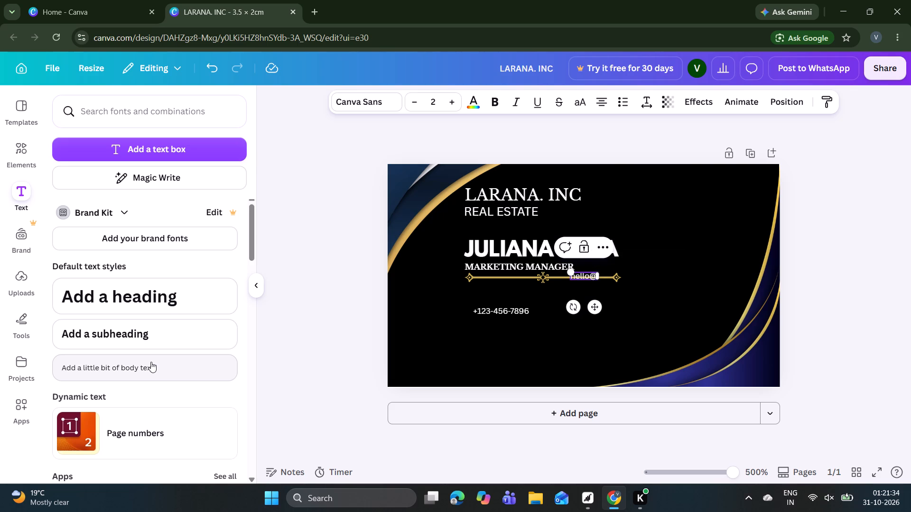
pyautogui.write('rea')
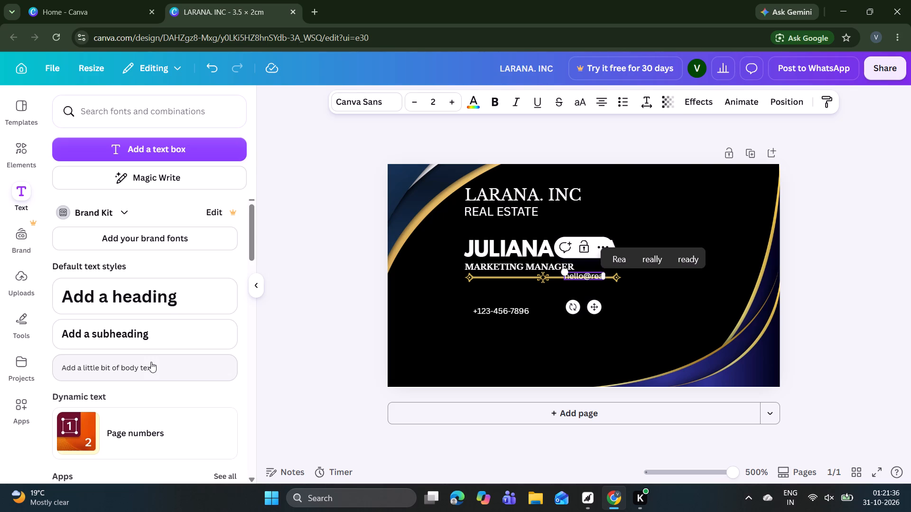
pyautogui.write('lly')
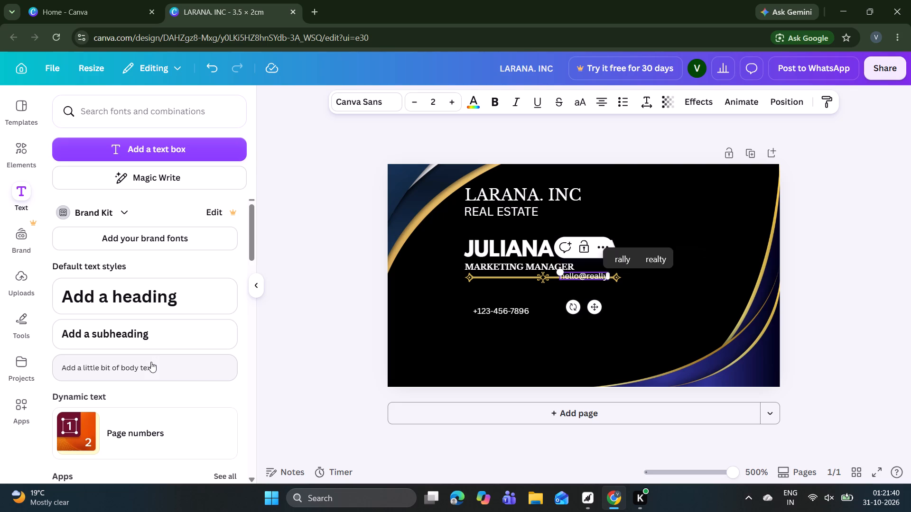
pyautogui.press('g')
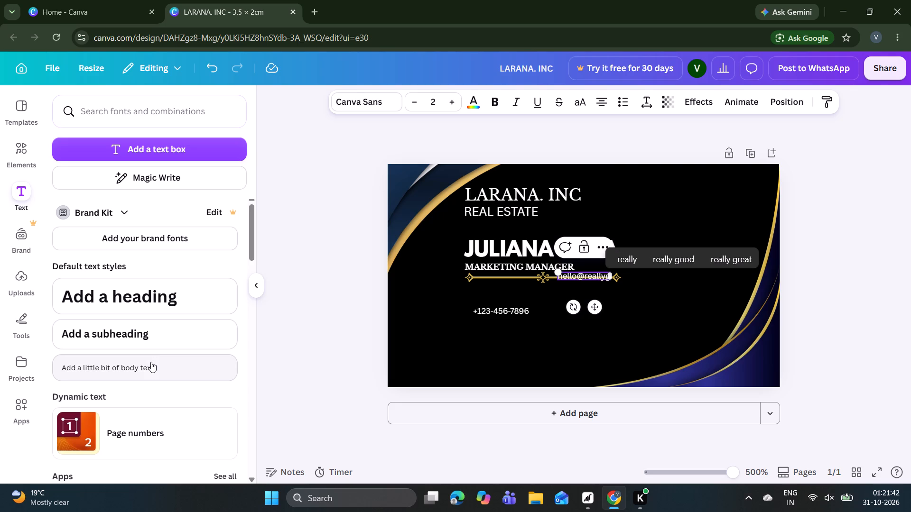
pyautogui.write('re')
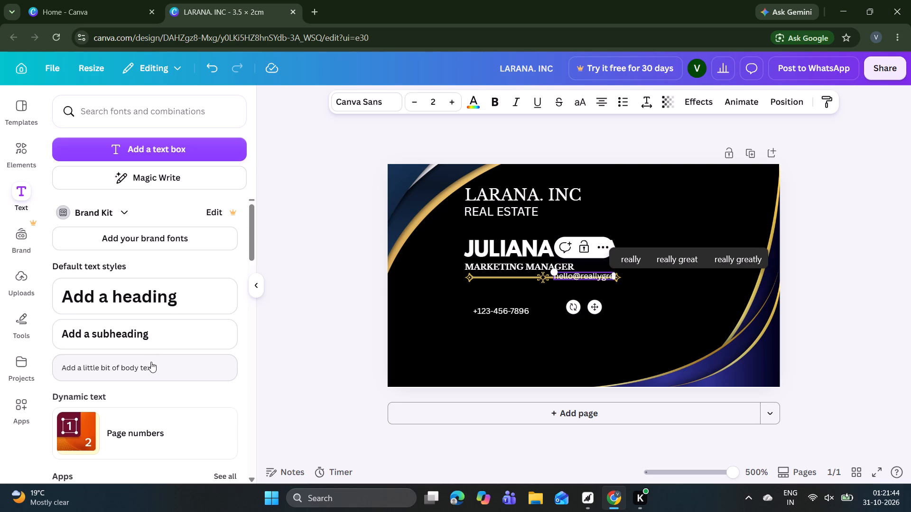
pyautogui.press('a')
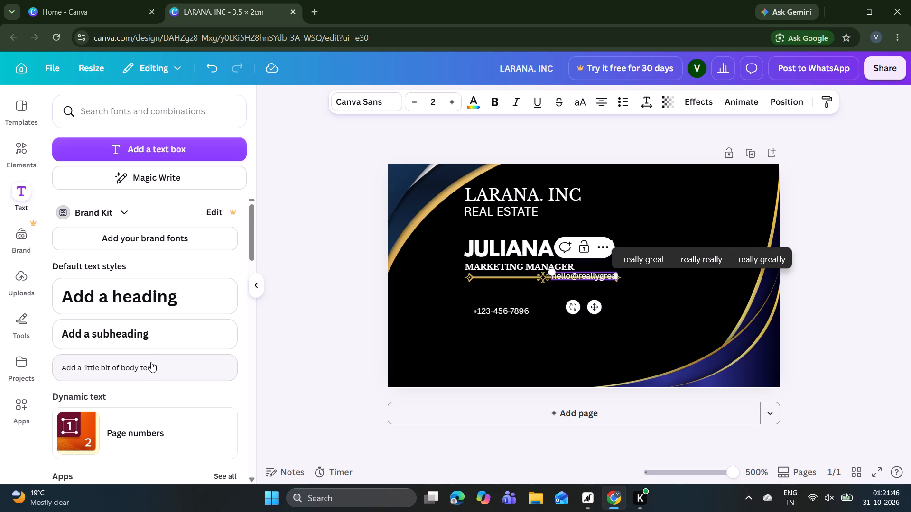
pyautogui.write('ts')
pyautogui.write('ite')
pyautogui.write(',com')
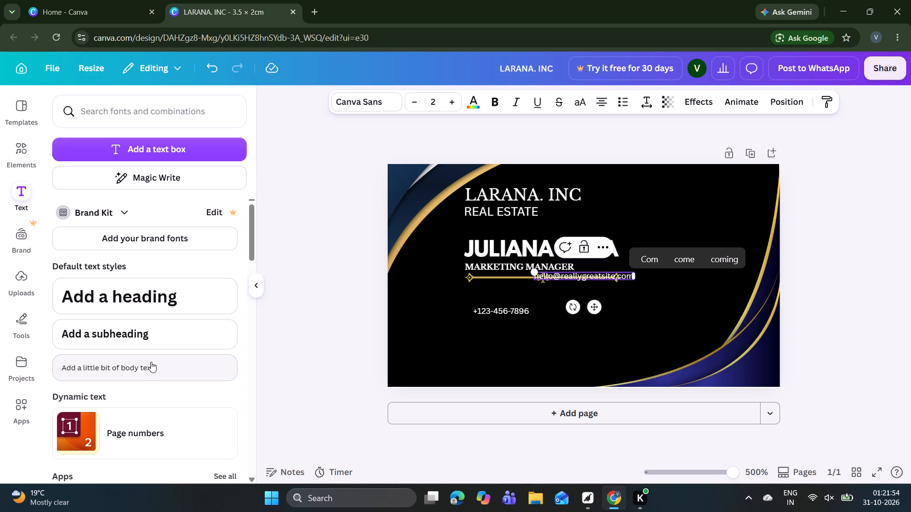
pyautogui.press('BackSpace')
pyautogui.press('BackSpace')
pyautogui.press('BackSpace')
pyautogui.write('.v')
pyautogui.press('BackSpace')
pyautogui.write('com')
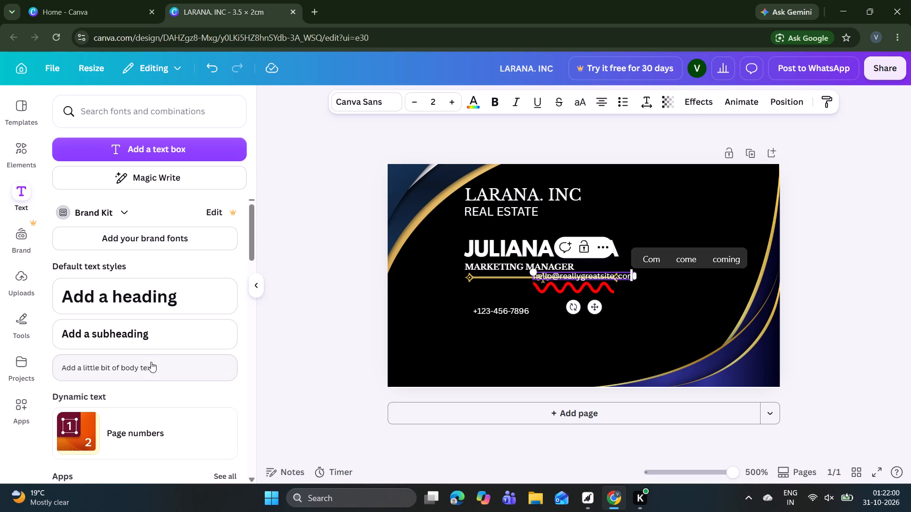
pyautogui.press('BackSpace')
pyautogui.press('BackSpace')
pyautogui.press('BackSpace')
pyautogui.press('BackSpace')
pyautogui.press('BackSpace')
pyautogui.press('BackSpace')
pyautogui.press('BackSpace')
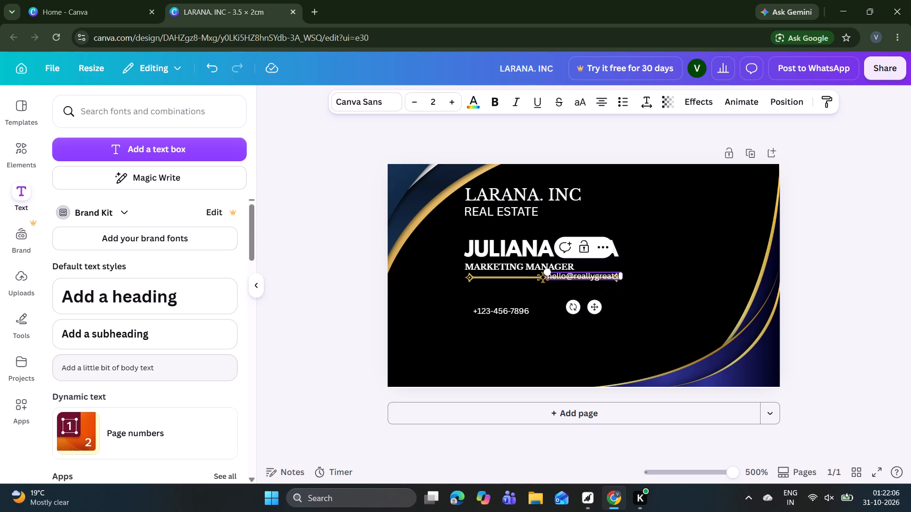
# Complete the contact email address in its text box with the rest of the domain name and the ".com" ending.
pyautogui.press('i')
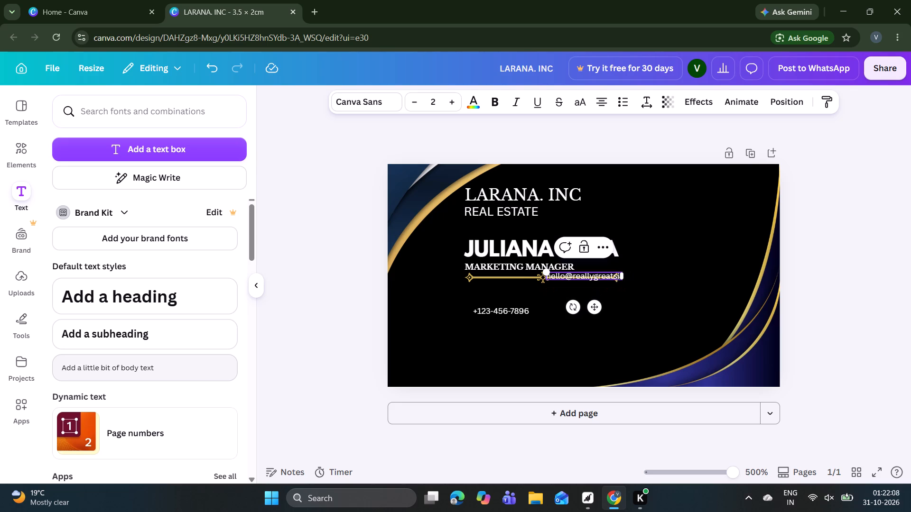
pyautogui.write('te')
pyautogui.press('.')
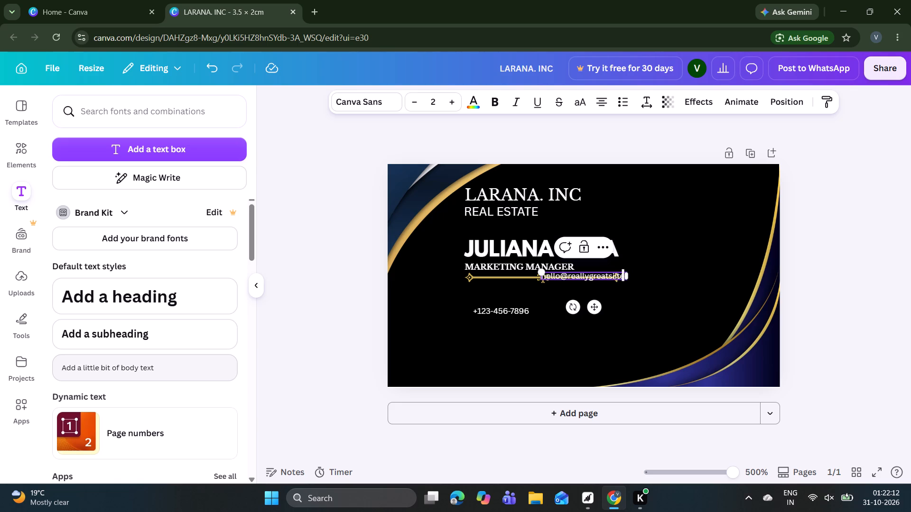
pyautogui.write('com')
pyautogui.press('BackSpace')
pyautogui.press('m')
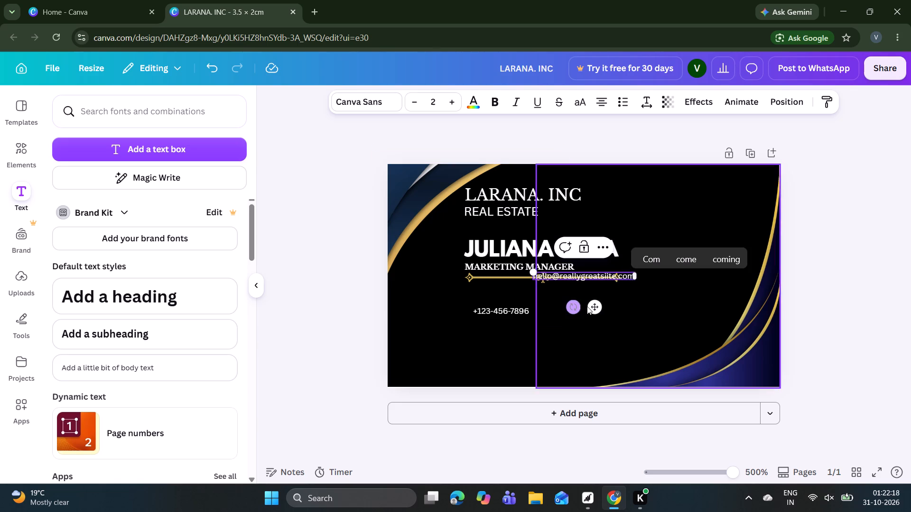
# Move the email address text below the divider, directly under the phone number.
pyautogui.moveTo(598, 306); pyautogui.dragTo(535, 362)
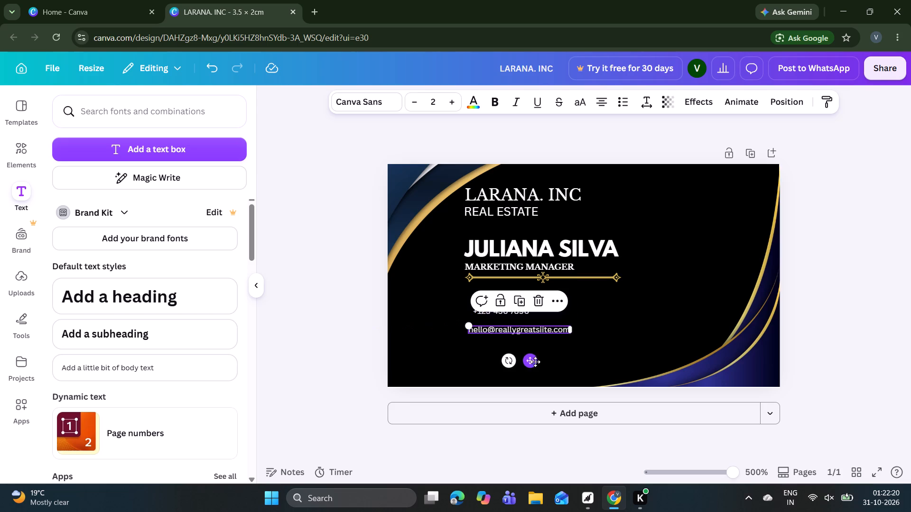
pyautogui.click(289, 261)
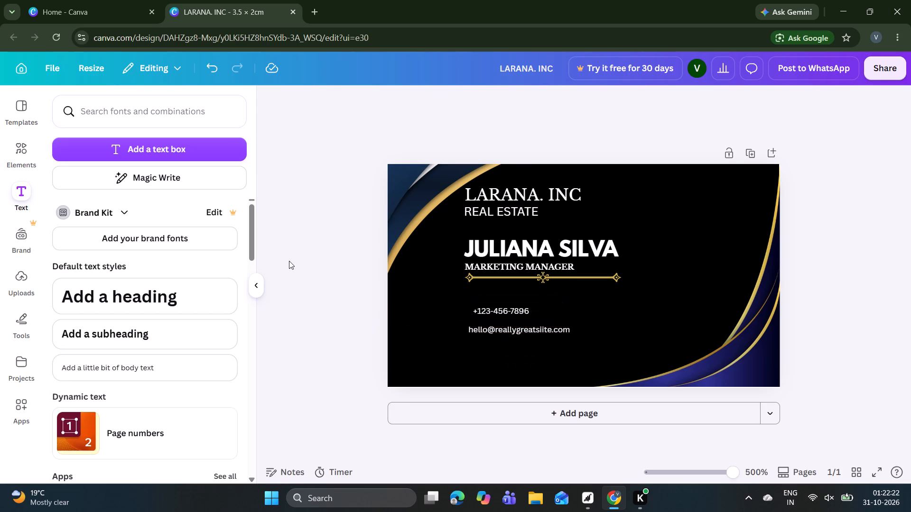
# Add another body text box to the card and replace its placeholder with text beginning "really".
pyautogui.click(147, 369)
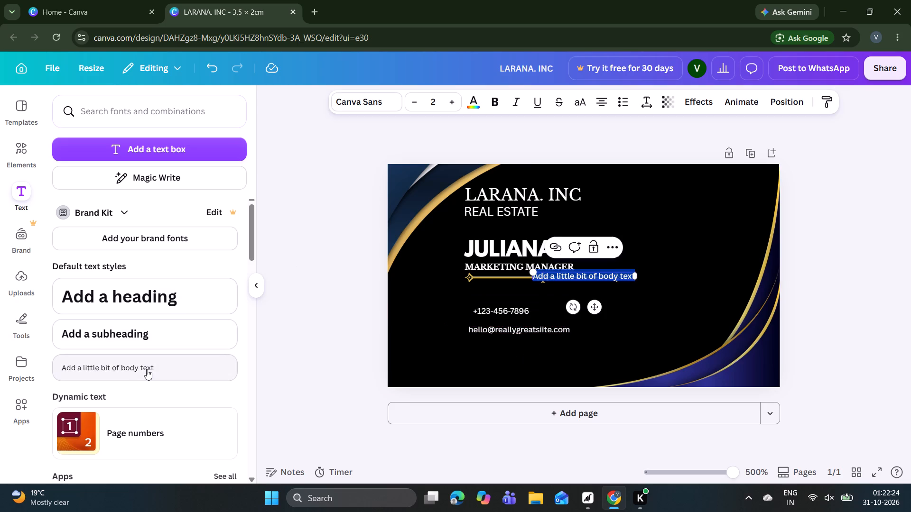
pyautogui.press('BackSpace')
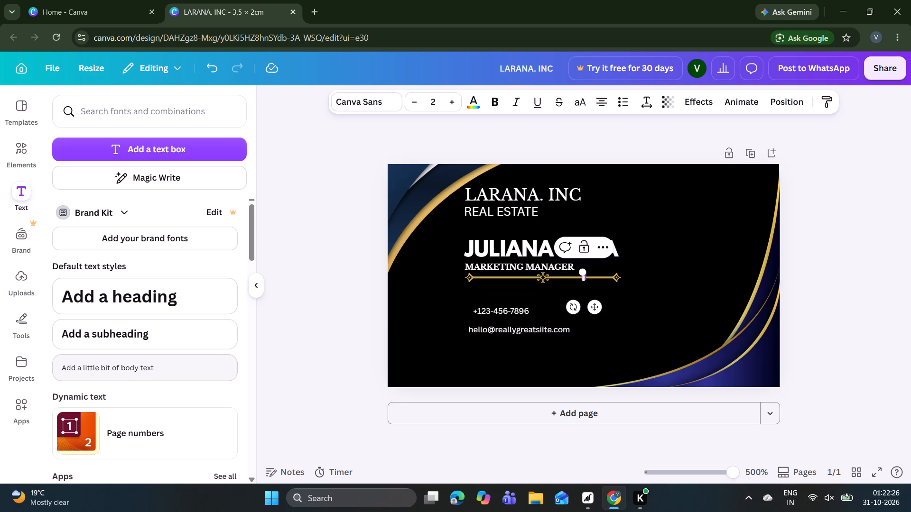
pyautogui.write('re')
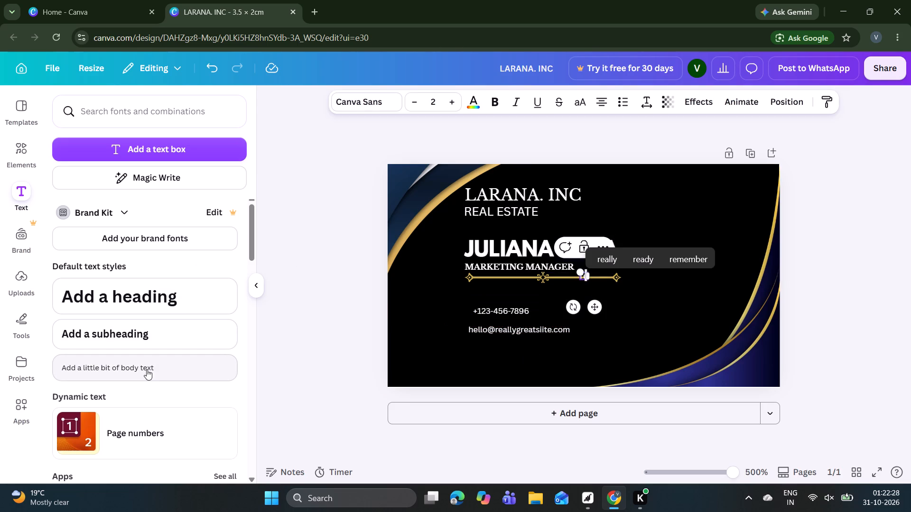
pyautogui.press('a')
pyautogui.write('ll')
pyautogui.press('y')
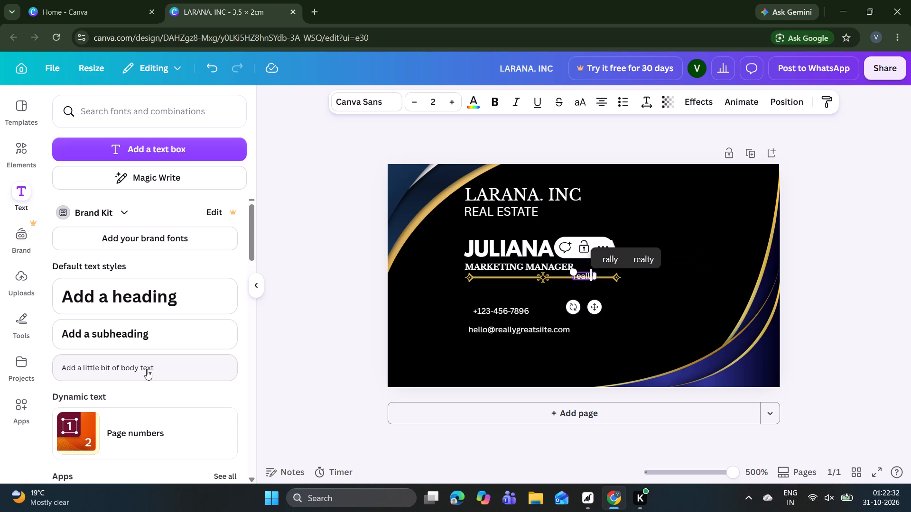
# Complete the website text as "reallygreatsite.com" and place it just below the email address on the card.
pyautogui.write('great')
pyautogui.press('s')
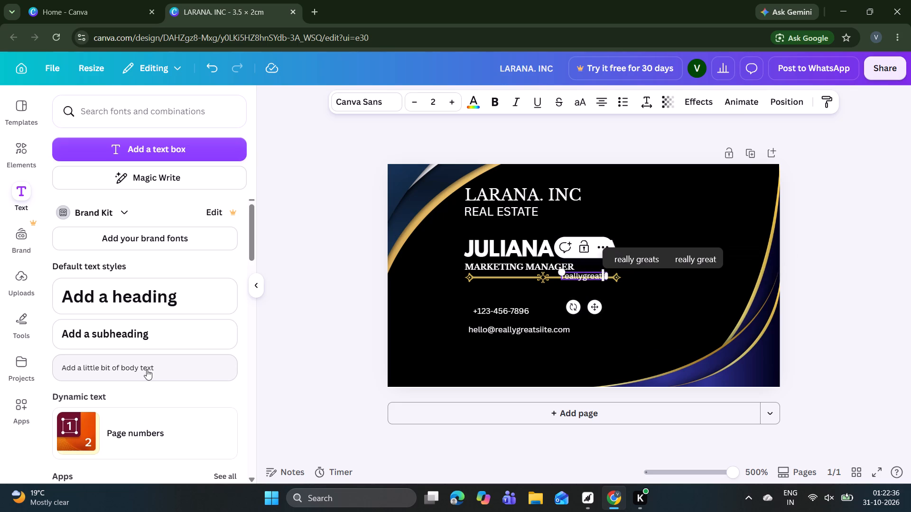
pyautogui.write('it')
pyautogui.press('e')
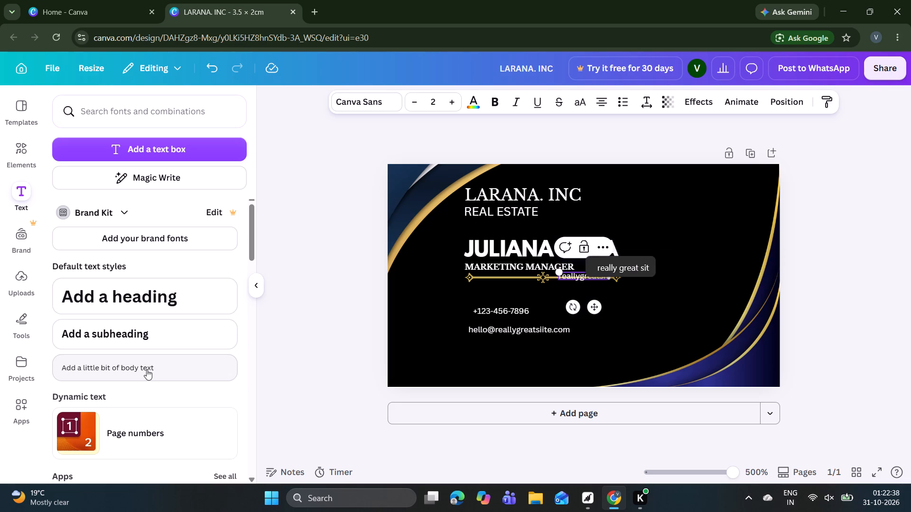
pyautogui.press('.')
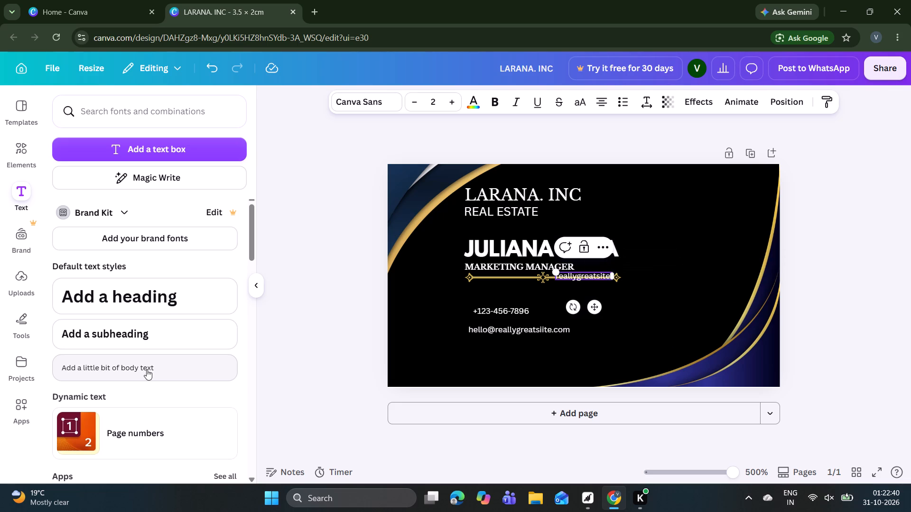
pyautogui.write('com')
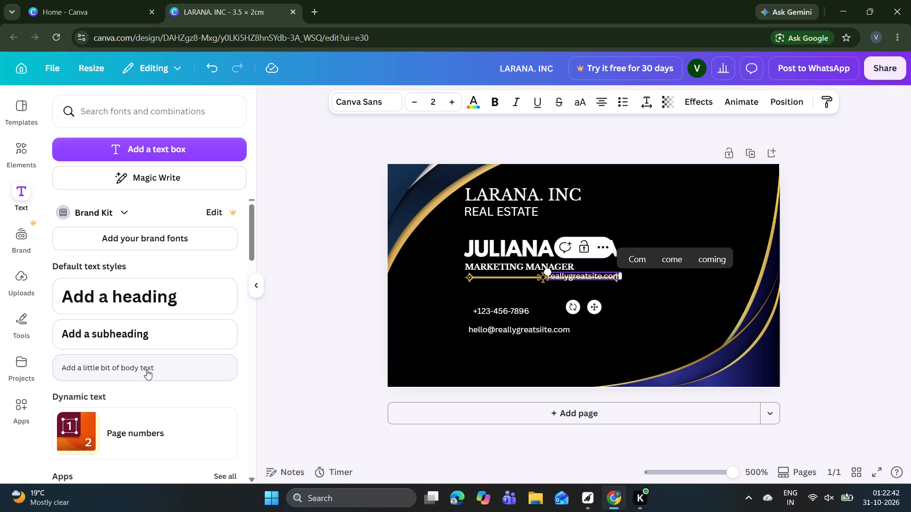
pyautogui.moveTo(595, 308); pyautogui.dragTo(533, 382)
pyautogui.click(340, 292)
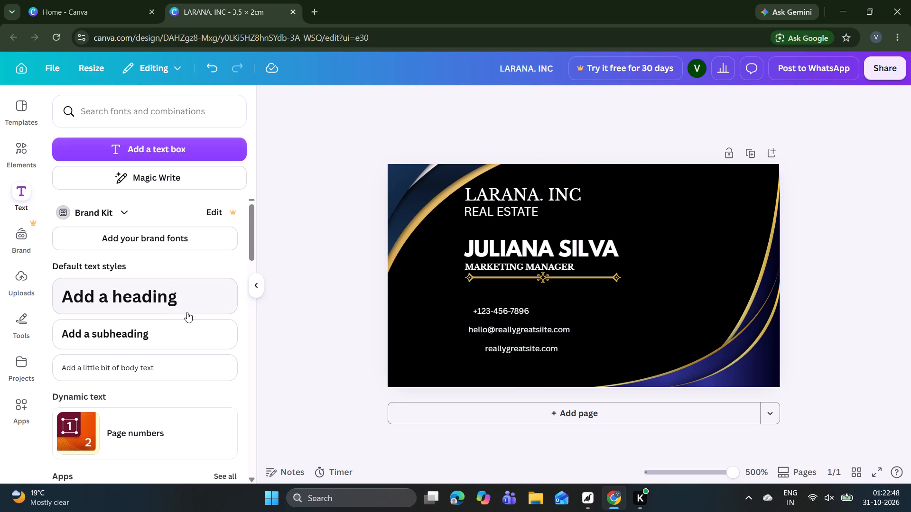
# Add another body text box to the card containing the company's street address and city.
pyautogui.click(145, 366)
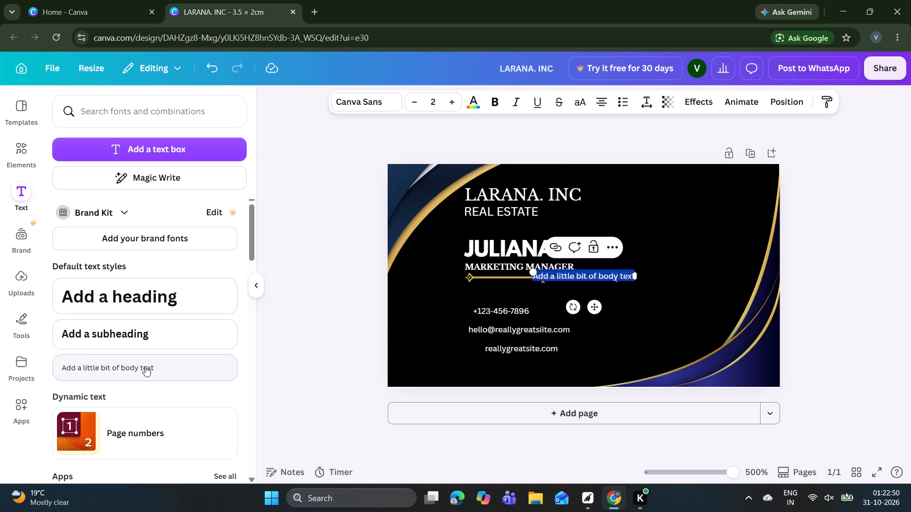
pyautogui.press('BackSpace')
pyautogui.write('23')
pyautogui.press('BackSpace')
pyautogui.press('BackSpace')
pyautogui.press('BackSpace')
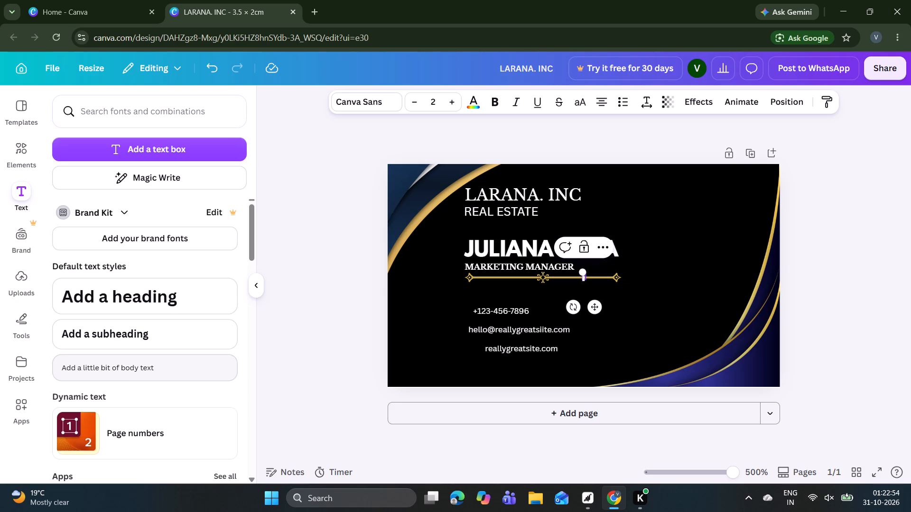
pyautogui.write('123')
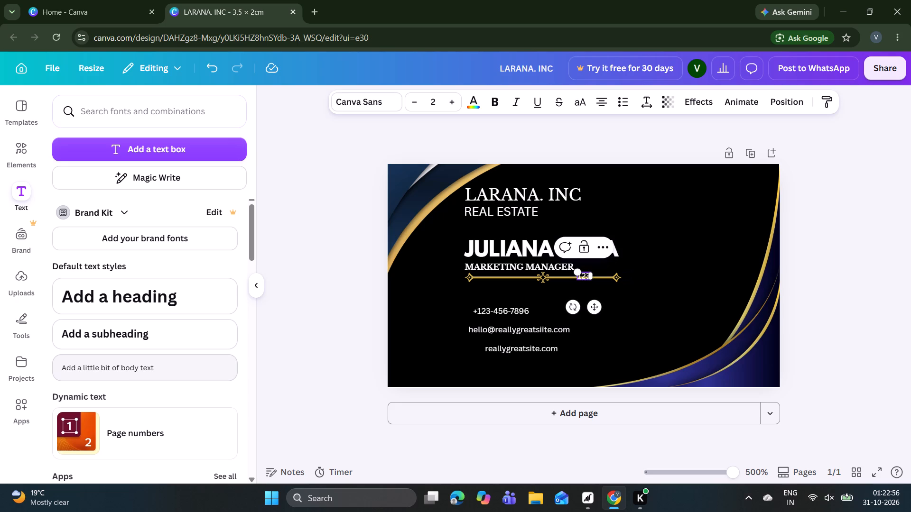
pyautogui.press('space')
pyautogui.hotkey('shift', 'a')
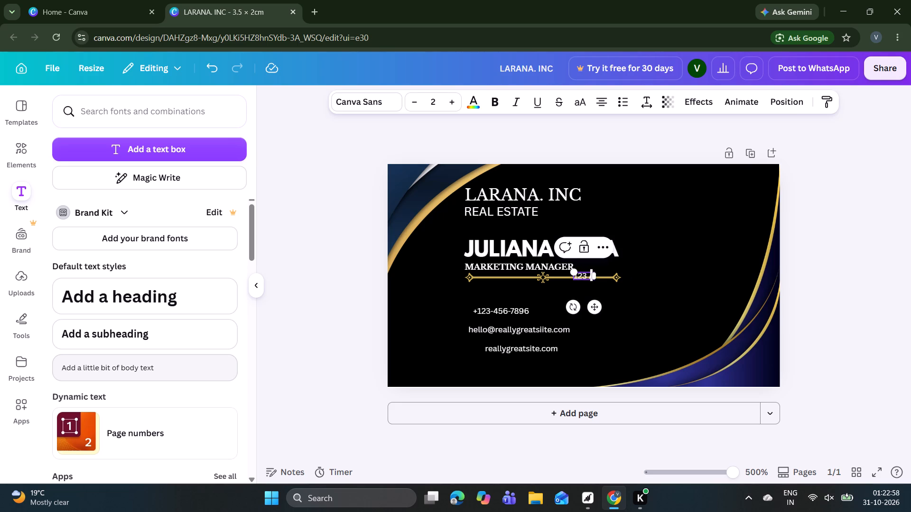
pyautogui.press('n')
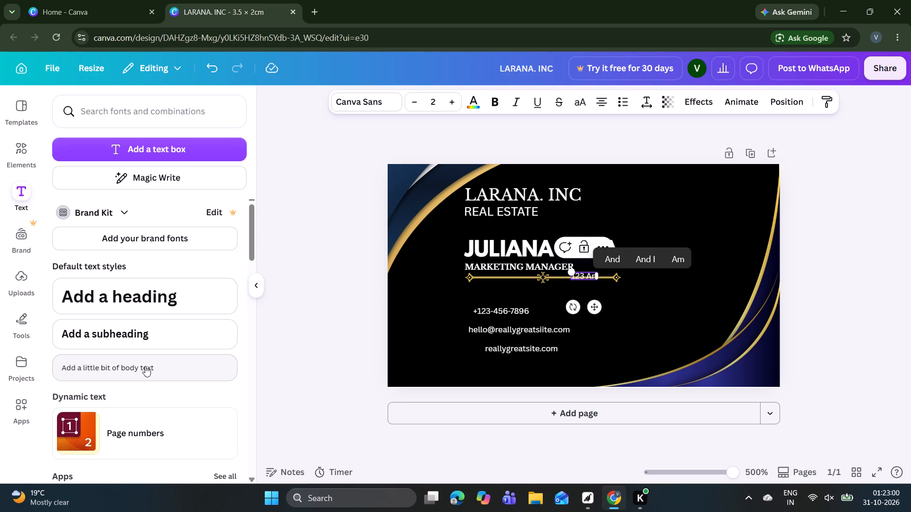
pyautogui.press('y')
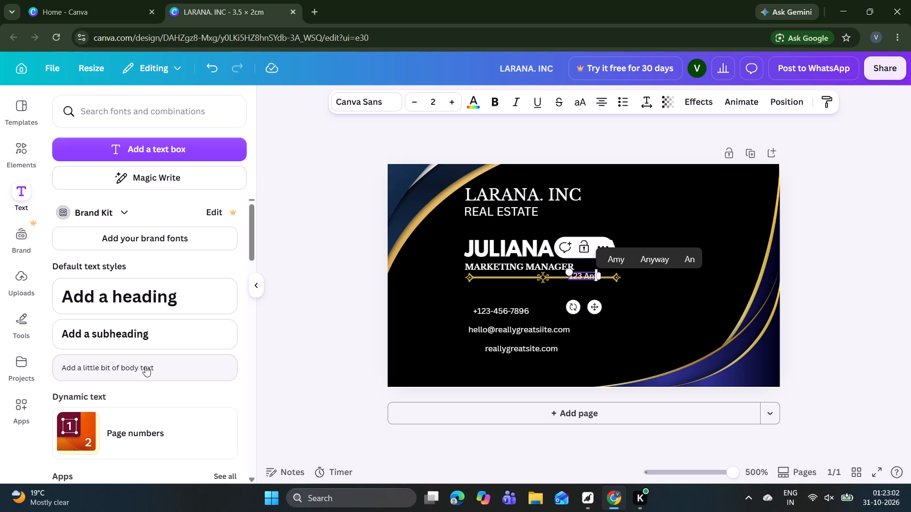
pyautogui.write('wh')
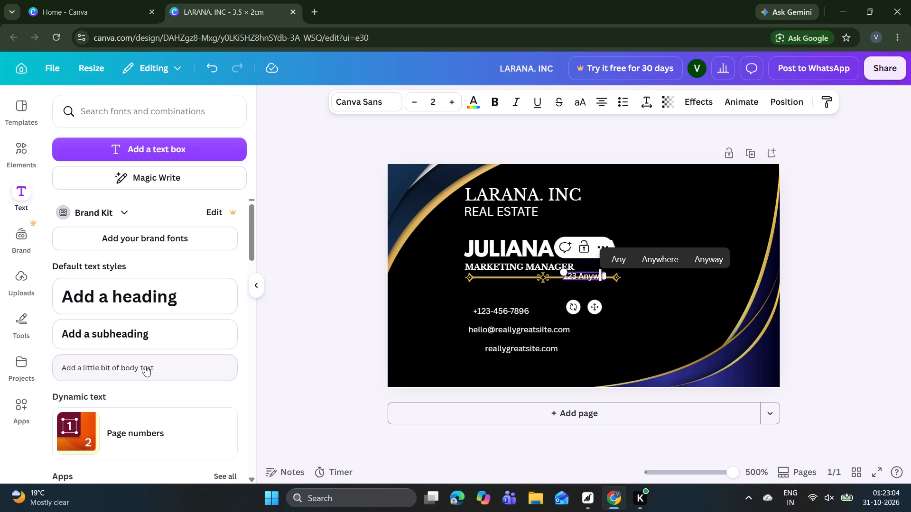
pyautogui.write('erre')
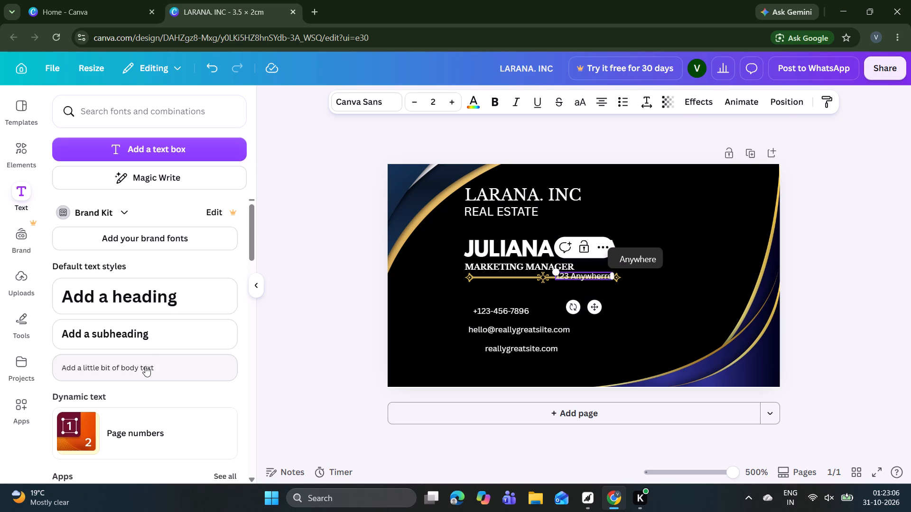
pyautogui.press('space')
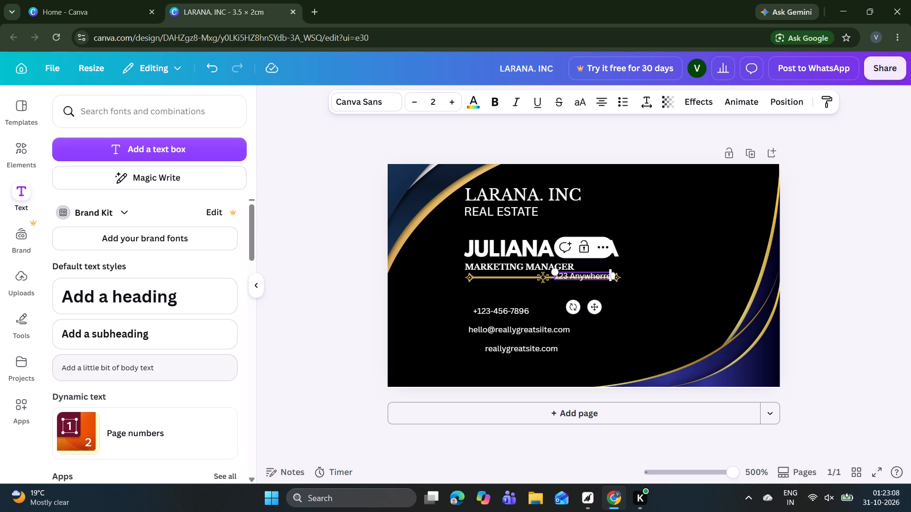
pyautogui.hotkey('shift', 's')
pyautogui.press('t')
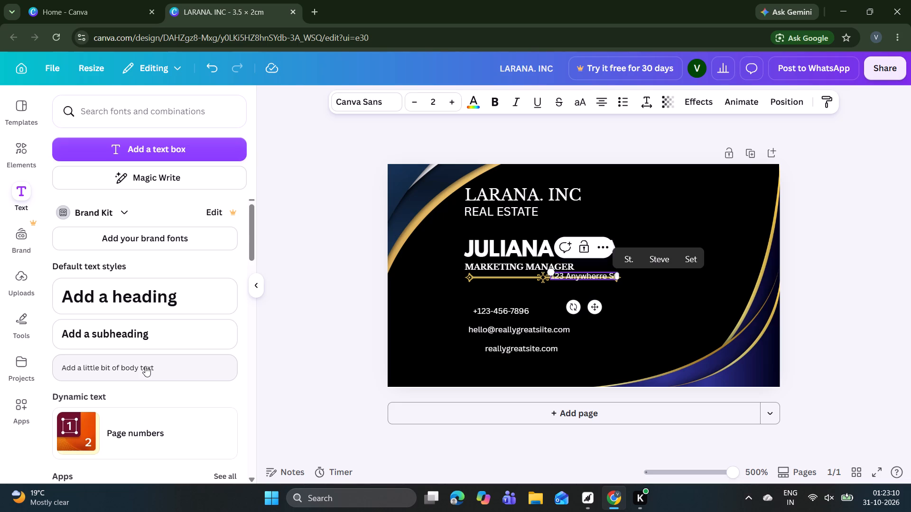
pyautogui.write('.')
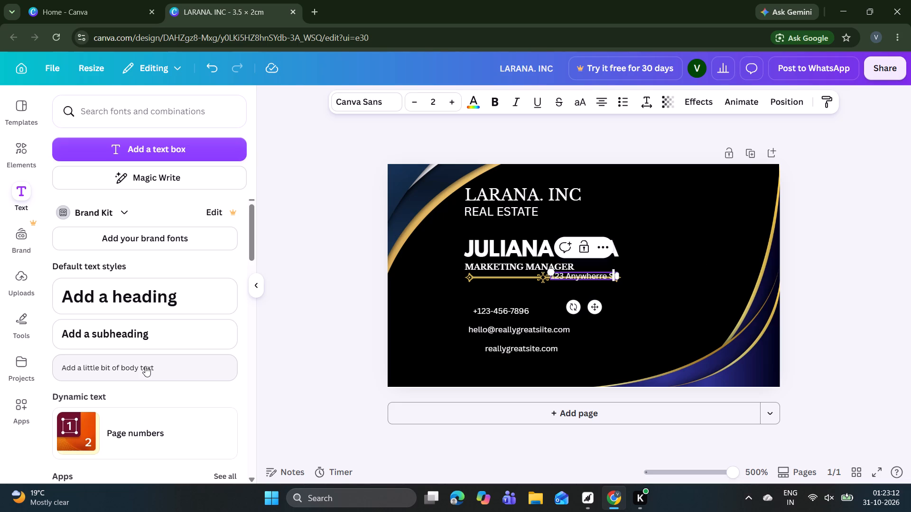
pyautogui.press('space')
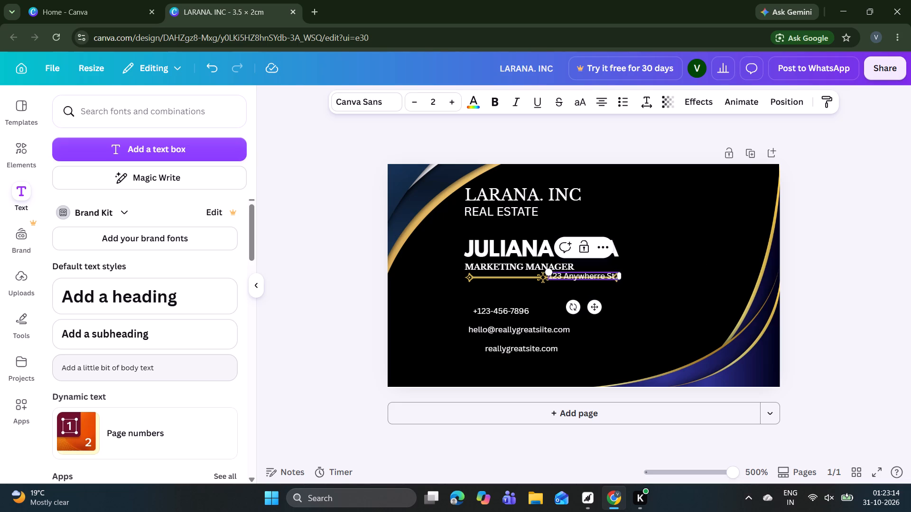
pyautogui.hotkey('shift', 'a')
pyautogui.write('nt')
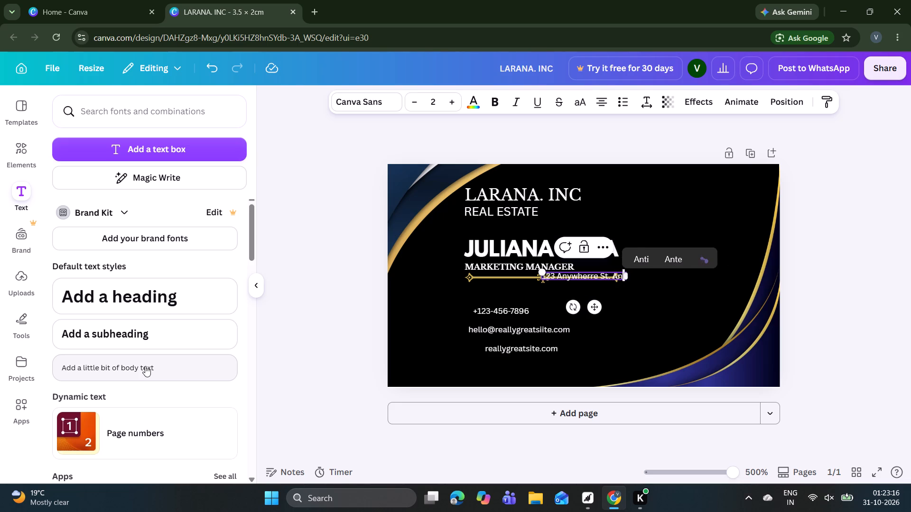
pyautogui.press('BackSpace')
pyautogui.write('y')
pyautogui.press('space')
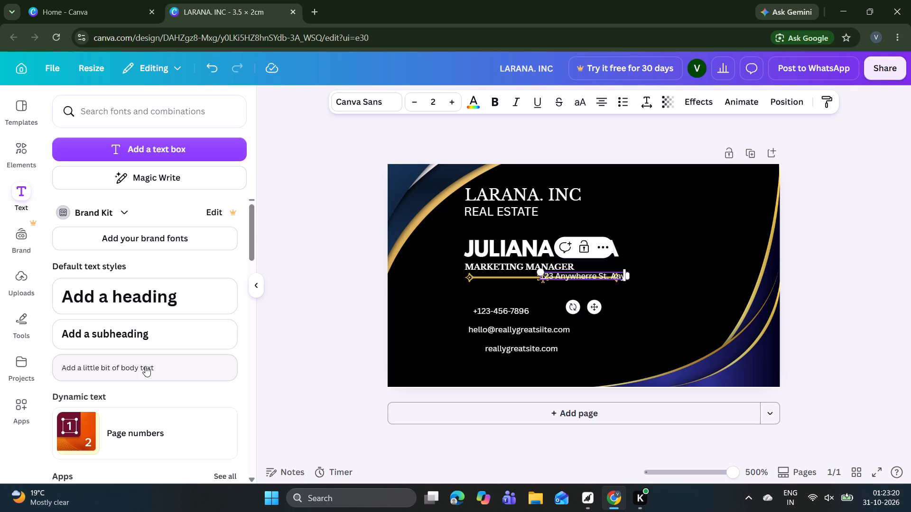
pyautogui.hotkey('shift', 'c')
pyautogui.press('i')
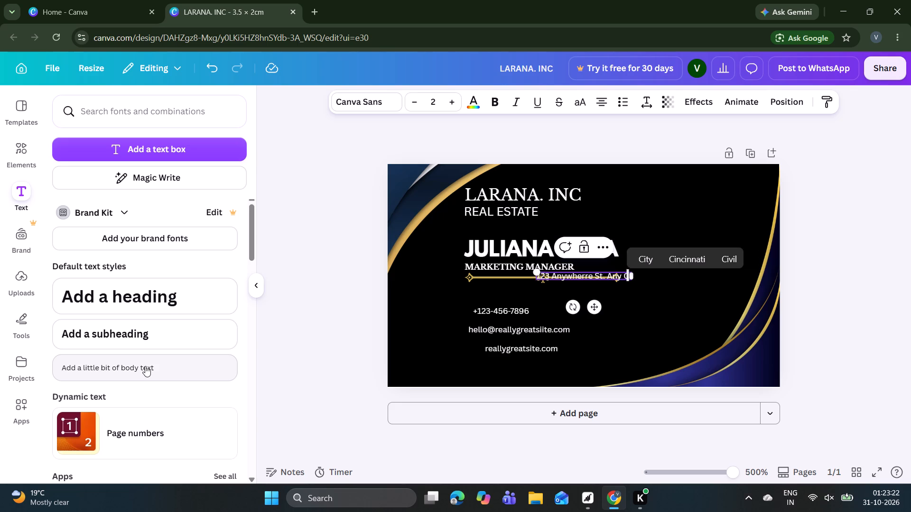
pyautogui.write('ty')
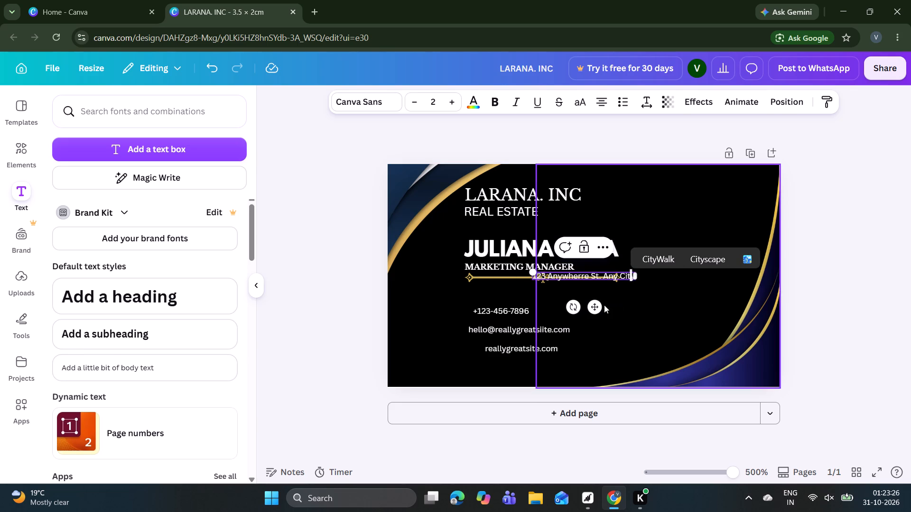
# Move the street address text to just below the website line.
pyautogui.moveTo(594, 305); pyautogui.dragTo(544, 392)
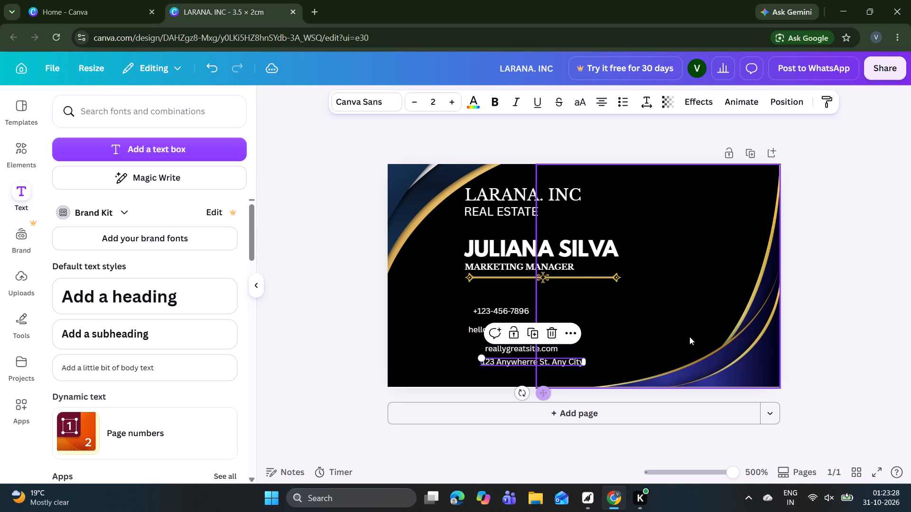
pyautogui.click(713, 336)
pyautogui.click(428, 328)
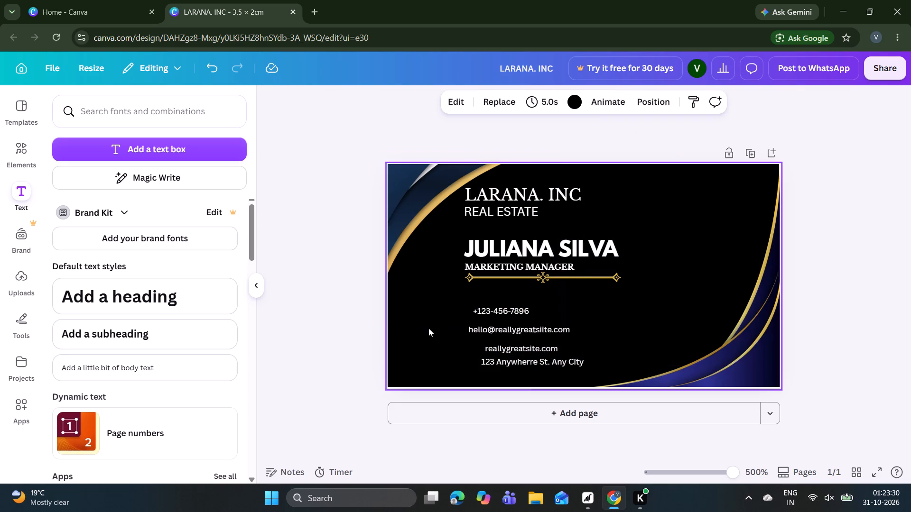
# Change the phone number's font to Libre Baskerville.
pyautogui.click(492, 314)
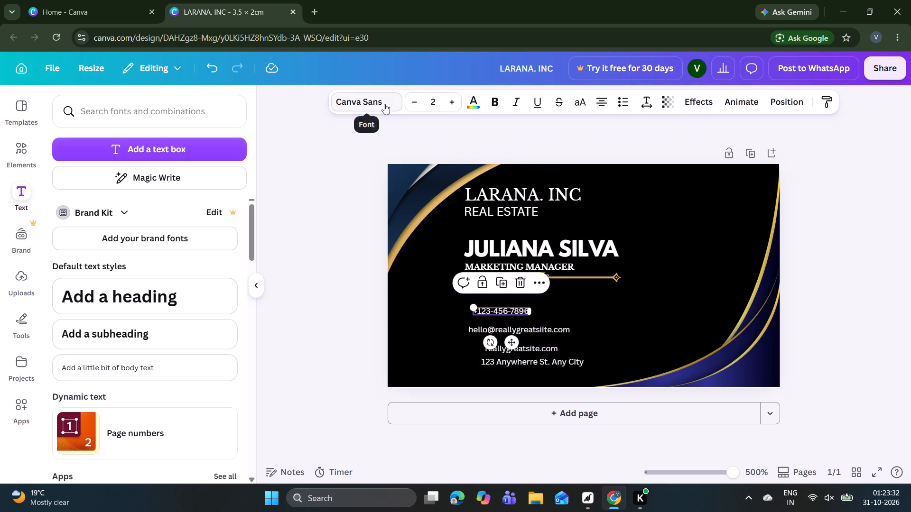
pyautogui.click(384, 104)
pyautogui.click(158, 287)
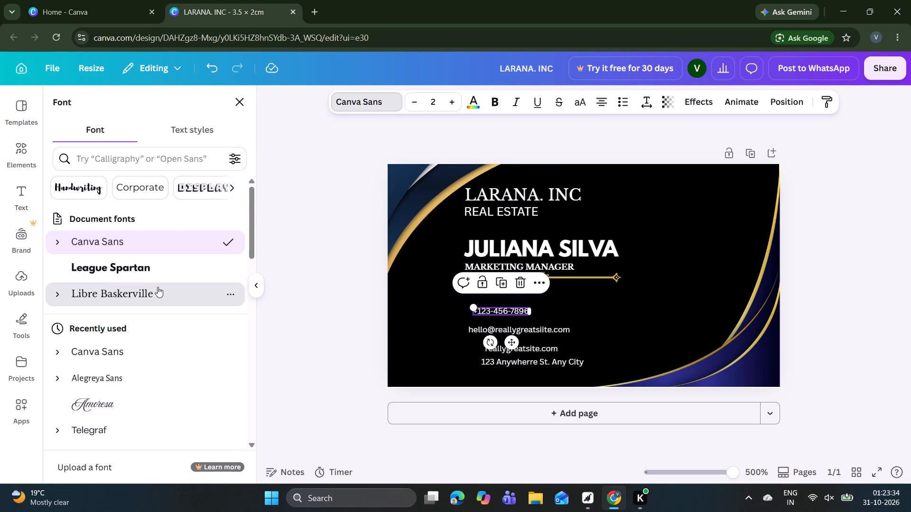
# Change the font of the email, website and street address lines to Libre Baskerville.
pyautogui.click(539, 331)
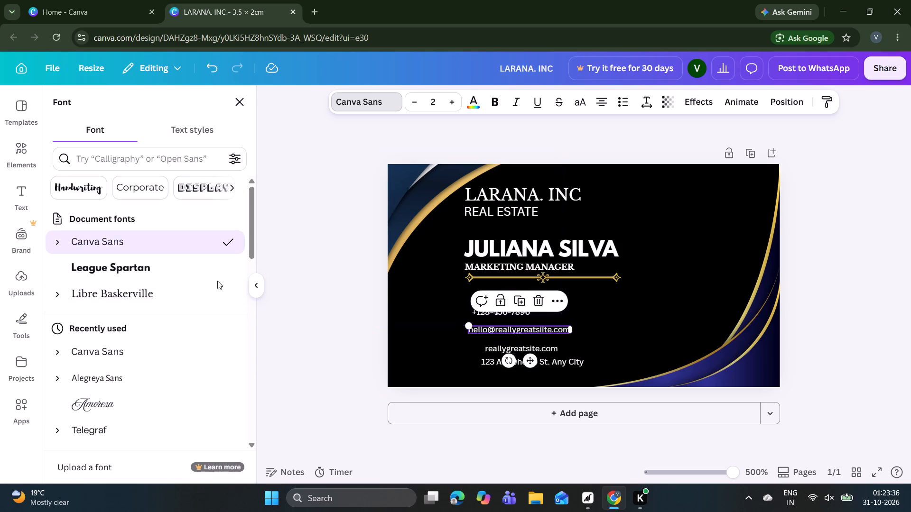
pyautogui.click(168, 288)
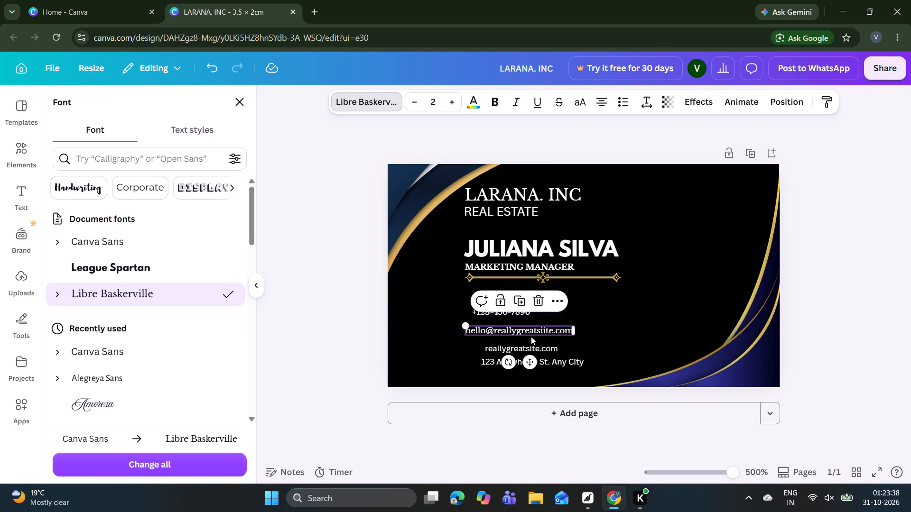
pyautogui.click(545, 344)
pyautogui.click(177, 302)
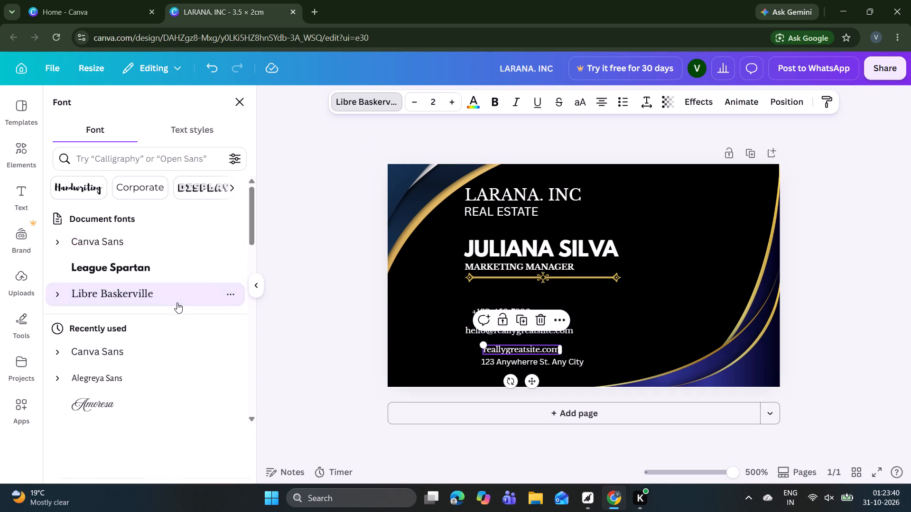
pyautogui.click(493, 357)
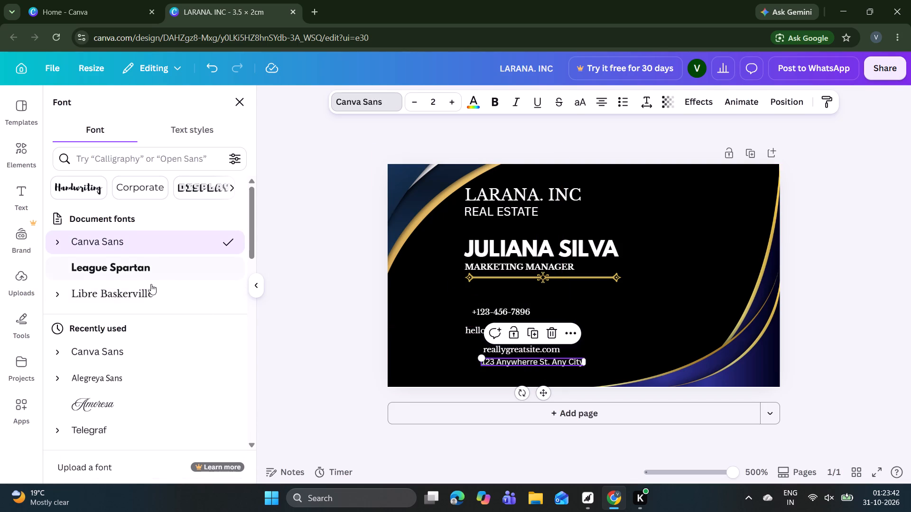
pyautogui.click(152, 288)
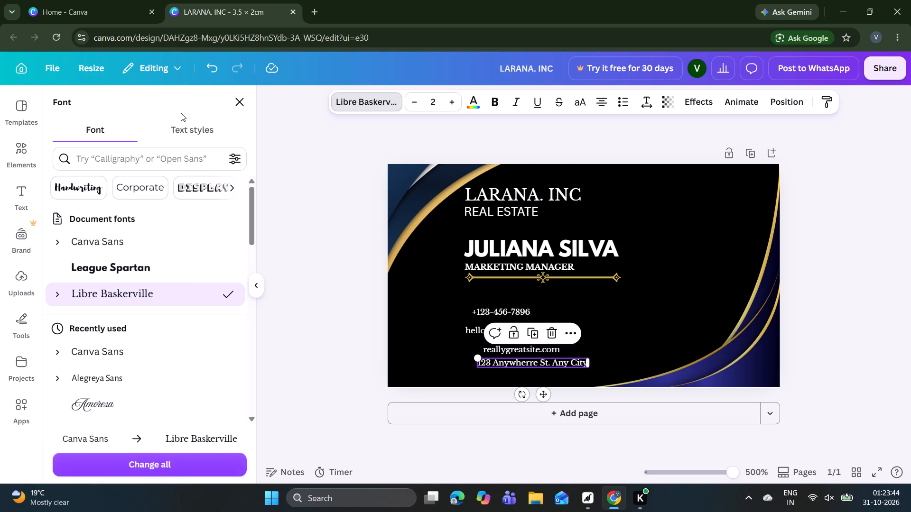
# Search the graphics for "phone icon" and add the yellow circular icon with a dark handset and sound waves to the card.
pyautogui.click(27, 158)
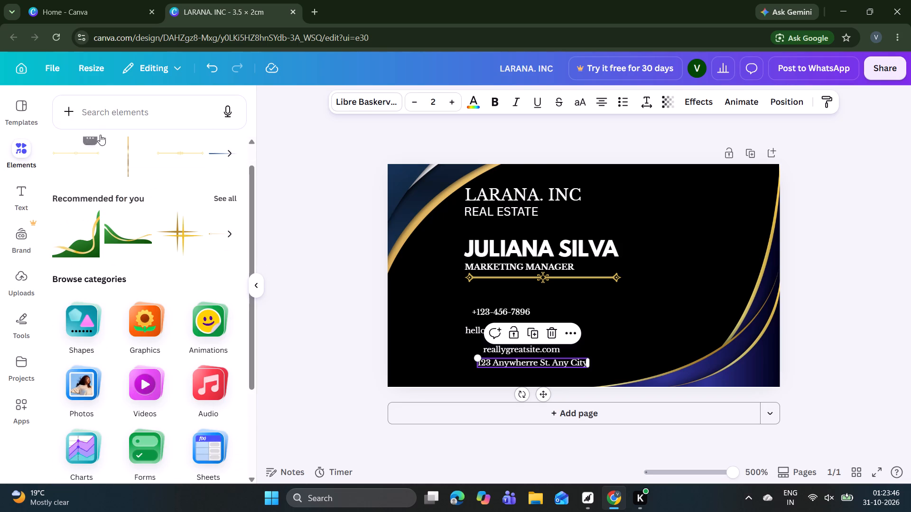
pyautogui.click(109, 114)
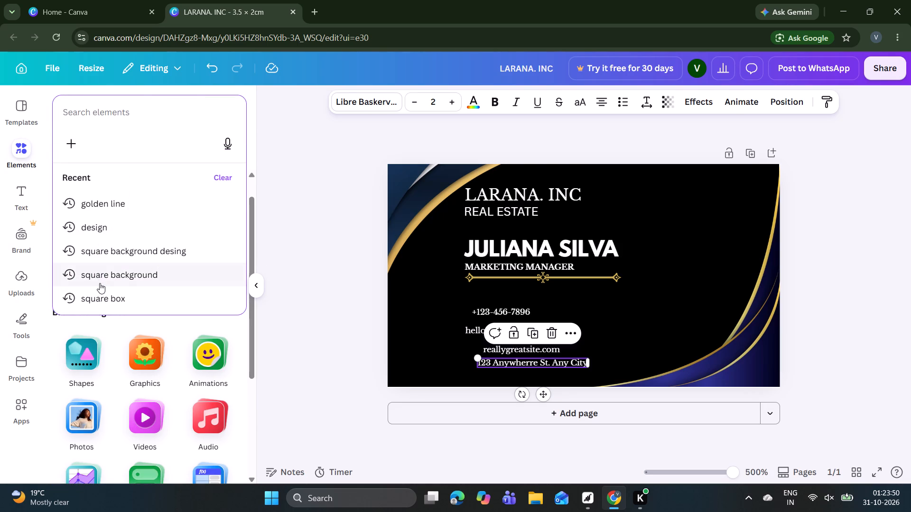
pyautogui.press('p')
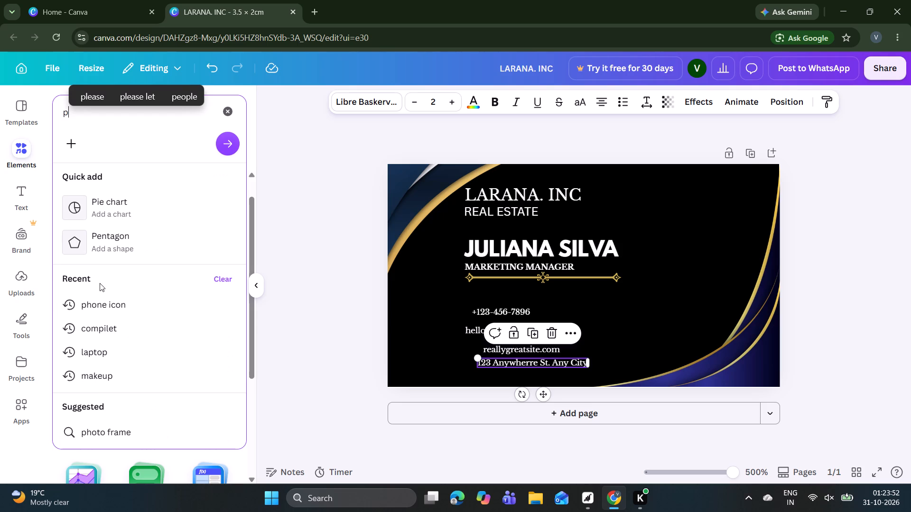
pyautogui.click(107, 294)
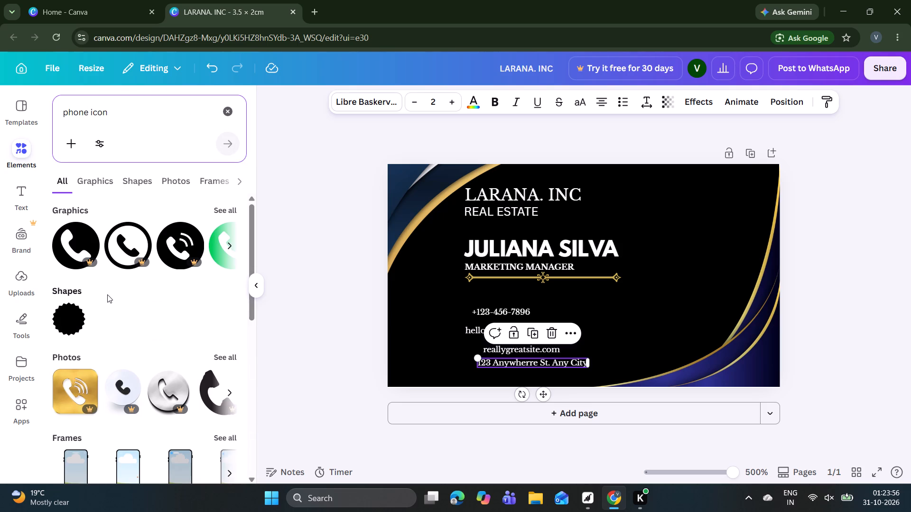
pyautogui.click(218, 211)
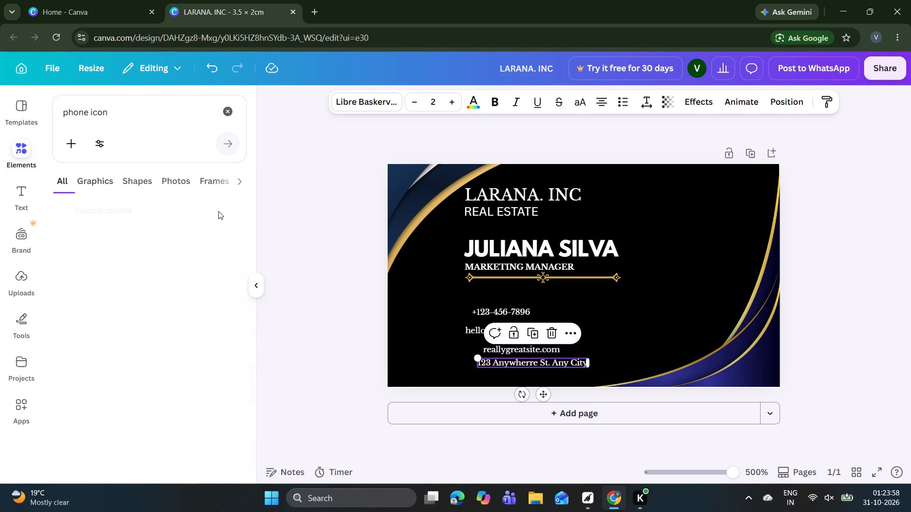
pyautogui.scroll(-2, 151, 338)
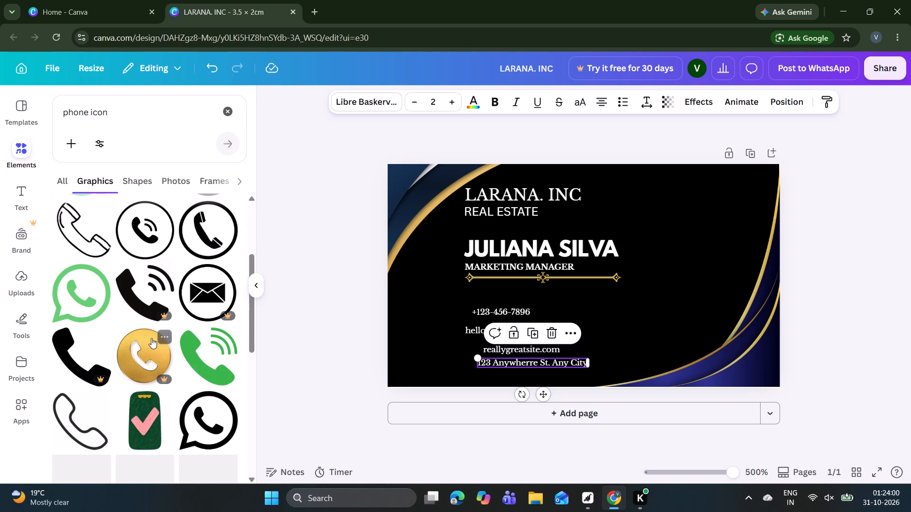
pyautogui.scroll(-4, 144, 370)
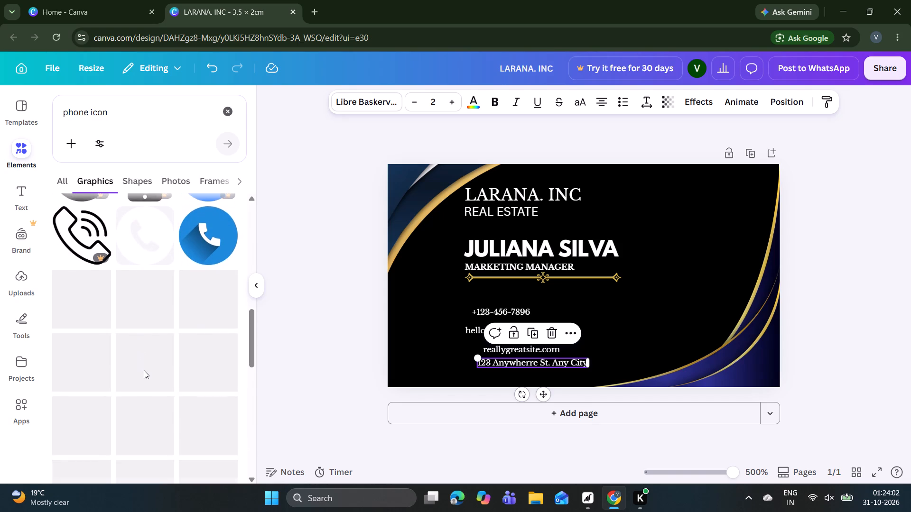
pyautogui.scroll(-1, 144, 370)
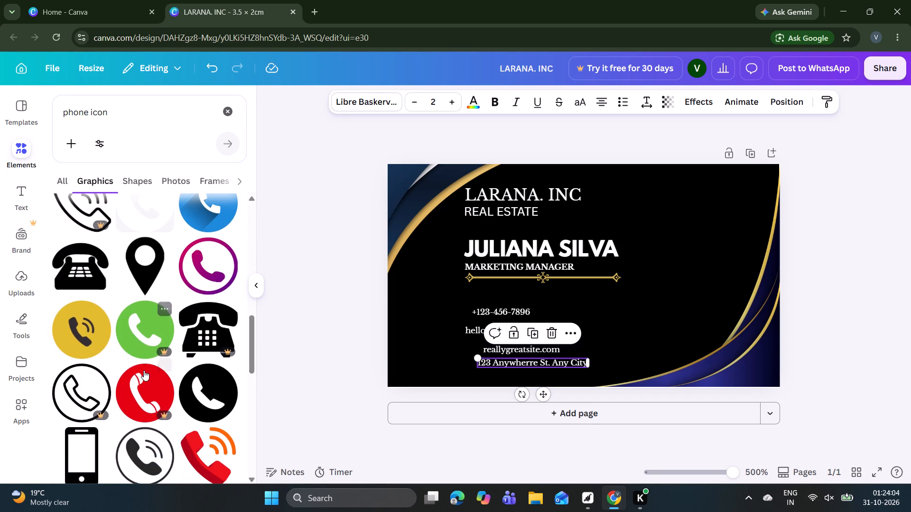
pyautogui.click(84, 336)
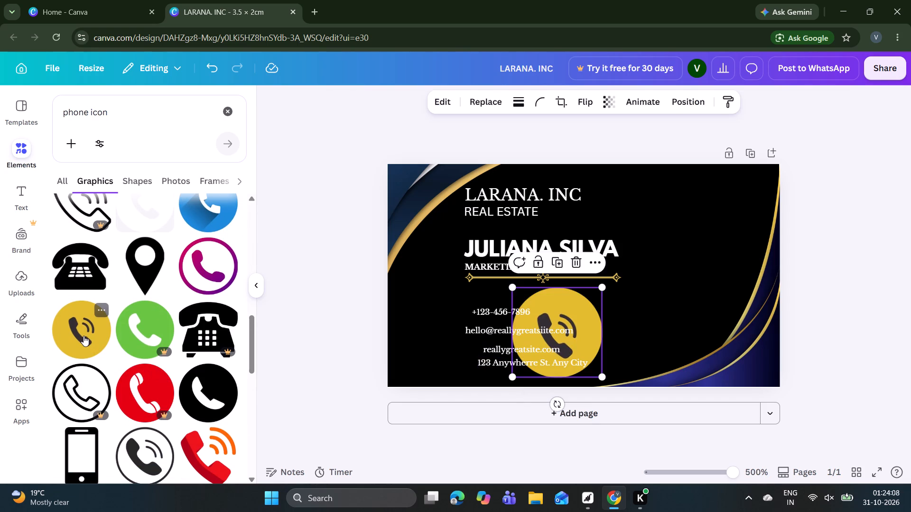
# From the phone icon's full recommendations, add the matching yellow globe icon and place both icons on the card's right side, phone above globe.
pyautogui.scroll(-2, 84, 336)
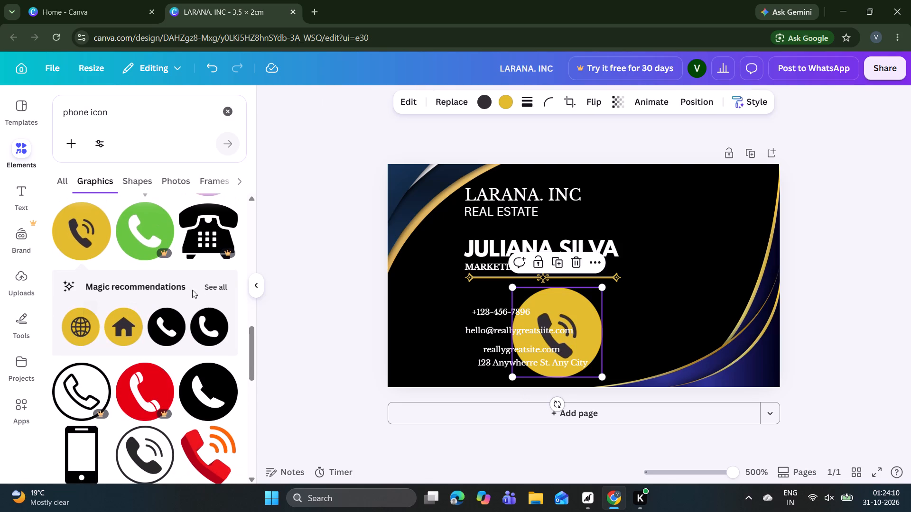
pyautogui.click(211, 281)
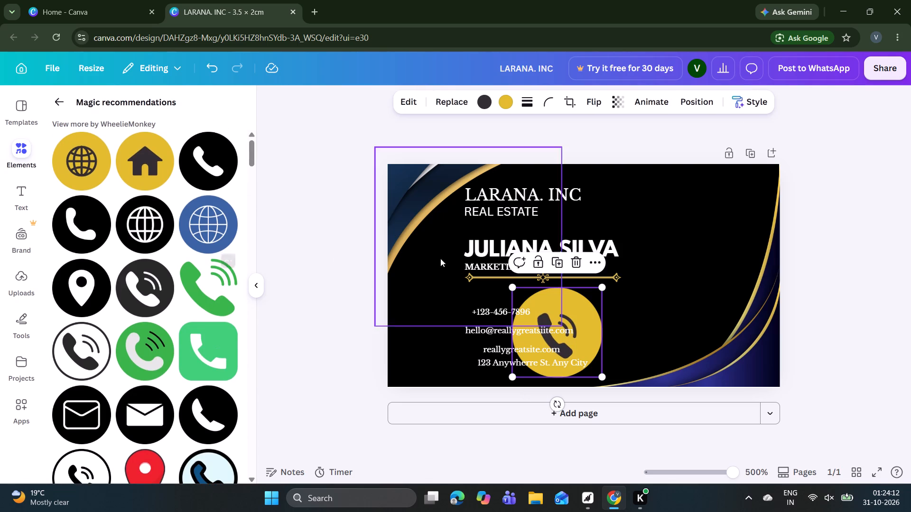
pyautogui.moveTo(560, 317); pyautogui.dragTo(662, 207)
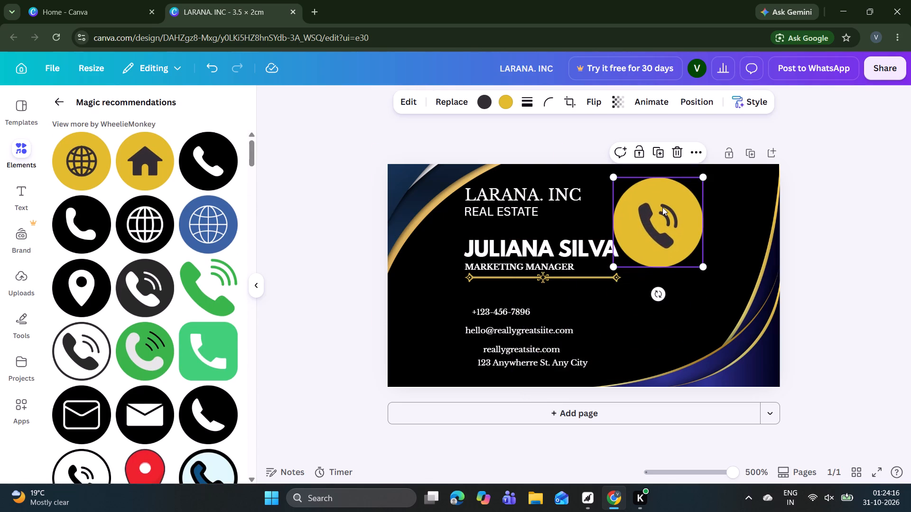
pyautogui.click(80, 171)
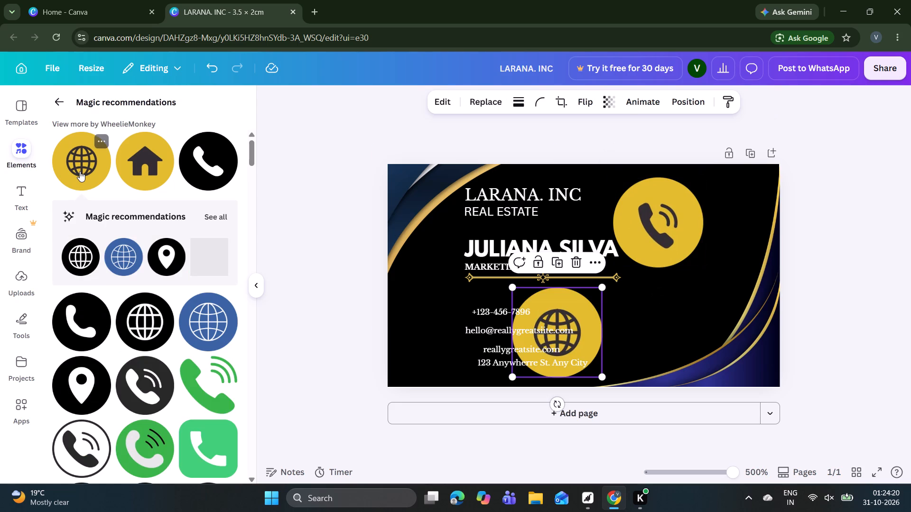
pyautogui.moveTo(572, 306); pyautogui.dragTo(607, 300)
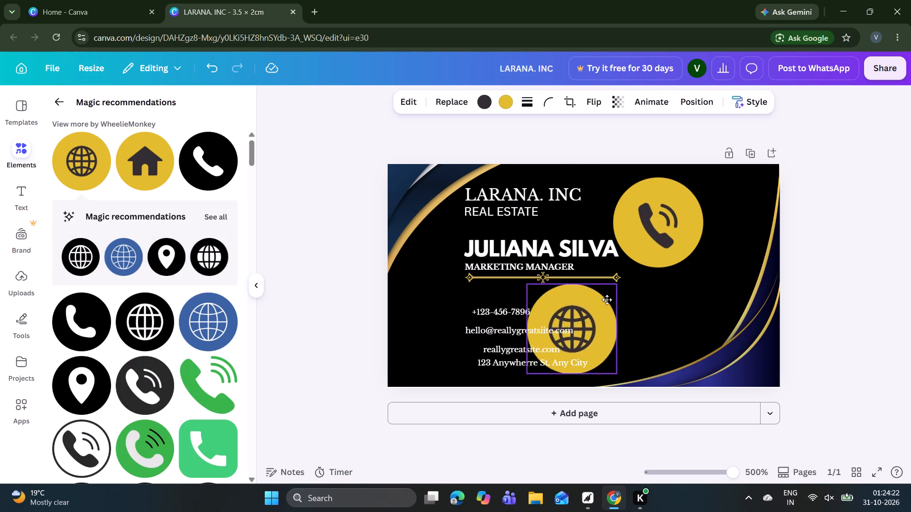
pyautogui.moveTo(607, 300); pyautogui.dragTo(684, 289)
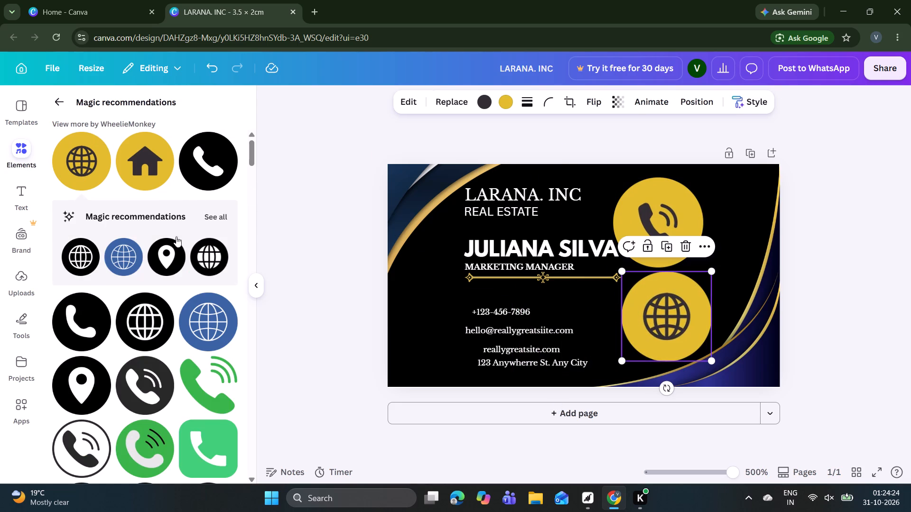
# Look through the phone icon's recommendations for more yellow circular icons in the same style for the remaining contact lines.
pyautogui.scroll(-6, 177, 250)
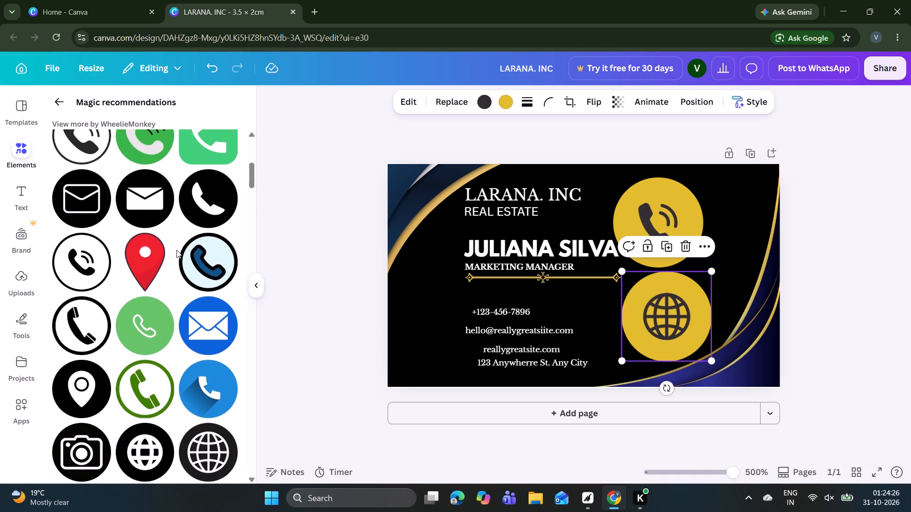
pyautogui.scroll(-5, 177, 250)
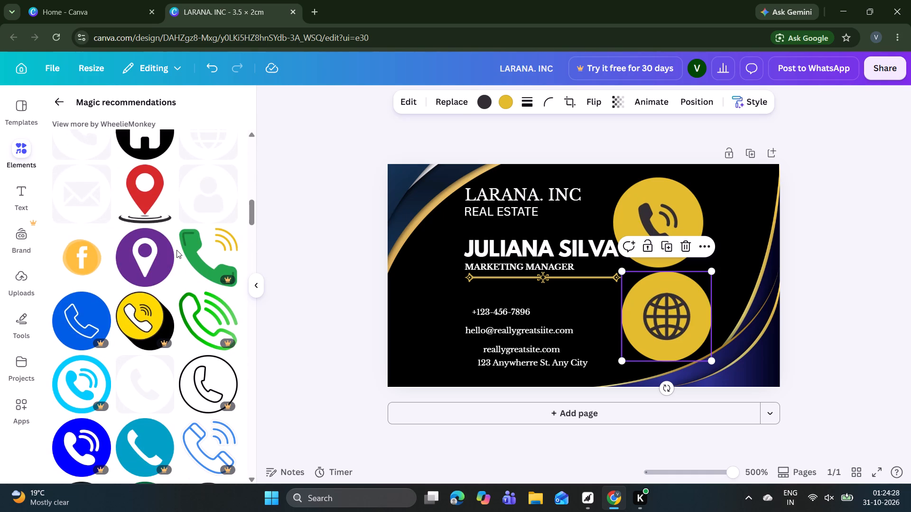
pyautogui.scroll(-3, 177, 250)
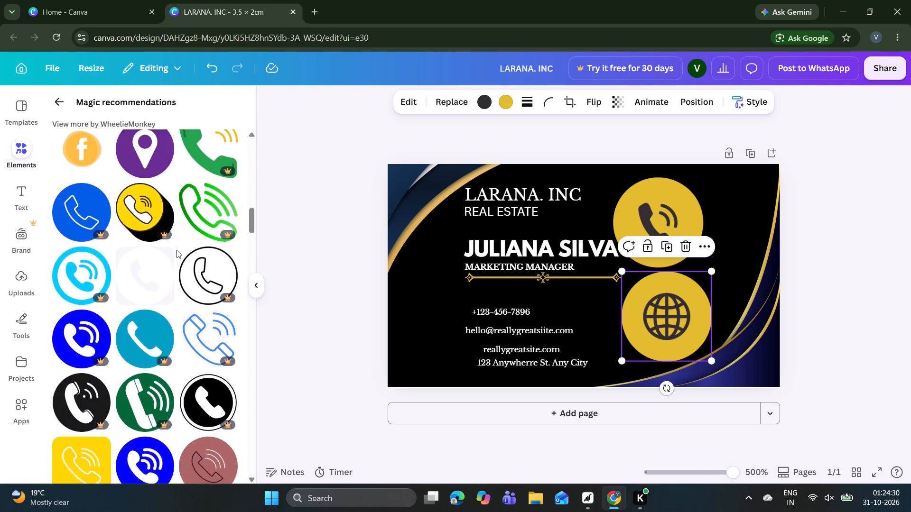
pyautogui.scroll(-6, 177, 250)
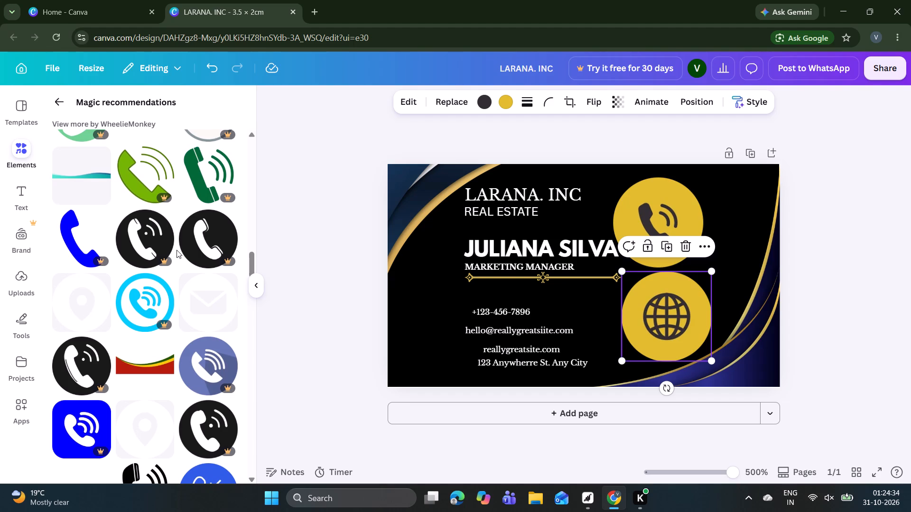
pyautogui.scroll(-6, 177, 250)
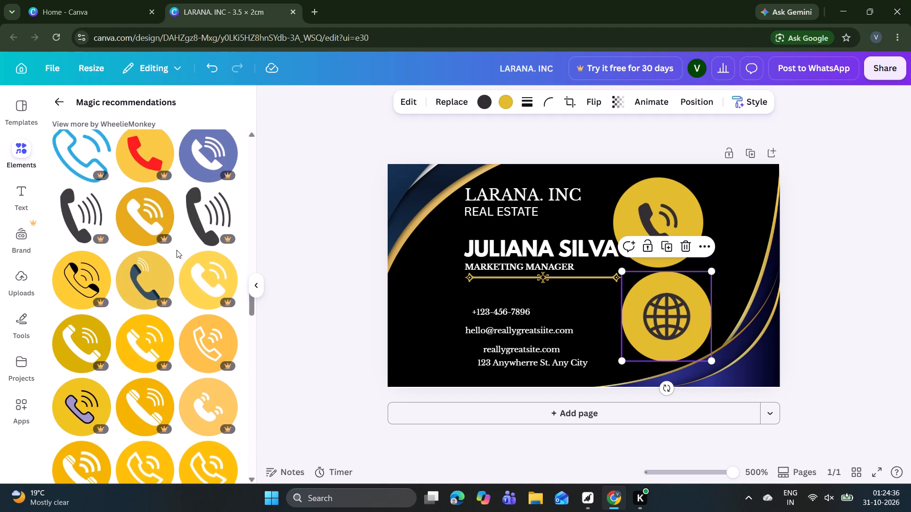
pyautogui.scroll(-7, 177, 250)
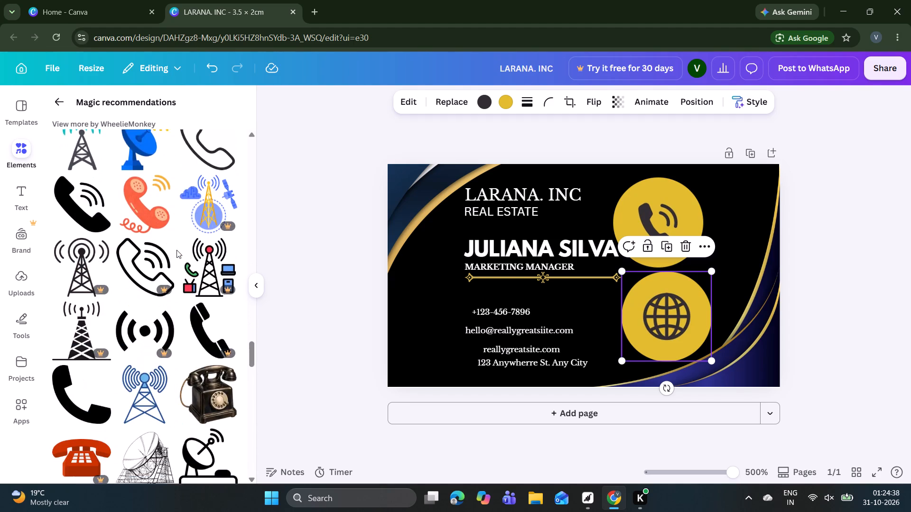
pyautogui.scroll(17, 177, 250)
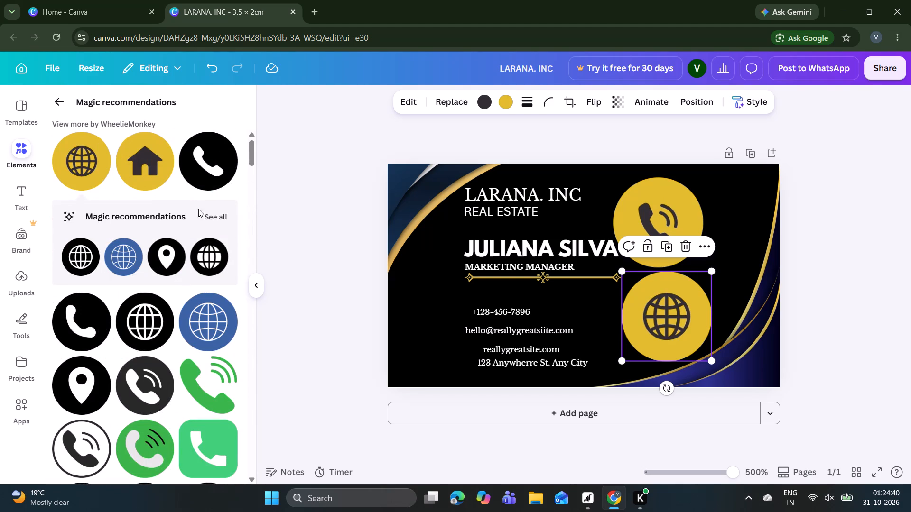
# Look through the globe icon's full recommendations for yellow circular icons matching the phone and globe, and return to the search results.
pyautogui.click(219, 218)
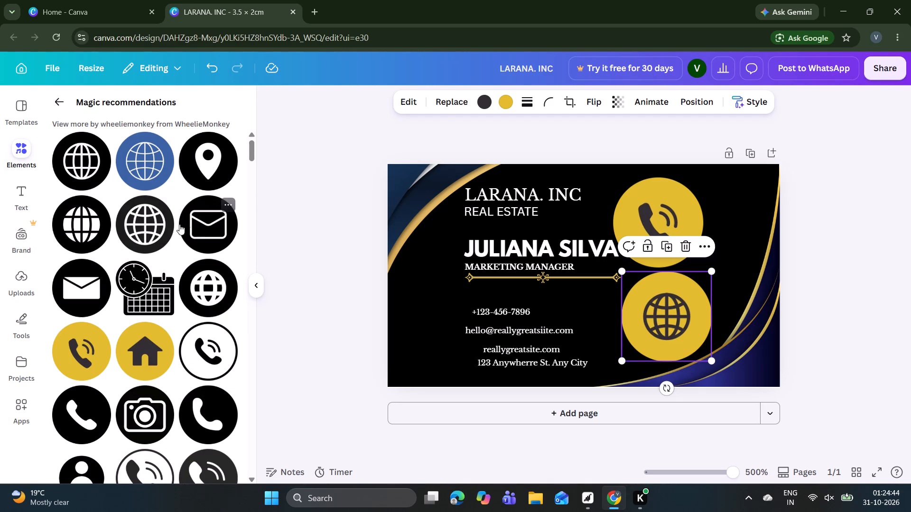
pyautogui.scroll(-3, 155, 289)
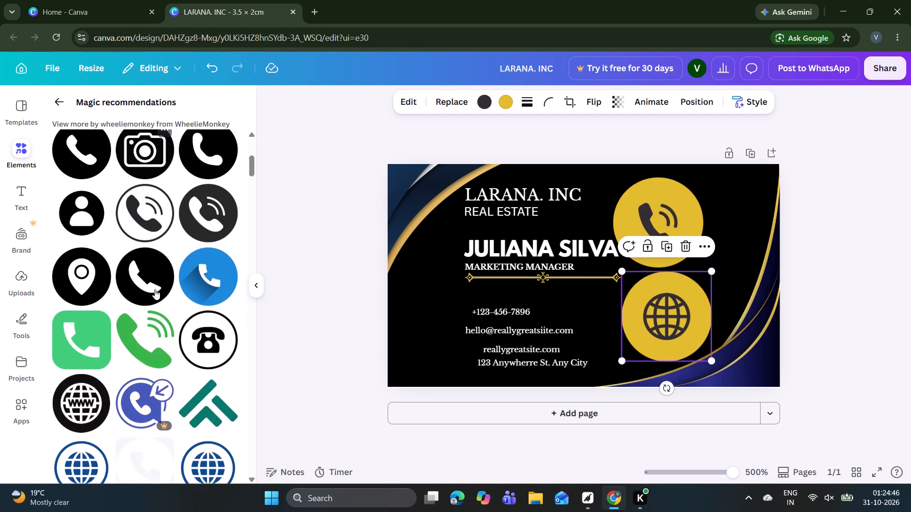
pyautogui.scroll(-3, 155, 289)
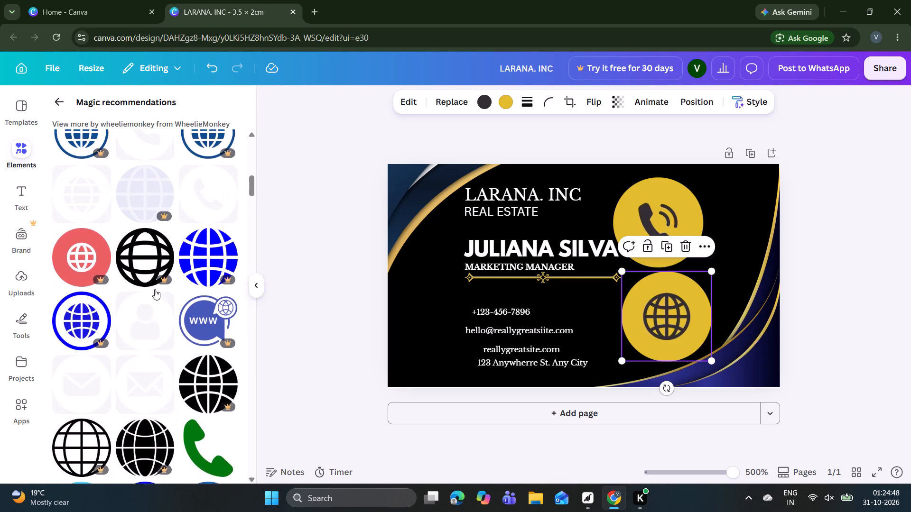
pyautogui.scroll(-4, 155, 289)
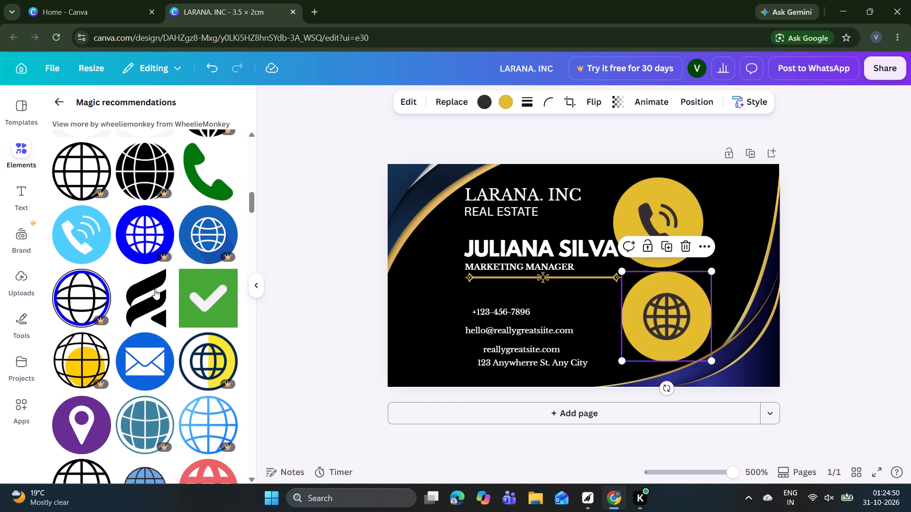
pyautogui.scroll(-7, 155, 289)
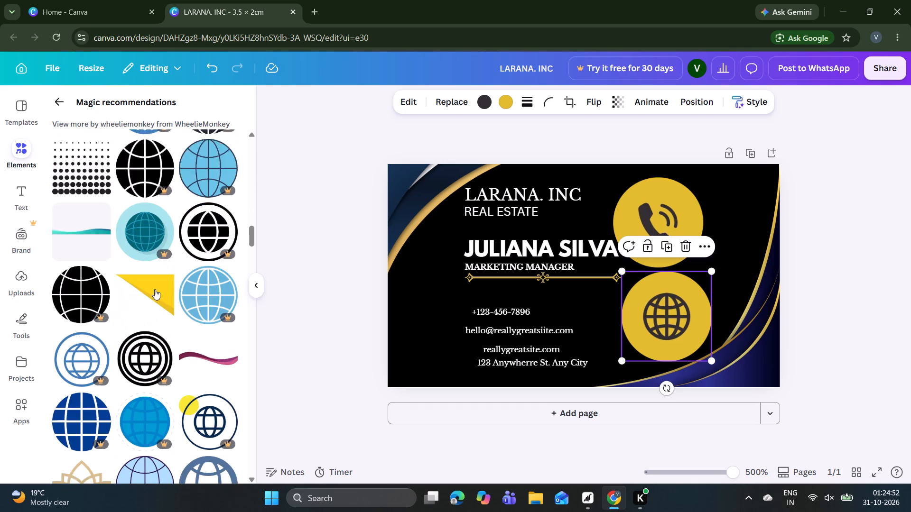
pyautogui.scroll(-4, 155, 289)
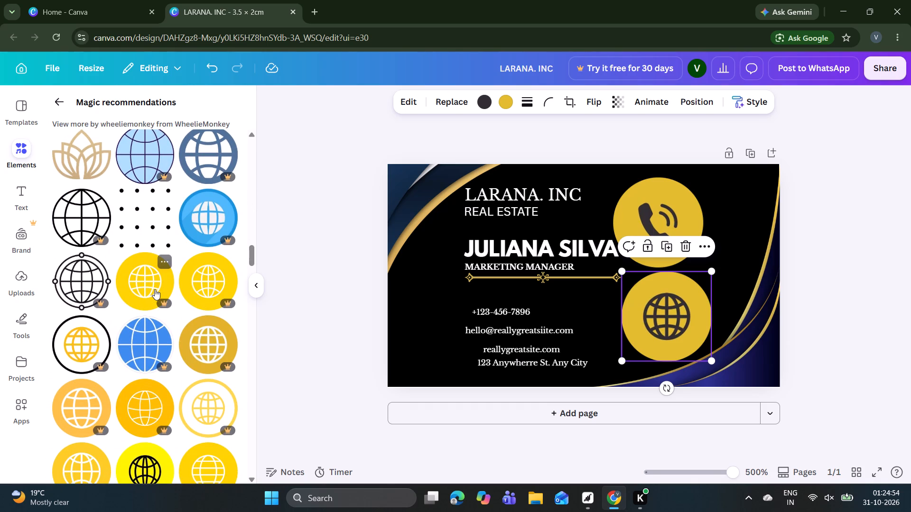
pyautogui.scroll(-5, 155, 289)
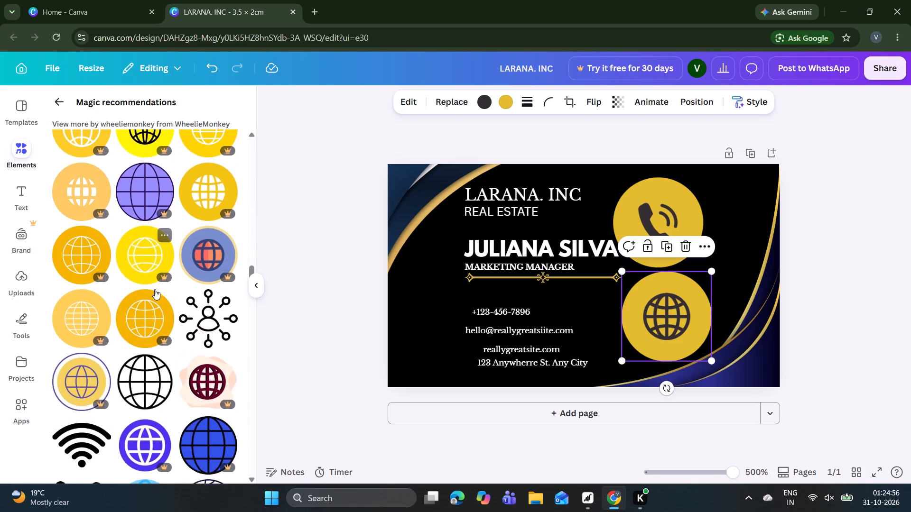
pyautogui.scroll(-5, 155, 289)
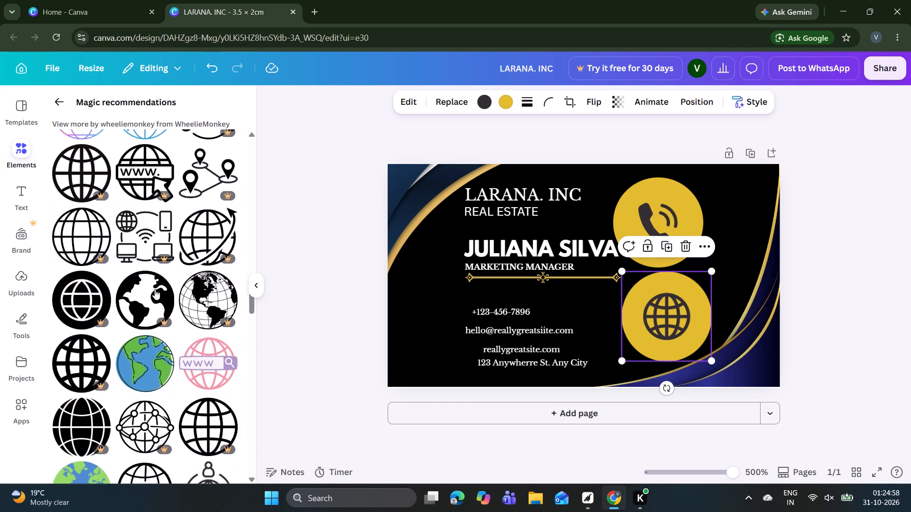
pyautogui.scroll(-9, 155, 289)
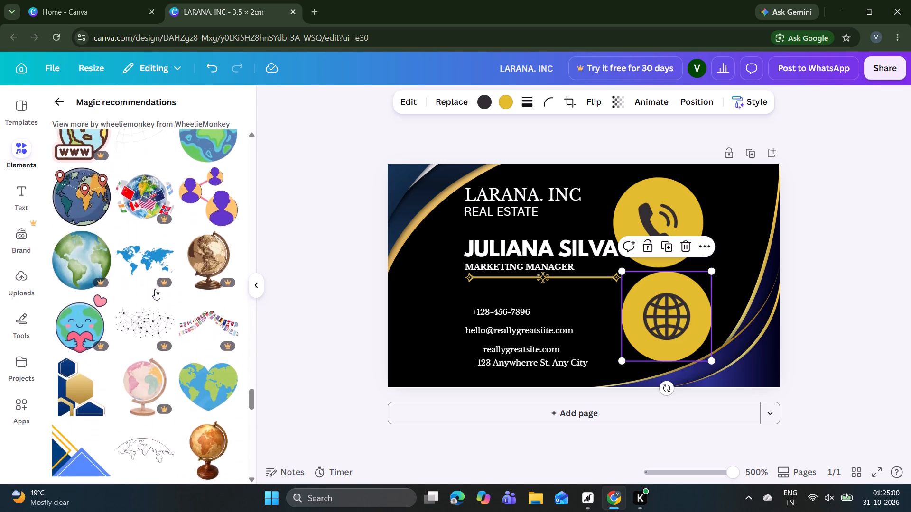
pyautogui.scroll(-6, 155, 289)
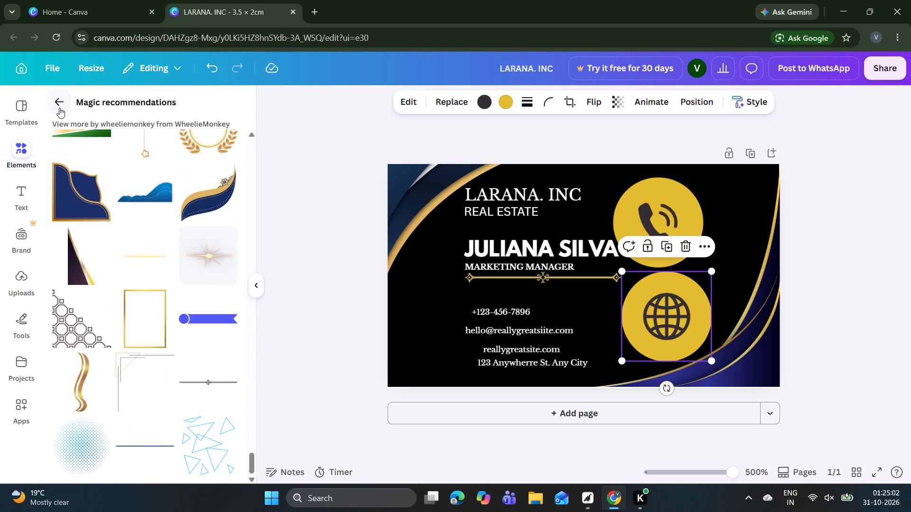
pyautogui.click(59, 108)
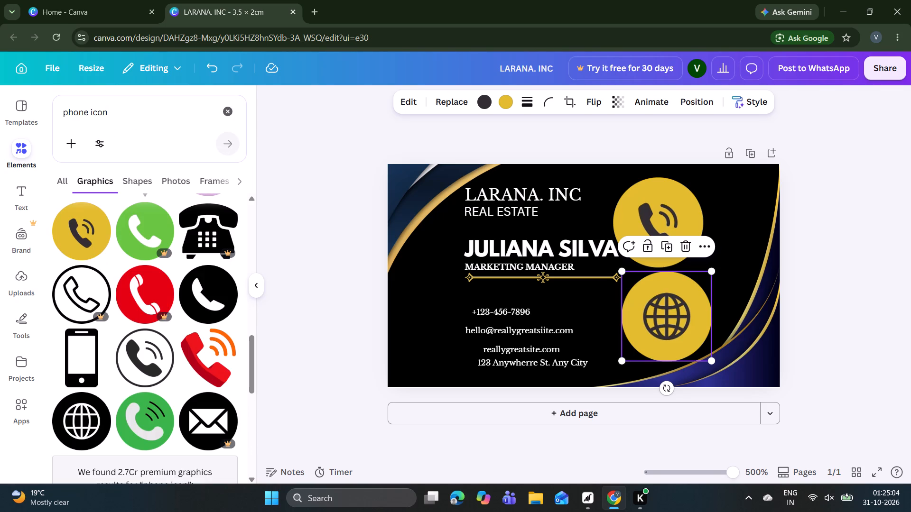
# Replace the phone search with a graphics search for "mail icon".
pyautogui.click(89, 110)
pyautogui.press('BackSpace')
pyautogui.press('BackSpace')
pyautogui.press('BackSpace')
pyautogui.press('BackSpace')
pyautogui.press('BackSpace')
pyautogui.press('BackSpace')
pyautogui.press('BackSpace')
pyautogui.press('BackSpace')
pyautogui.press('BackSpace')
pyautogui.press('BackSpace')
pyautogui.press('BackSpace')
pyautogui.press('BackSpace')
pyautogui.press('BackSpace')
pyautogui.press('BackSpace')
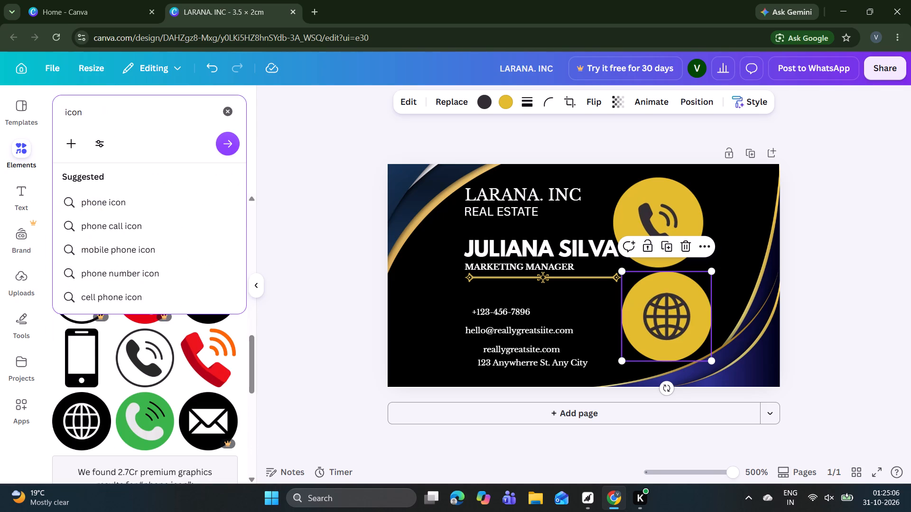
pyautogui.press('m')
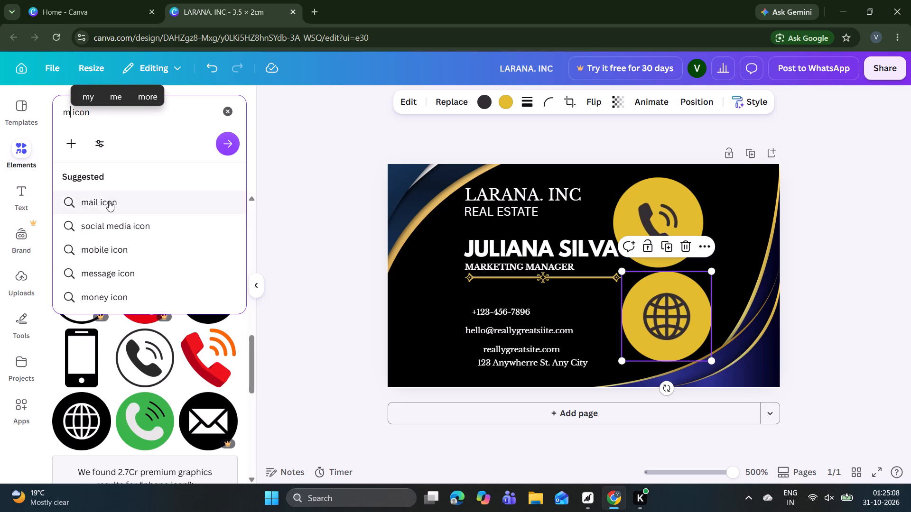
pyautogui.click(109, 201)
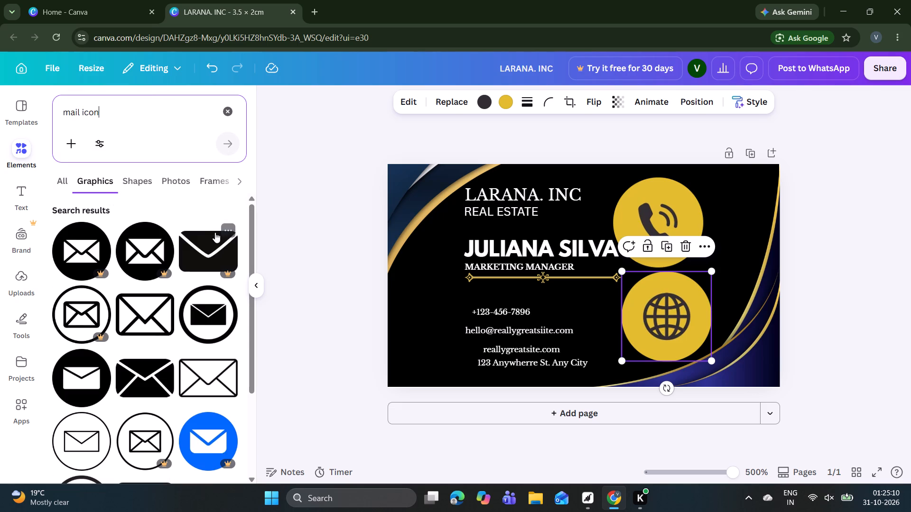
# Look through the mail icon results for a yellow envelope icon that suits the phone and globe icons.
pyautogui.scroll(-4, 203, 244)
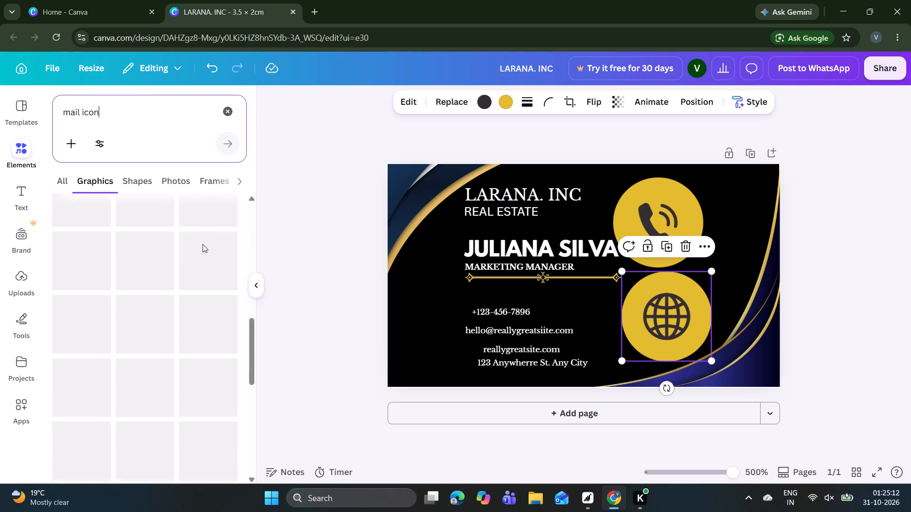
pyautogui.scroll(3, 203, 244)
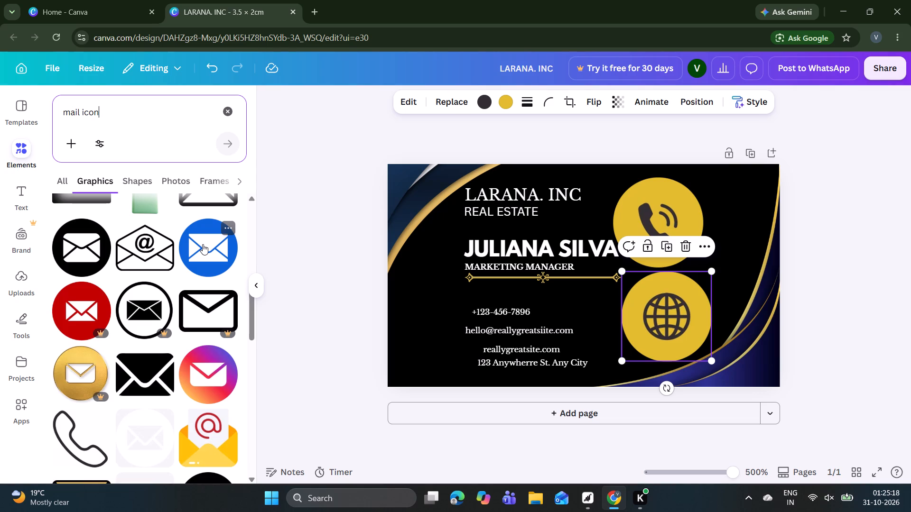
pyautogui.scroll(-2, 176, 351)
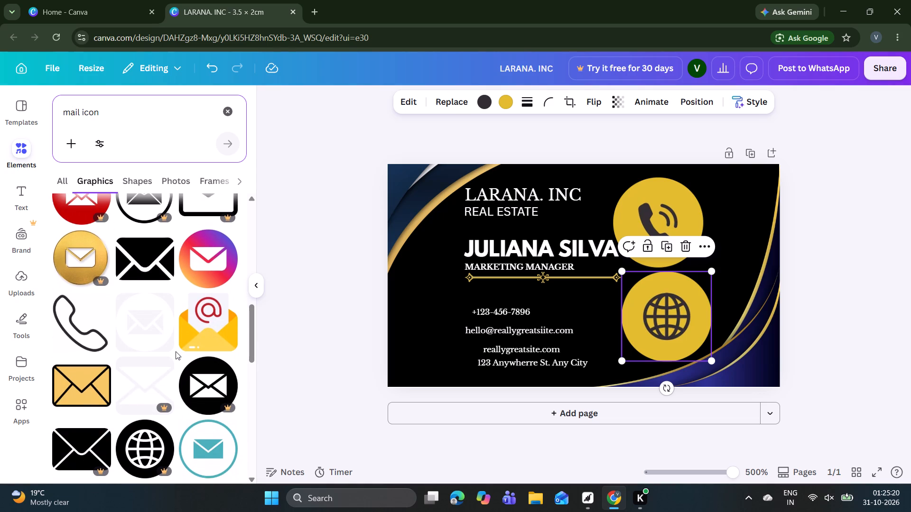
pyautogui.scroll(-2, 176, 351)
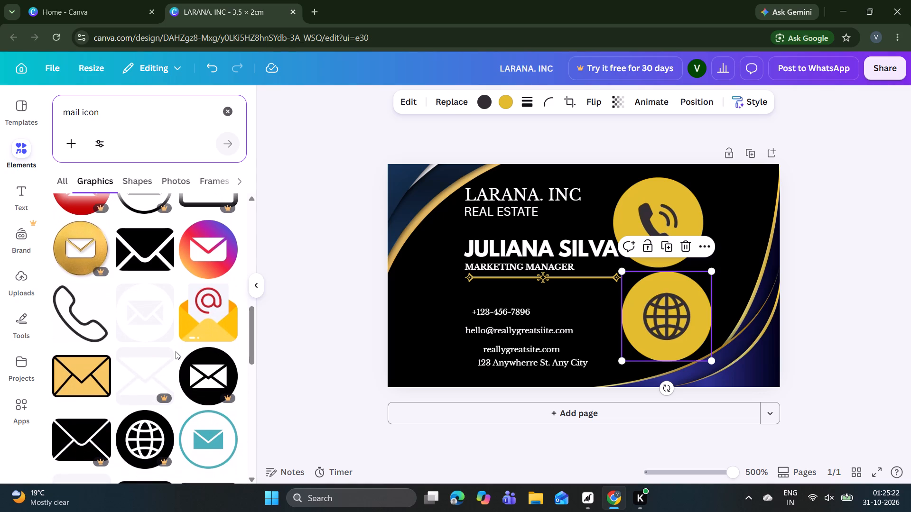
pyautogui.scroll(-3, 176, 351)
pyautogui.scroll(1, 176, 351)
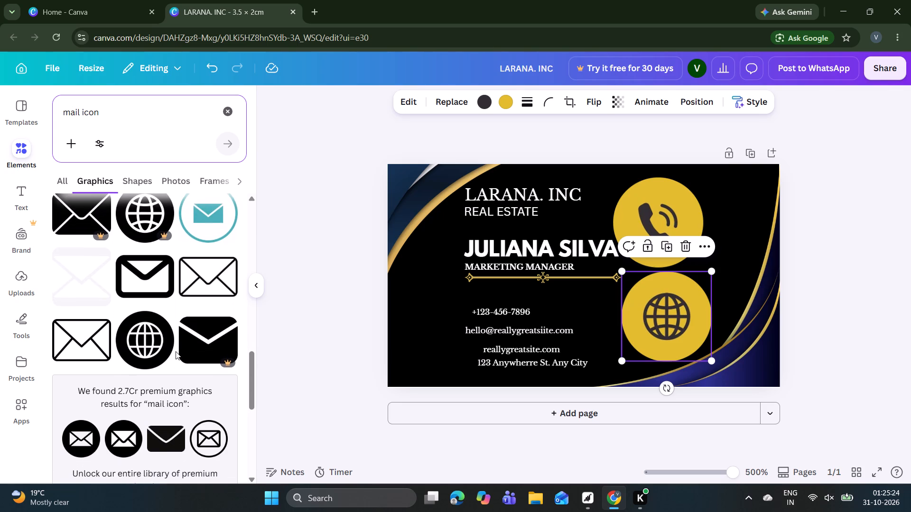
pyautogui.scroll(1, 176, 351)
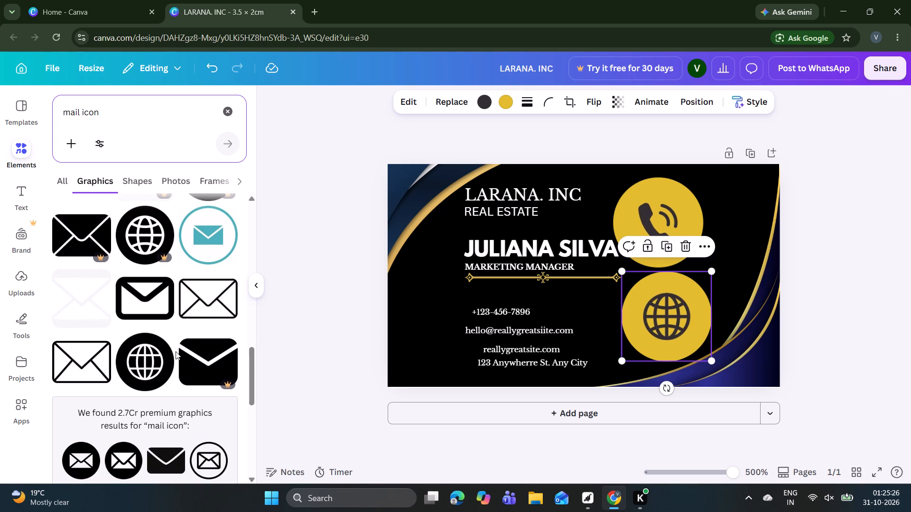
pyautogui.scroll(1, 176, 351)
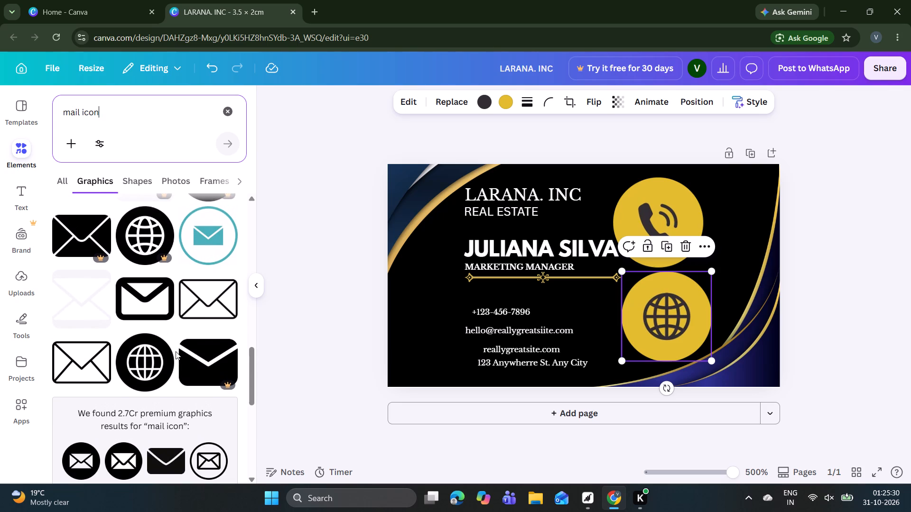
pyautogui.scroll(2, 135, 363)
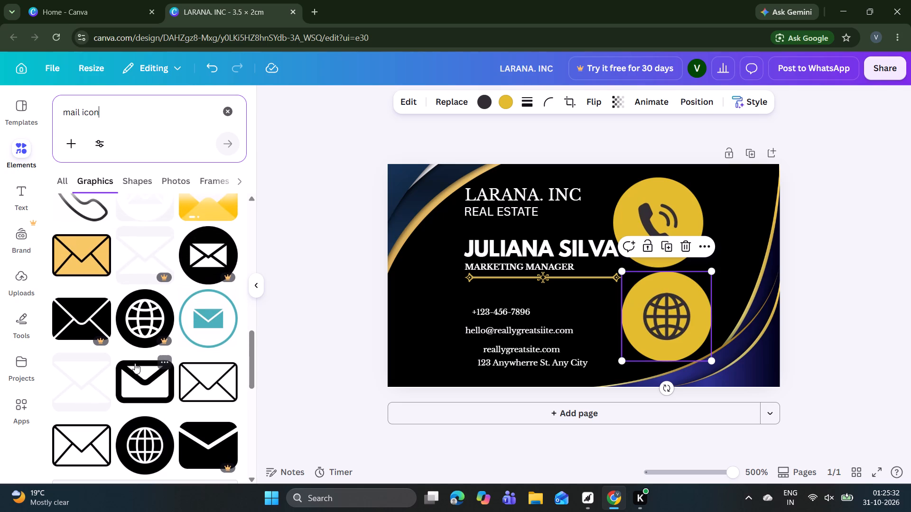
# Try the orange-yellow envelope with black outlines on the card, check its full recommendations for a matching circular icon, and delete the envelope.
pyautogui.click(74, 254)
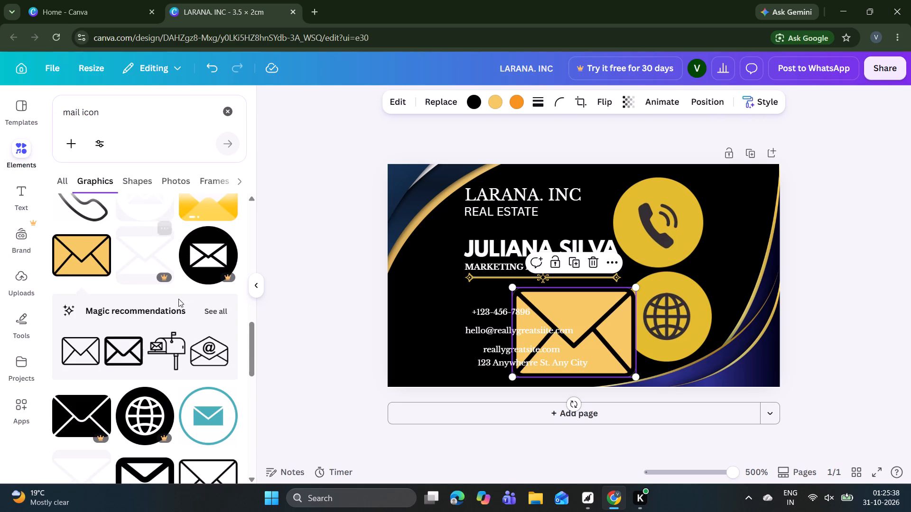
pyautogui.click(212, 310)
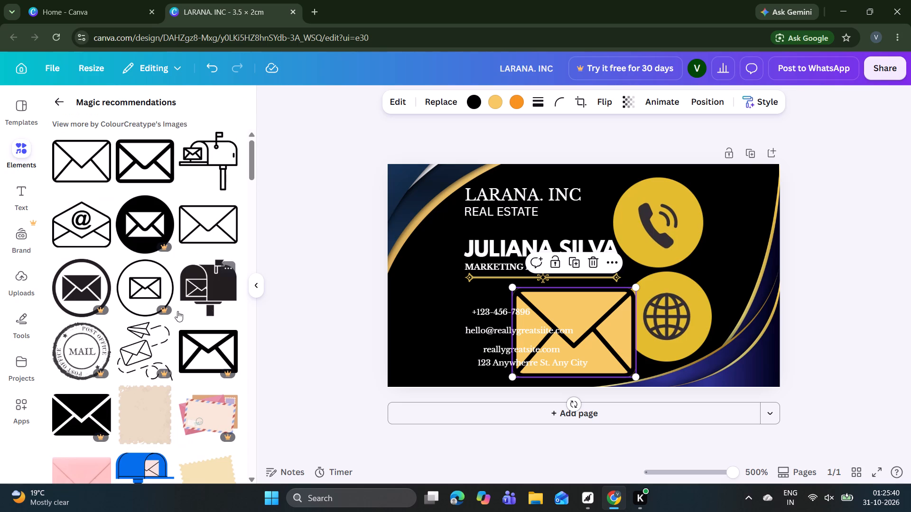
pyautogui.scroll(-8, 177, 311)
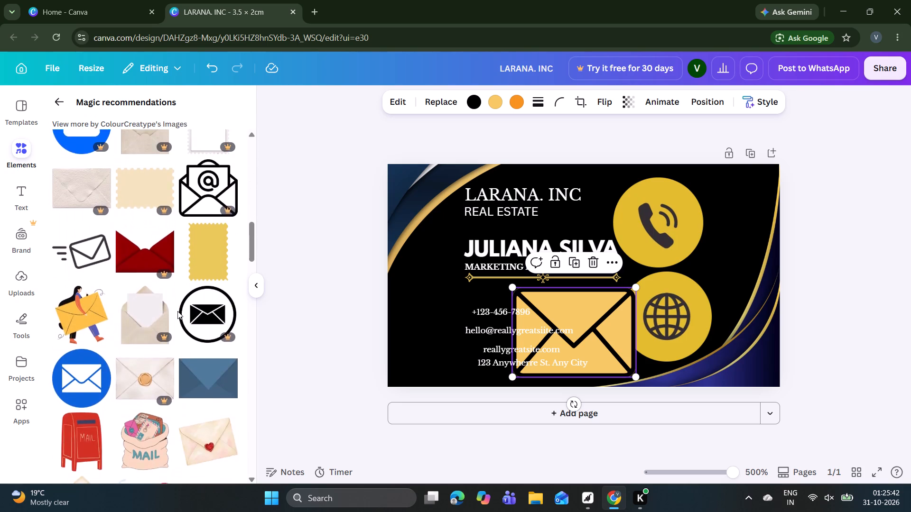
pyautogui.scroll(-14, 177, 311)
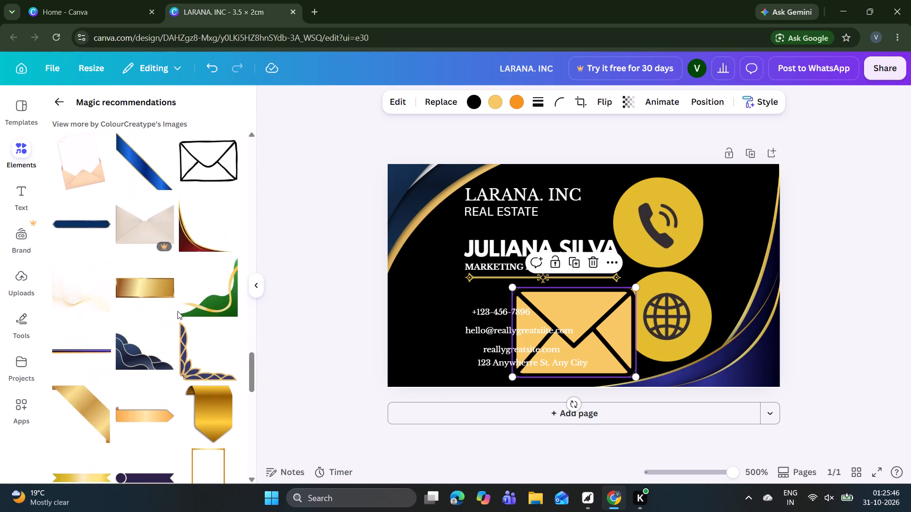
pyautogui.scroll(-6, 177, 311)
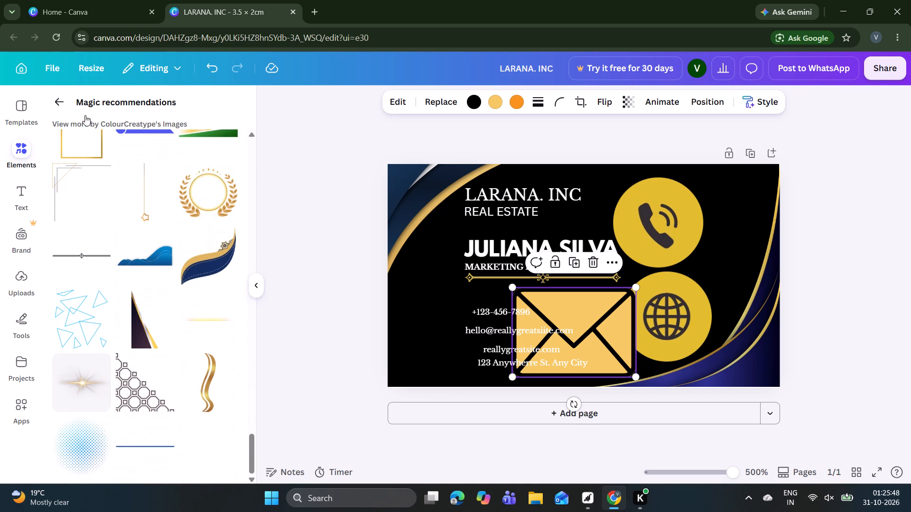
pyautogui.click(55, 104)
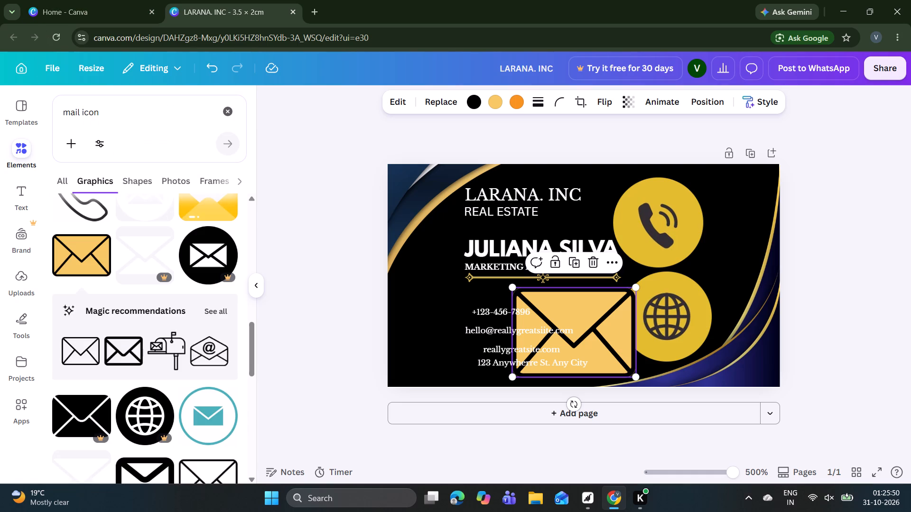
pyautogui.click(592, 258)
# Look further through the mail icon graphics for a circular envelope icon that can match the phone and globe icons.
pyautogui.scroll(-5, 183, 325)
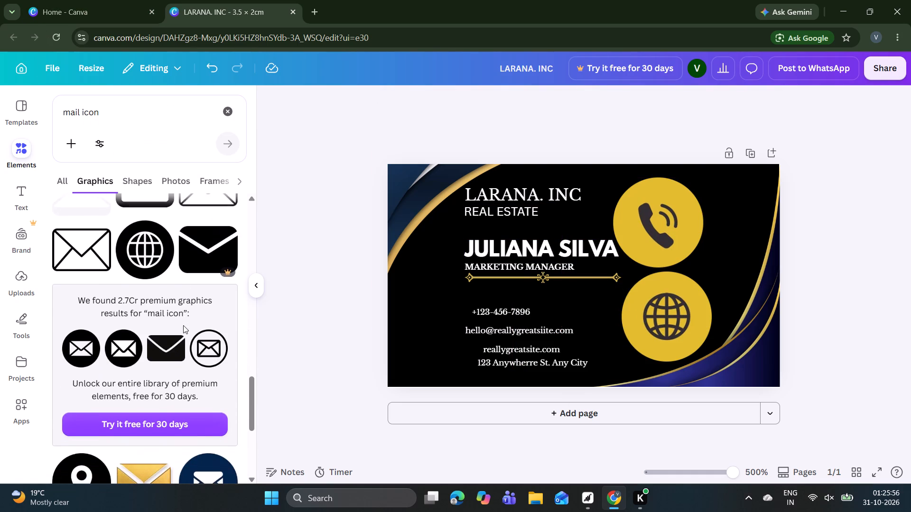
pyautogui.scroll(-4, 183, 325)
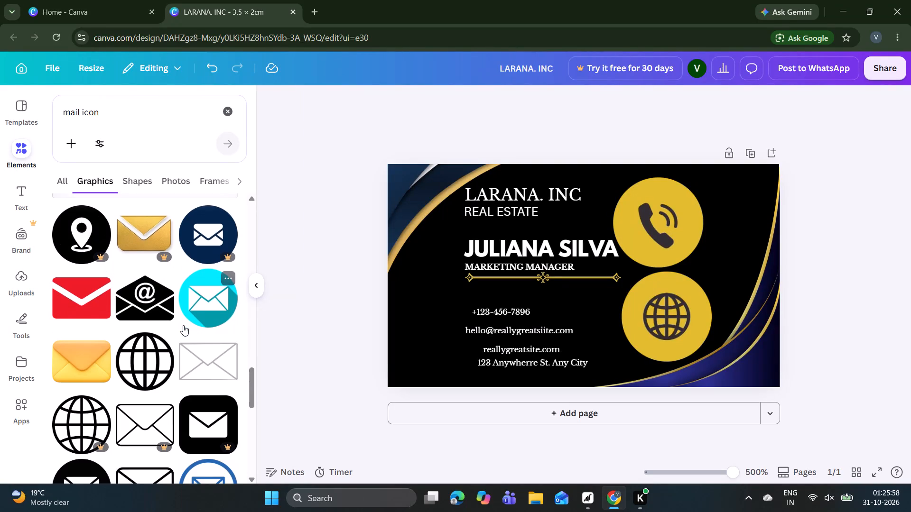
pyautogui.scroll(-4, 183, 325)
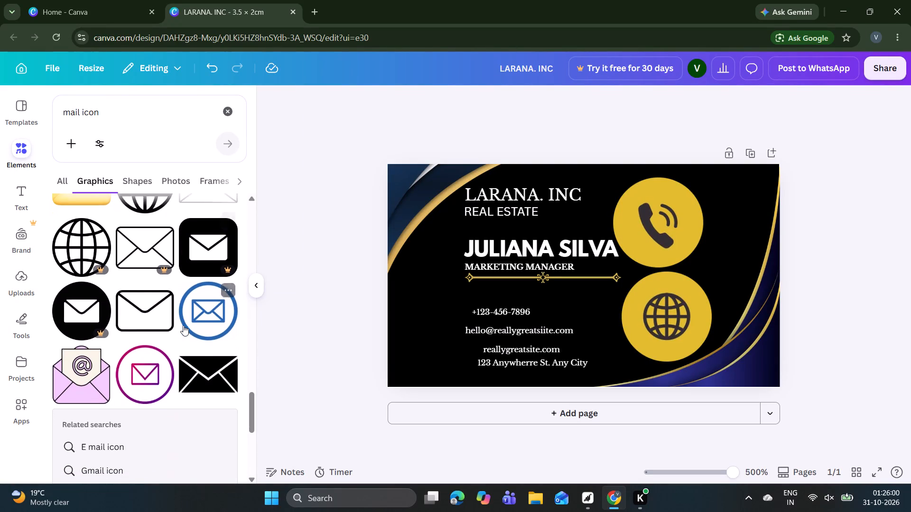
pyautogui.scroll(-1, 183, 325)
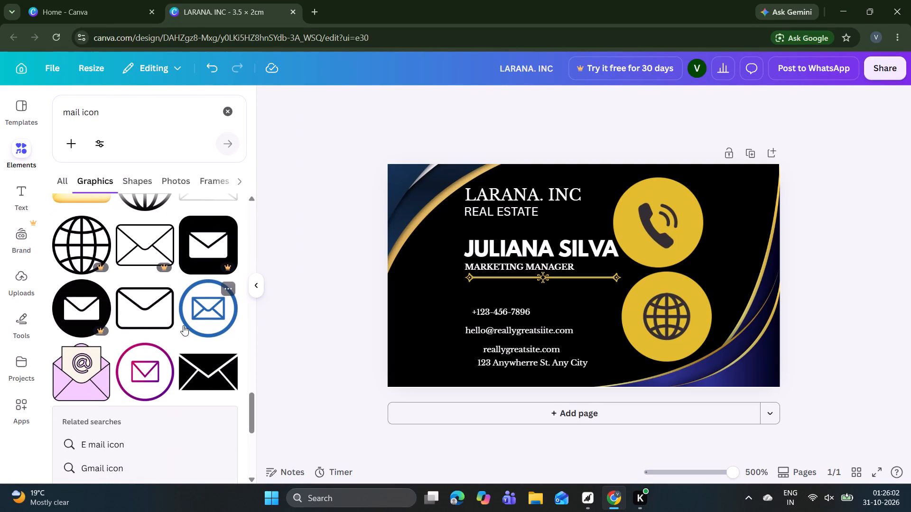
pyautogui.scroll(-3, 183, 325)
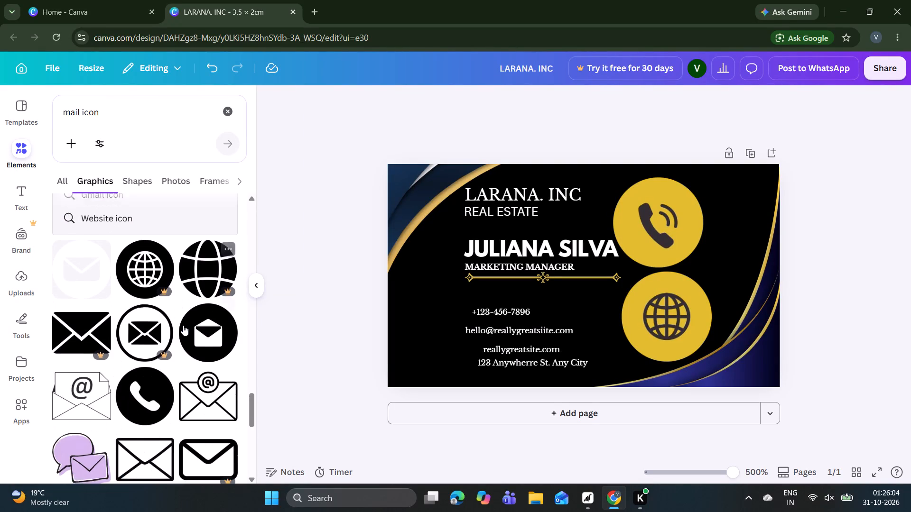
pyautogui.scroll(-1, 183, 325)
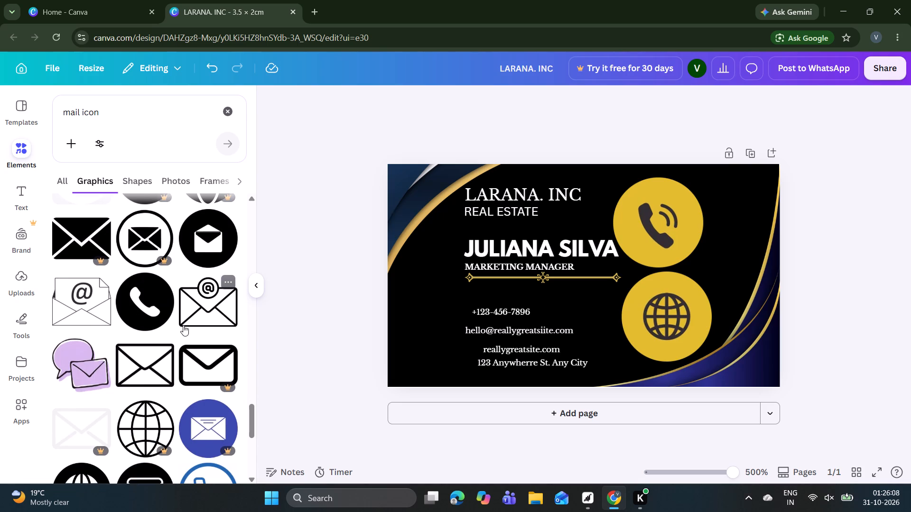
pyautogui.scroll(-3, 183, 325)
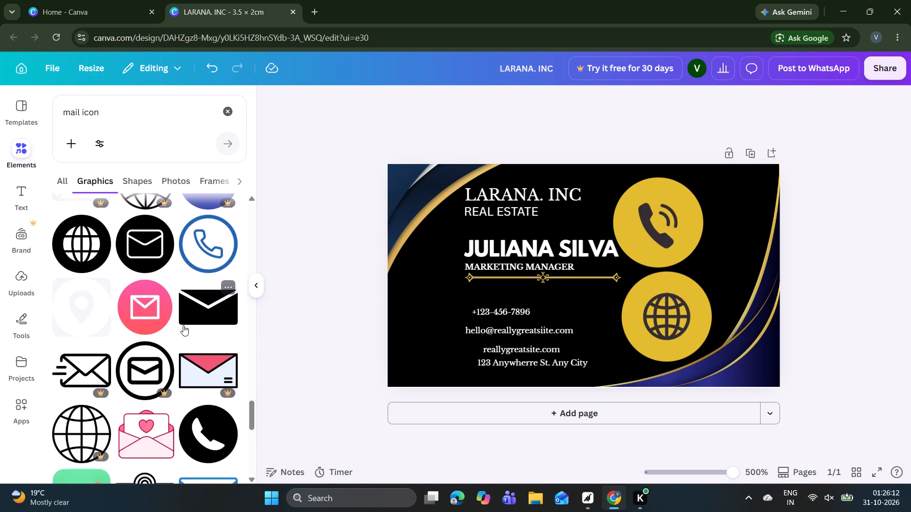
pyautogui.scroll(-1, 183, 325)
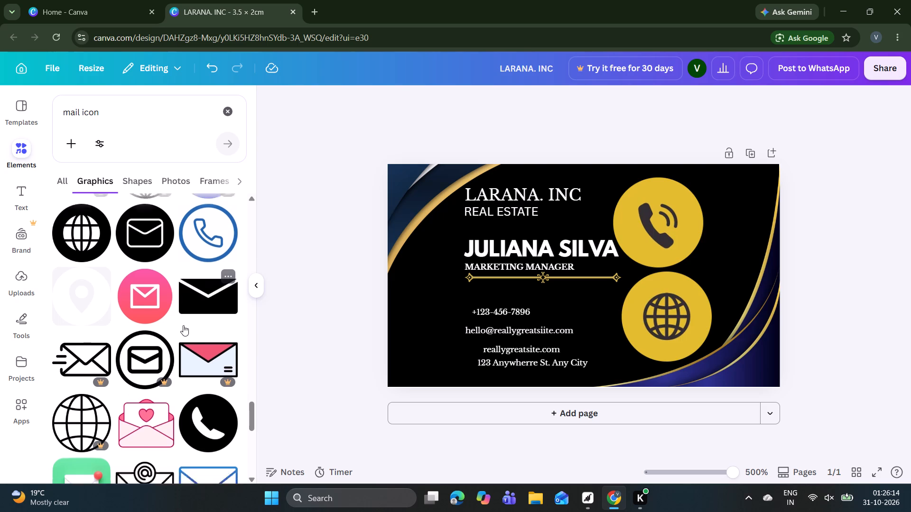
pyautogui.scroll(-2, 183, 325)
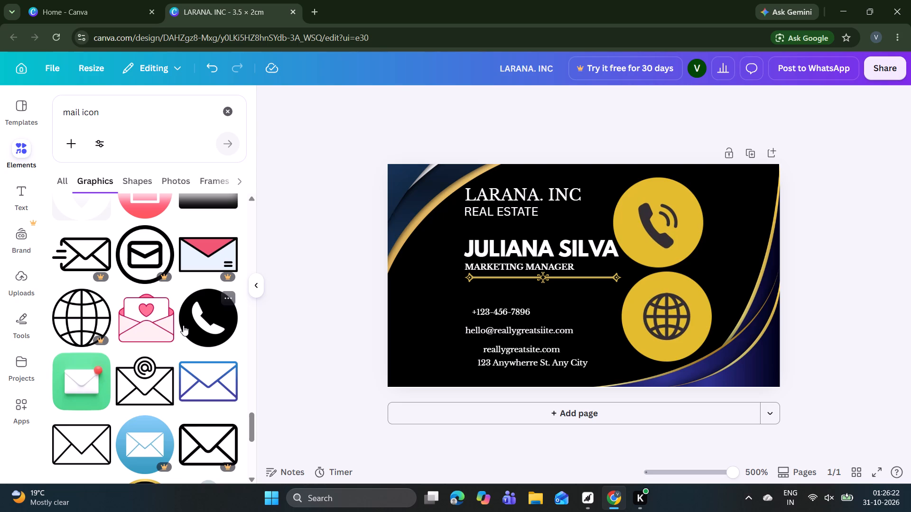
pyautogui.scroll(-4, 183, 325)
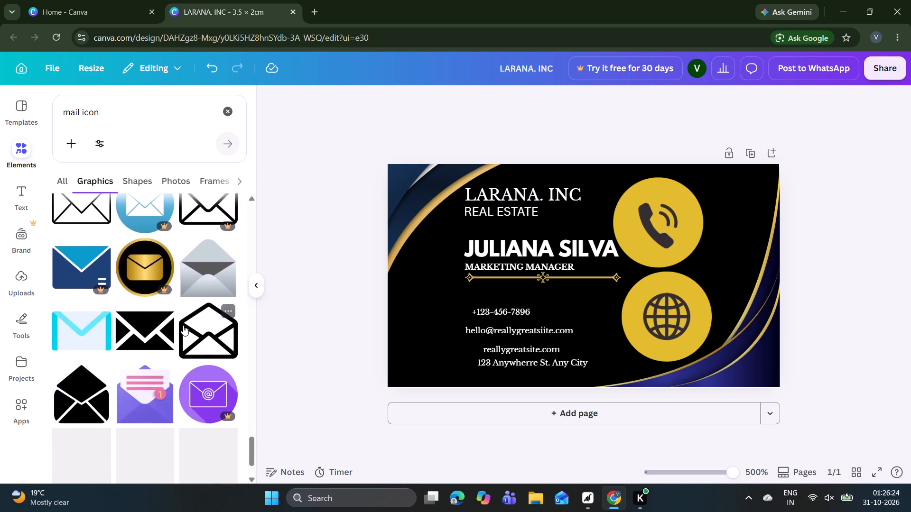
pyautogui.scroll(-4, 183, 325)
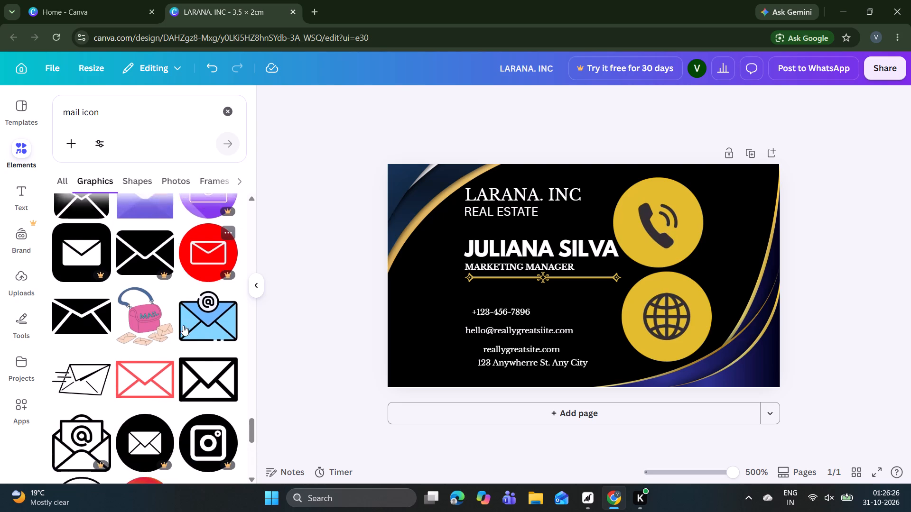
pyautogui.scroll(17, 183, 325)
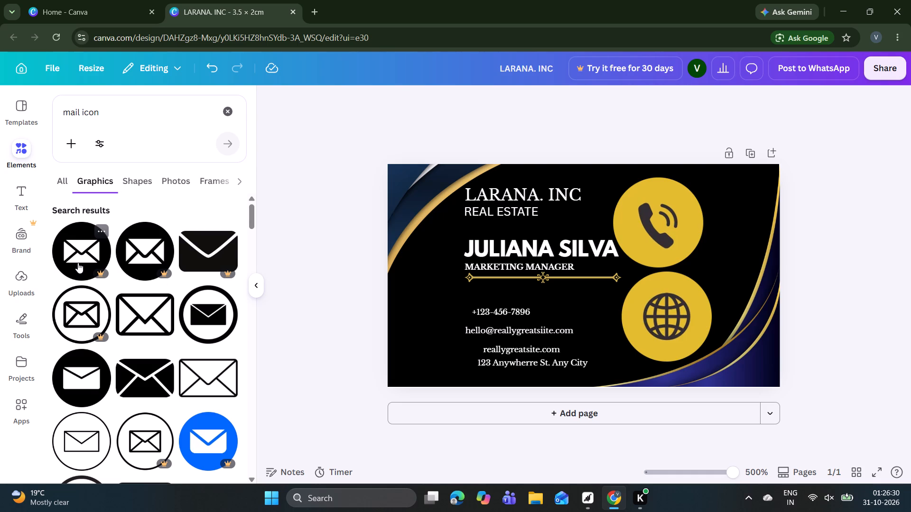
# Add the black circular mail icon with the white envelope, and recolour its circle yellow #e2bc2c and its envelope black #000000.
pyautogui.click(83, 372)
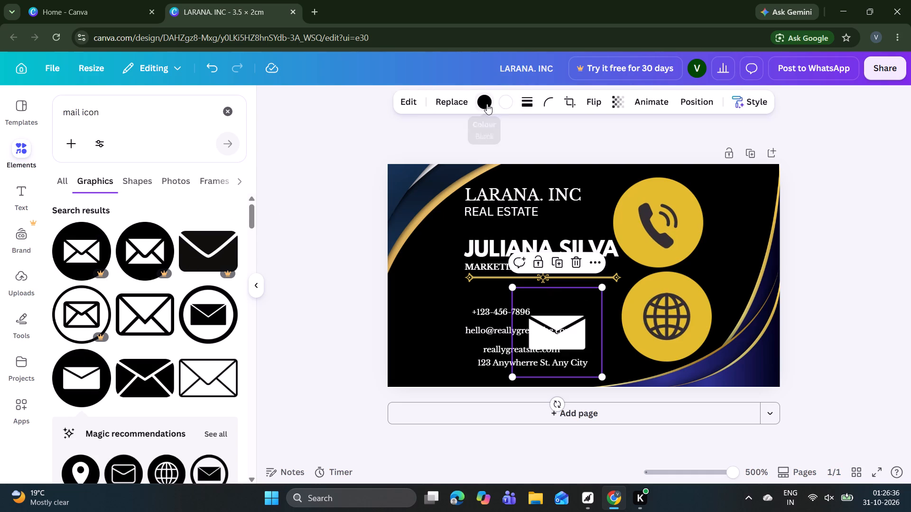
pyautogui.click(482, 102)
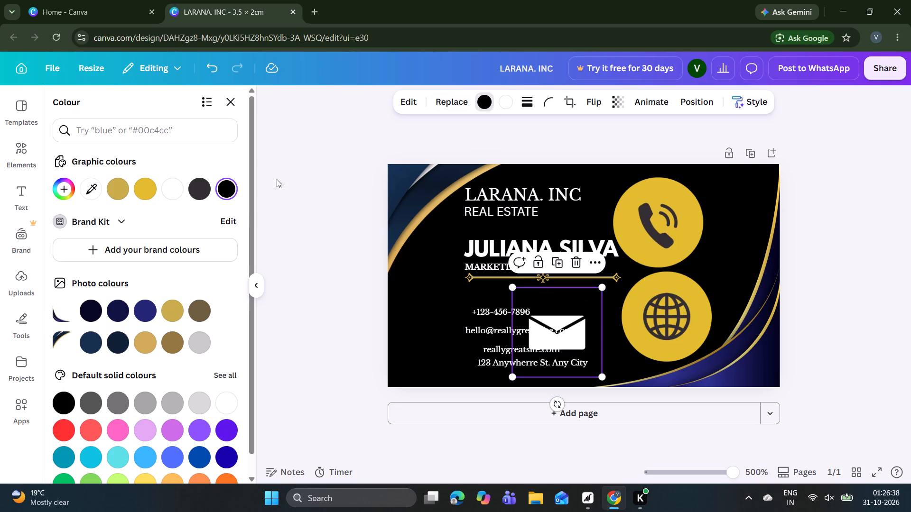
pyautogui.click(138, 193)
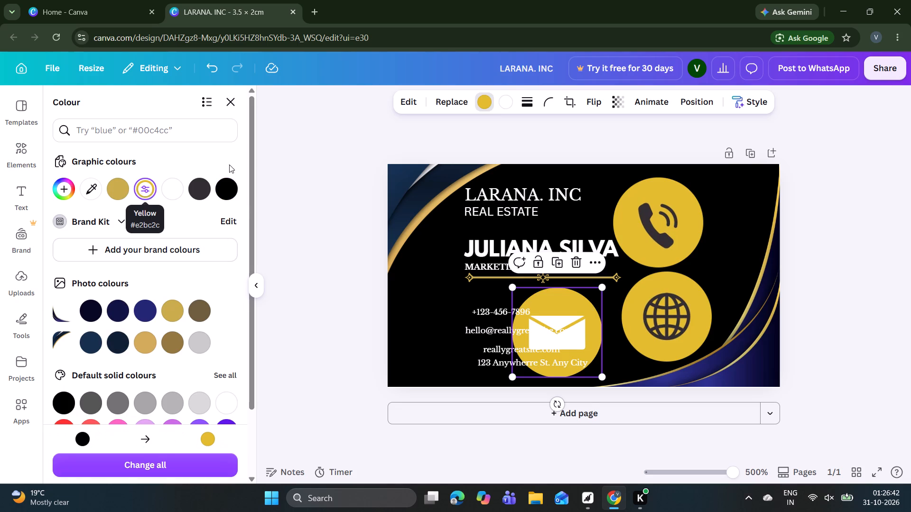
pyautogui.click(502, 99)
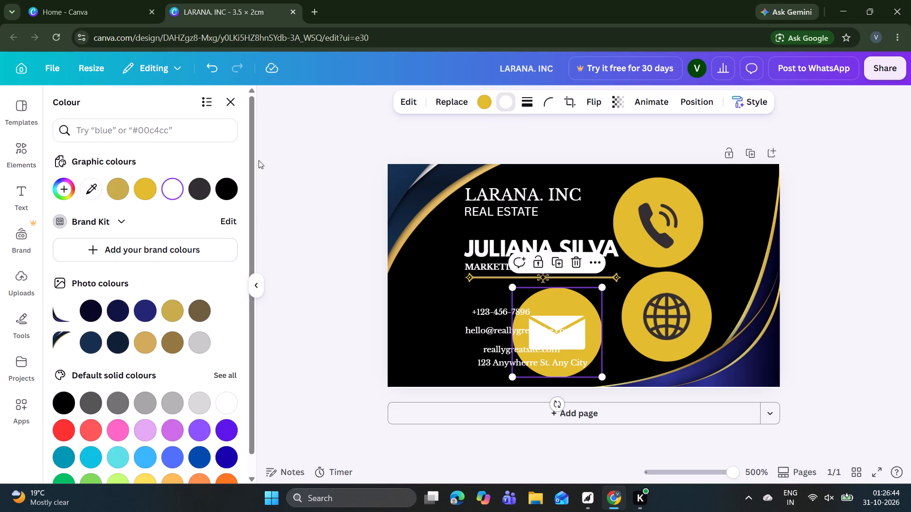
pyautogui.click(217, 192)
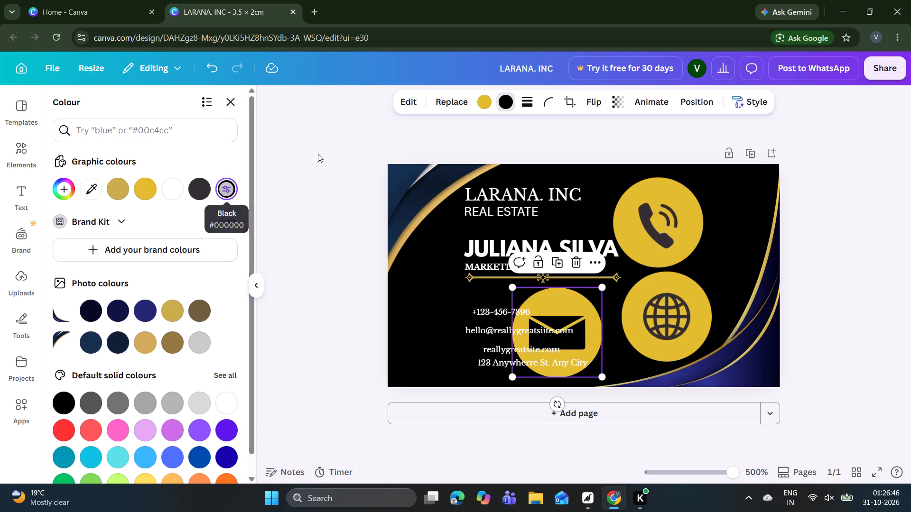
pyautogui.click(334, 151)
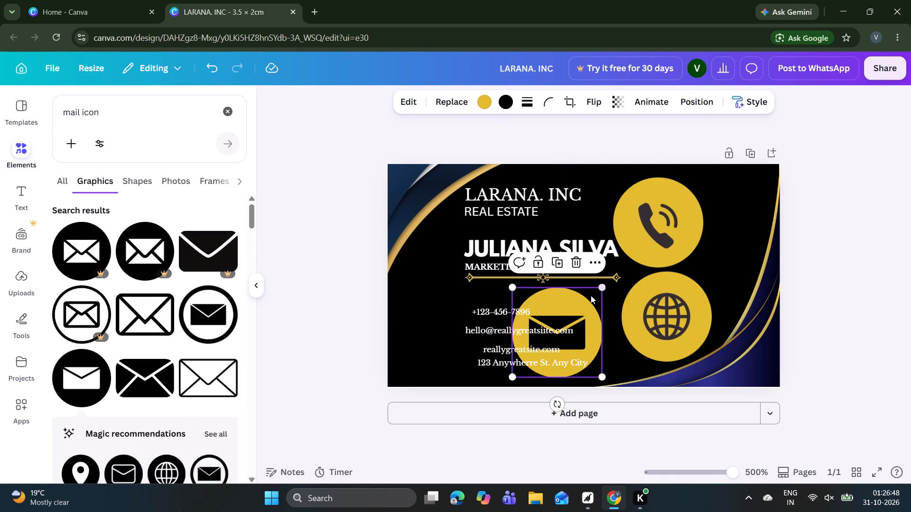
# Move the yellow mail icon off the contact lines to the card's left edge, beside the job title and divider.
pyautogui.moveTo(591, 295); pyautogui.dragTo(456, 257)
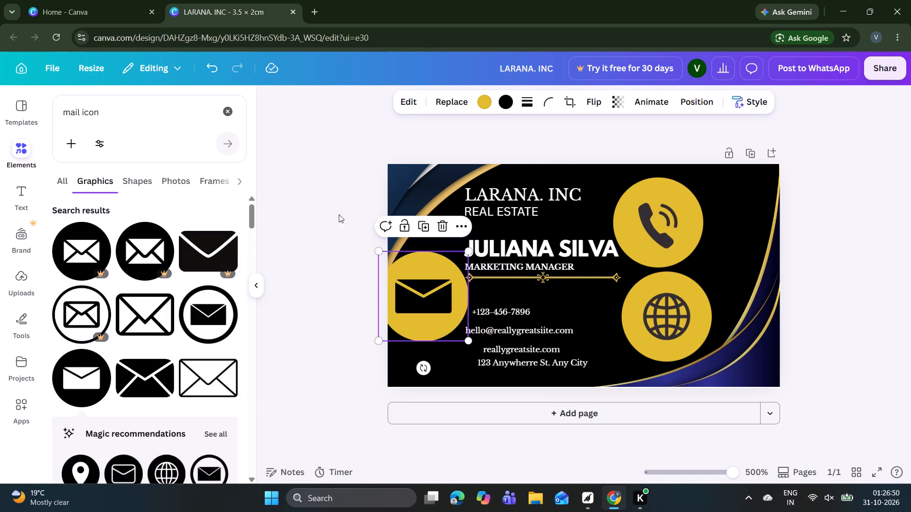
pyautogui.click(328, 199)
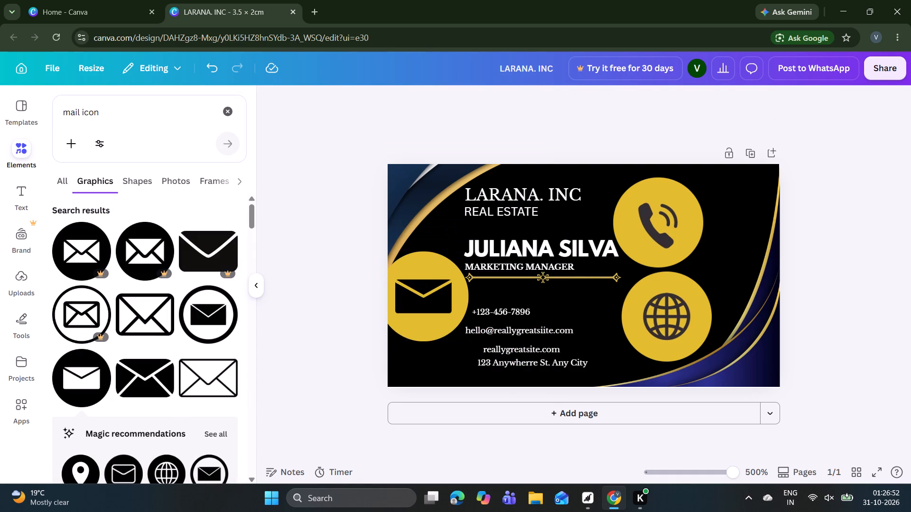
# Replace the mail search with a graphics search for "location icon".
pyautogui.click(80, 111)
pyautogui.press('BackSpace')
pyautogui.press('BackSpace')
pyautogui.press('BackSpace')
pyautogui.press('BackSpace')
pyautogui.press('BackSpace')
pyautogui.press('BackSpace')
pyautogui.press('BackSpace')
pyautogui.press('BackSpace')
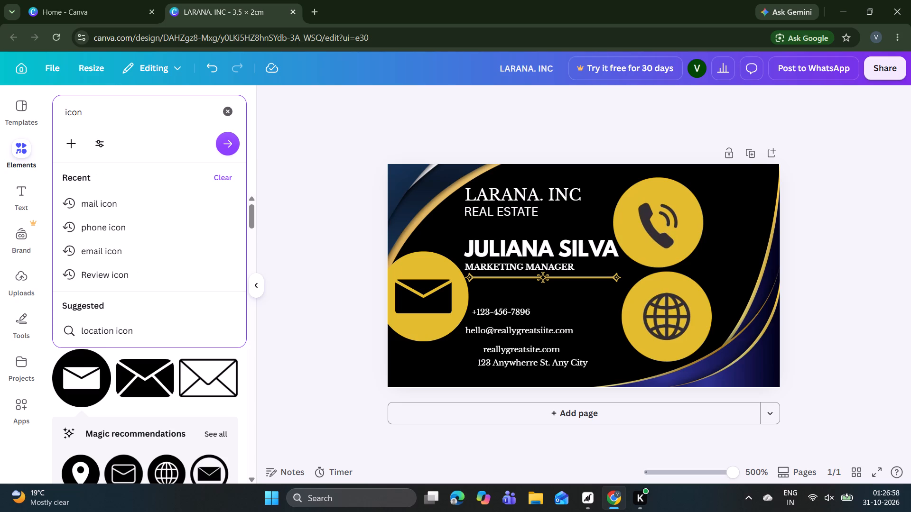
pyautogui.write('lo')
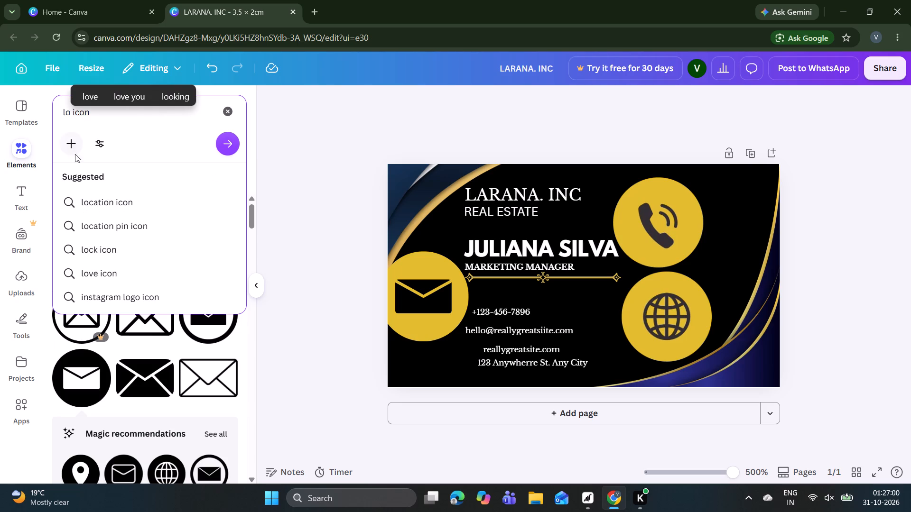
pyautogui.click(93, 198)
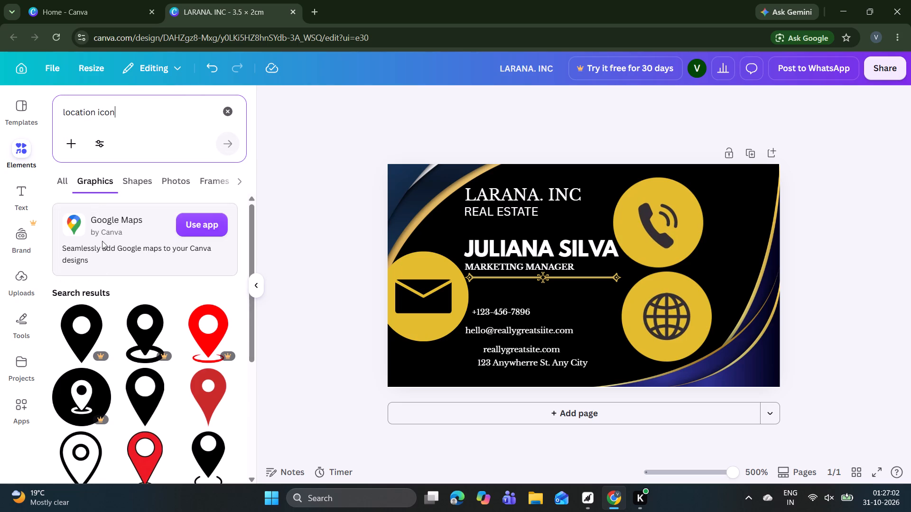
# Add the black circular location icon with the white pin, and recolour its circle the same yellow and its pin black.
pyautogui.scroll(-1, 94, 329)
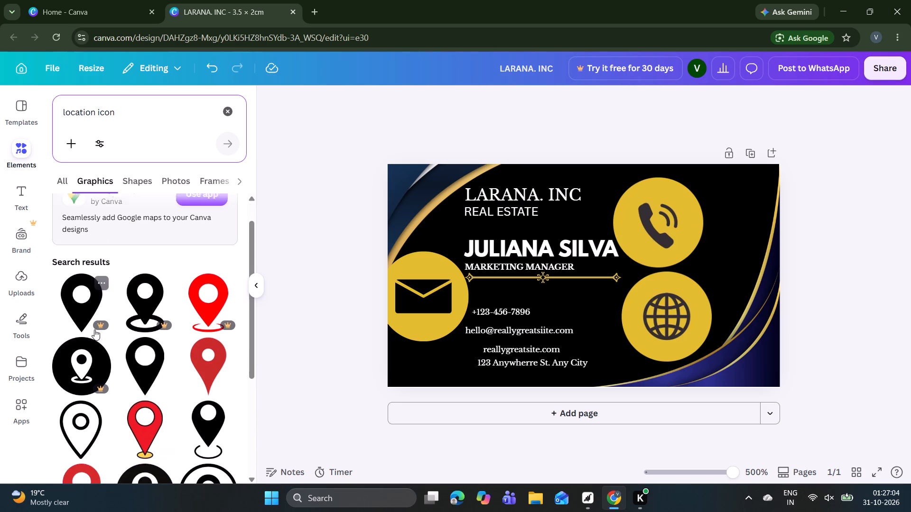
pyautogui.scroll(-4, 94, 329)
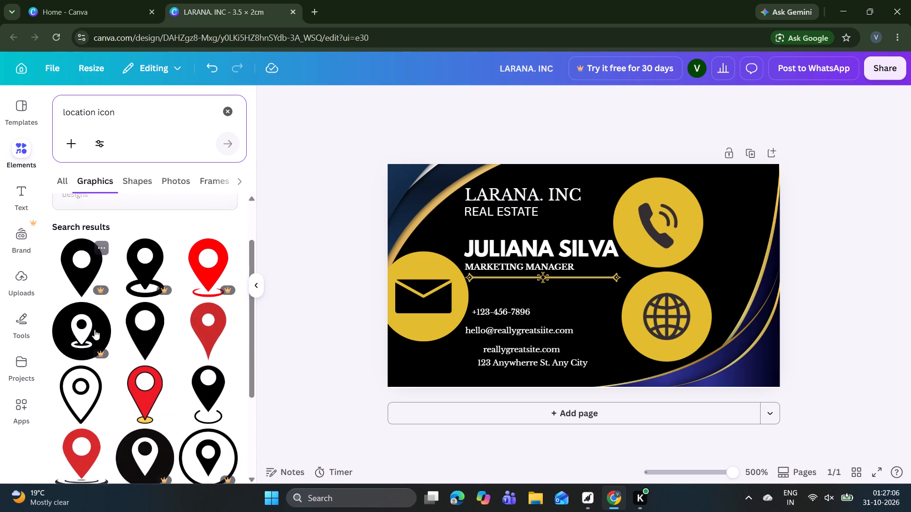
pyautogui.scroll(-1, 94, 329)
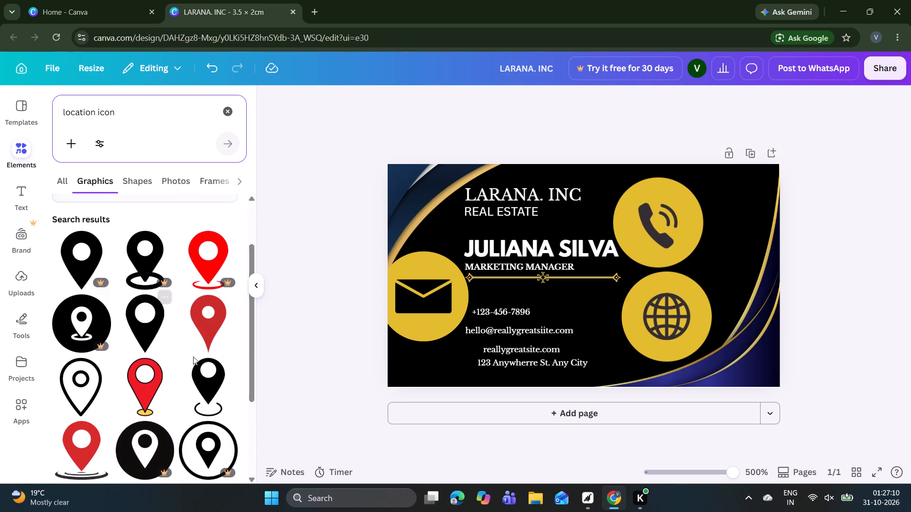
pyautogui.scroll(-3, 193, 357)
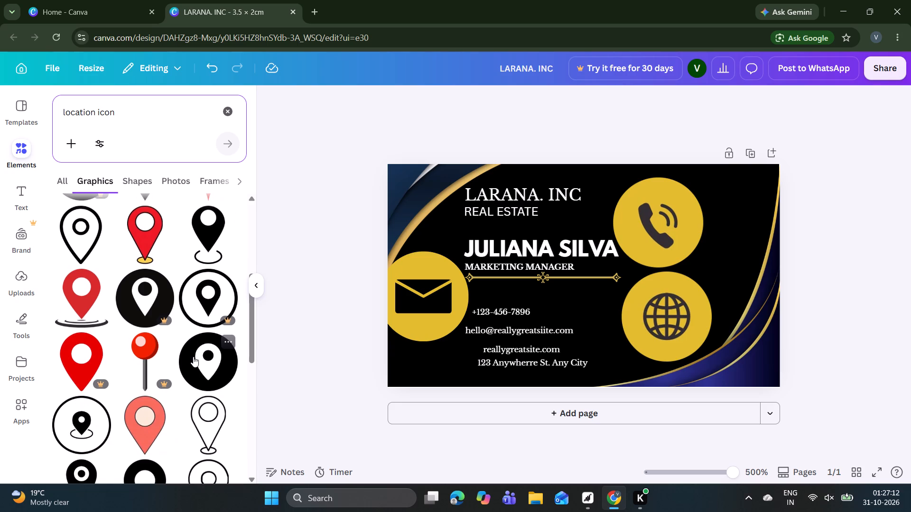
pyautogui.click(195, 361)
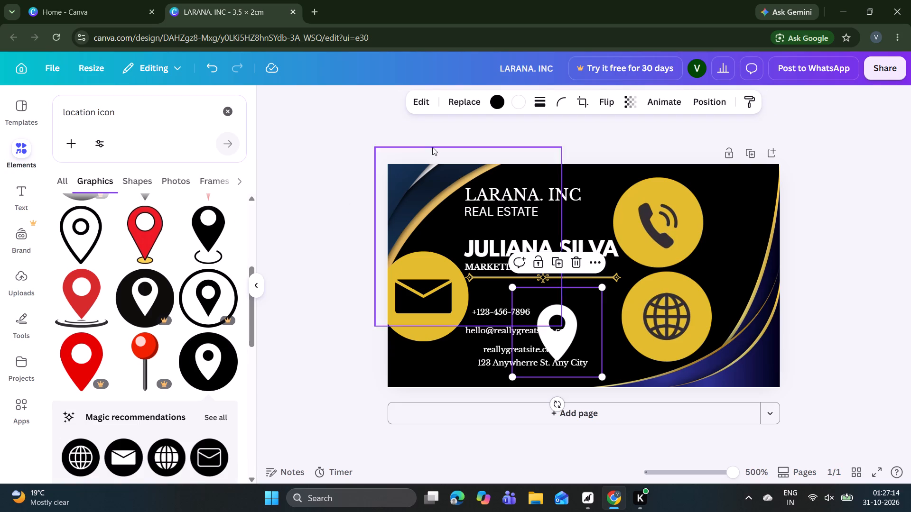
pyautogui.click(486, 98)
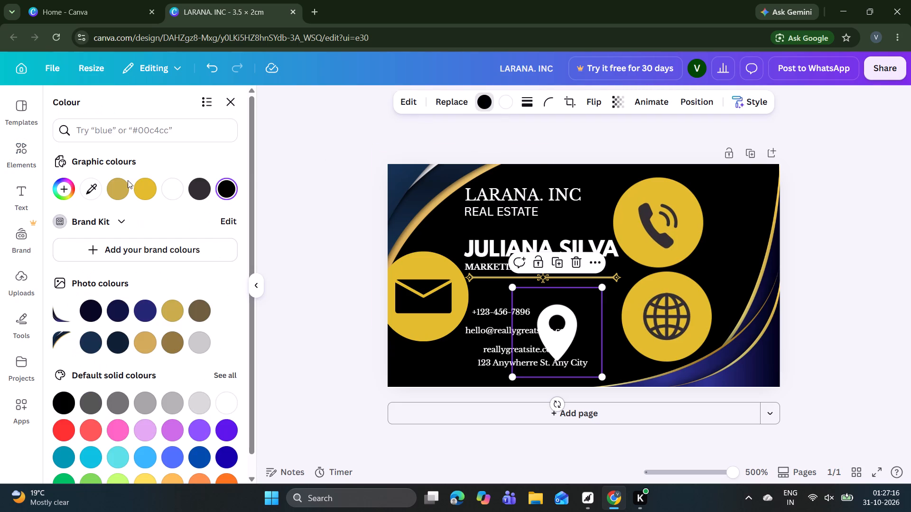
pyautogui.click(140, 191)
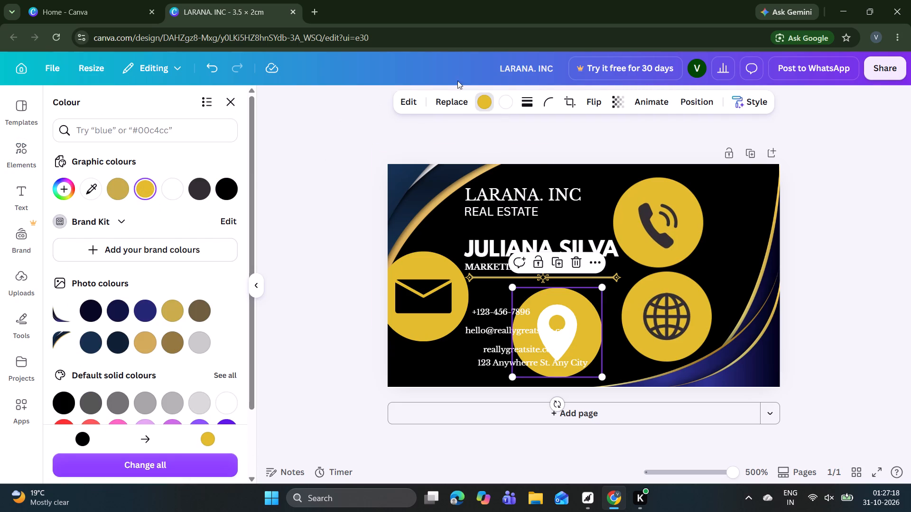
pyautogui.click(504, 96)
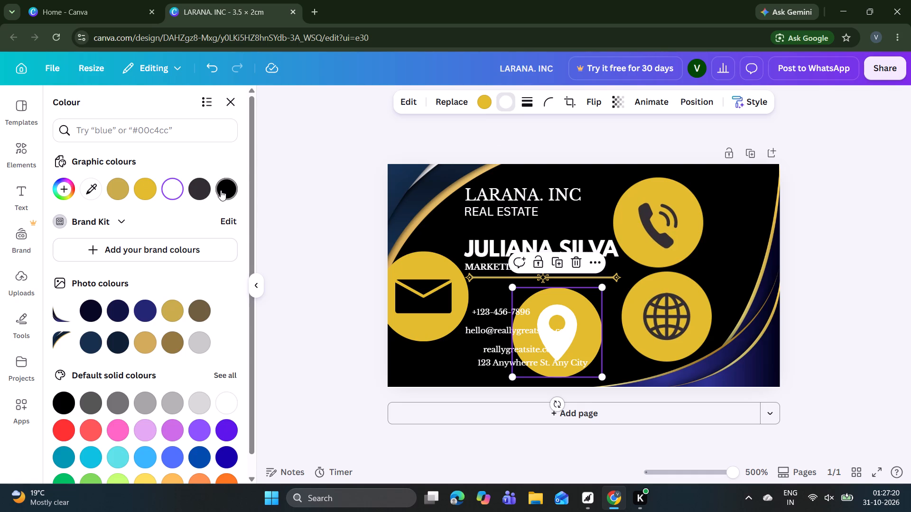
pyautogui.click(221, 190)
pyautogui.doubleClick(578, 316)
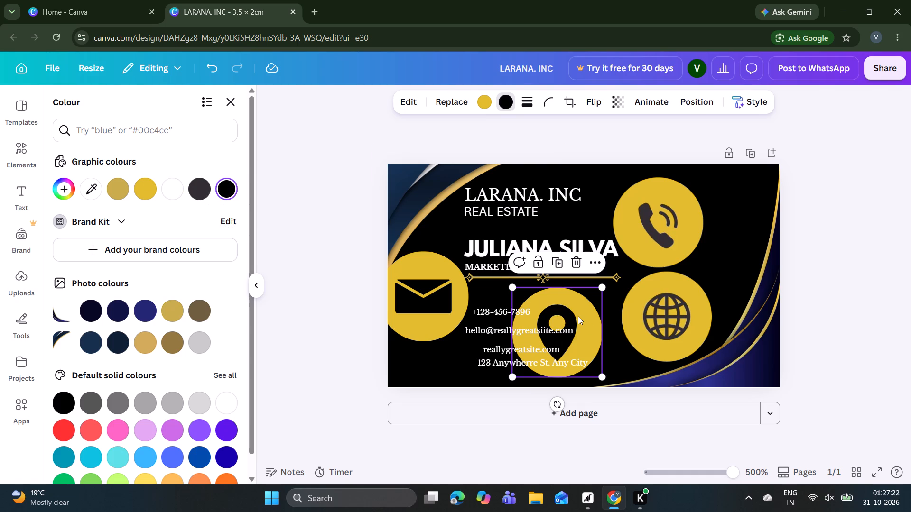
pyautogui.click(440, 287)
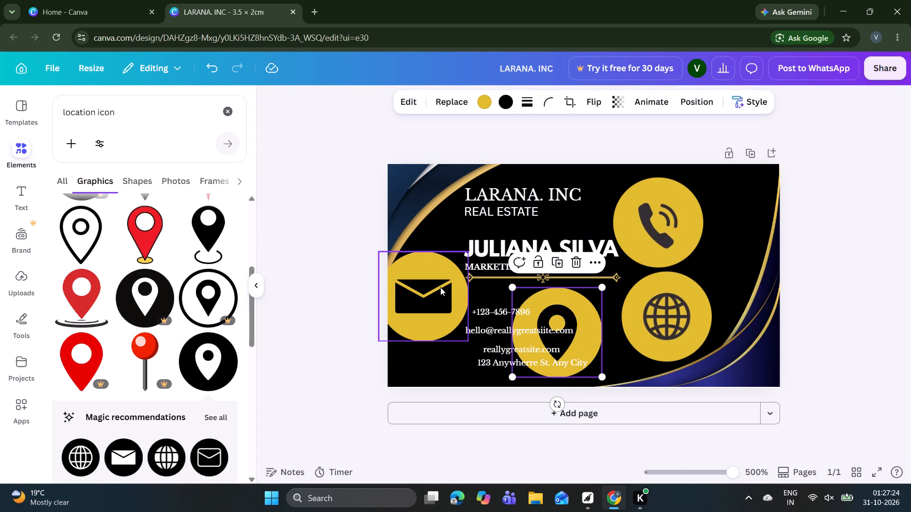
# Clear the location icon search and deselect the location icon on the card.
pyautogui.click(232, 112)
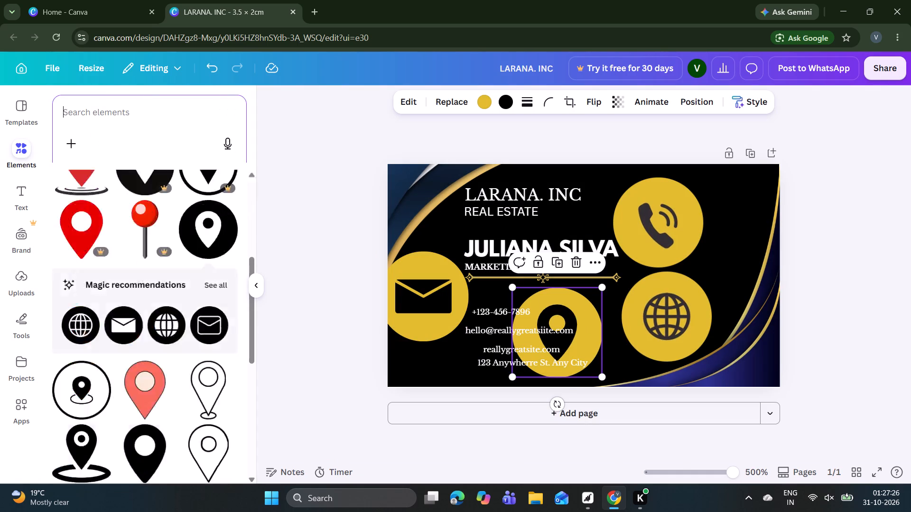
pyautogui.click(353, 167)
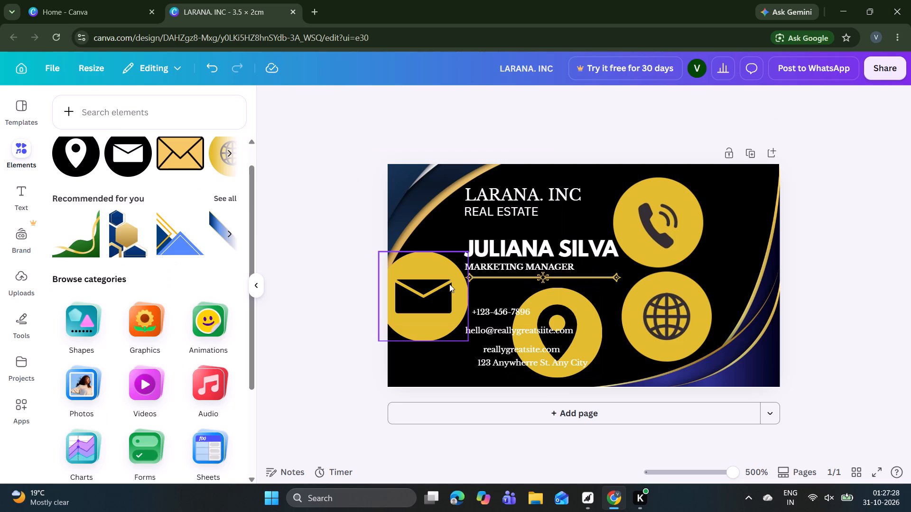
# Shrink the yellow mail icon to about 0.2 × 0.2 cm, keeping it beside the job title and divider.
pyautogui.click(449, 284)
pyautogui.moveTo(472, 342); pyautogui.dragTo(459, 329)
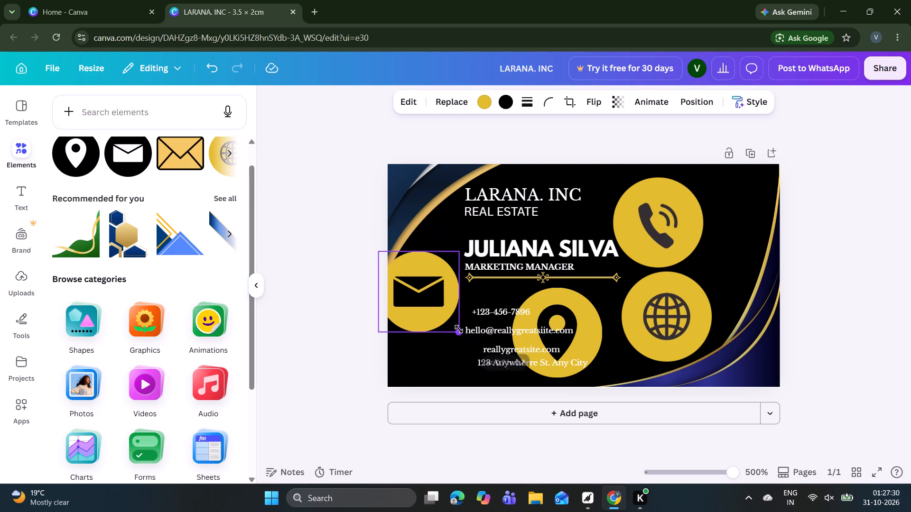
pyautogui.moveTo(459, 329); pyautogui.dragTo(425, 291)
pyautogui.moveTo(406, 274); pyautogui.dragTo(446, 286)
pyautogui.moveTo(455, 302); pyautogui.dragTo(451, 294)
pyautogui.rightClick(443, 284)
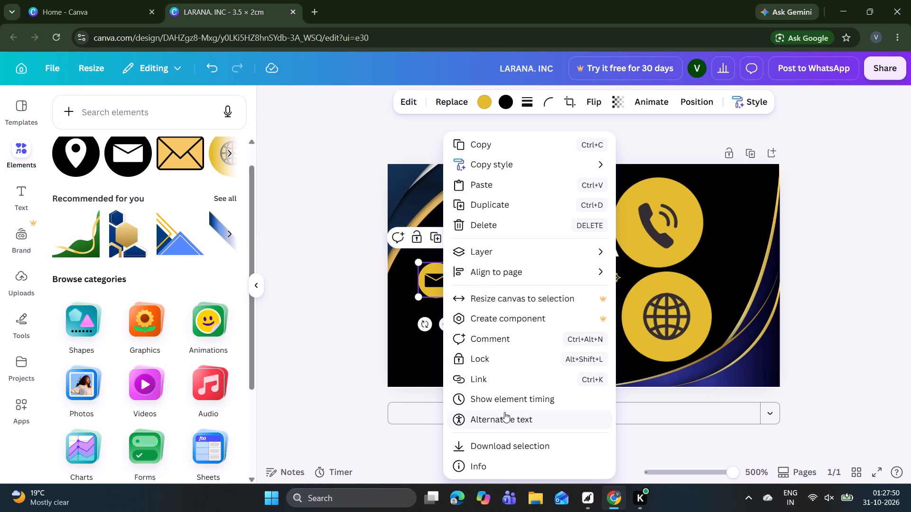
pyautogui.scroll(-2, 504, 412)
pyautogui.click(329, 378)
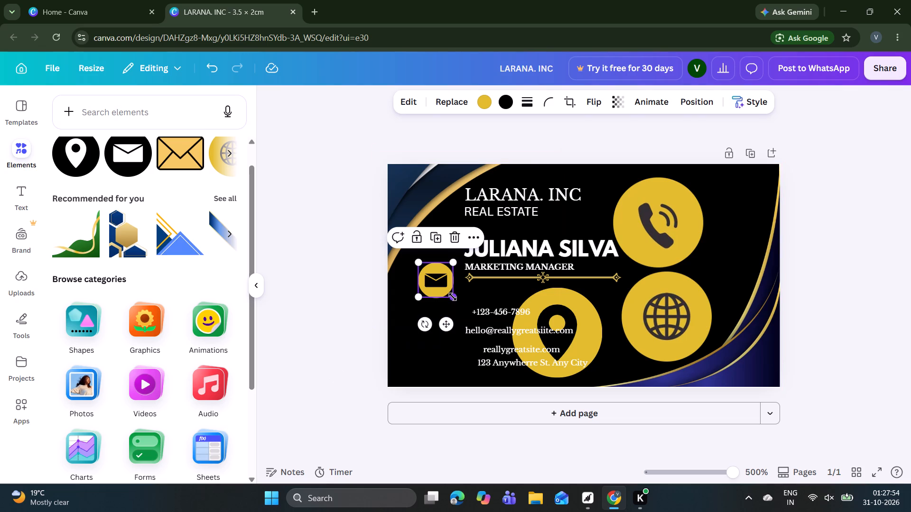
pyautogui.moveTo(453, 297); pyautogui.dragTo(393, 256)
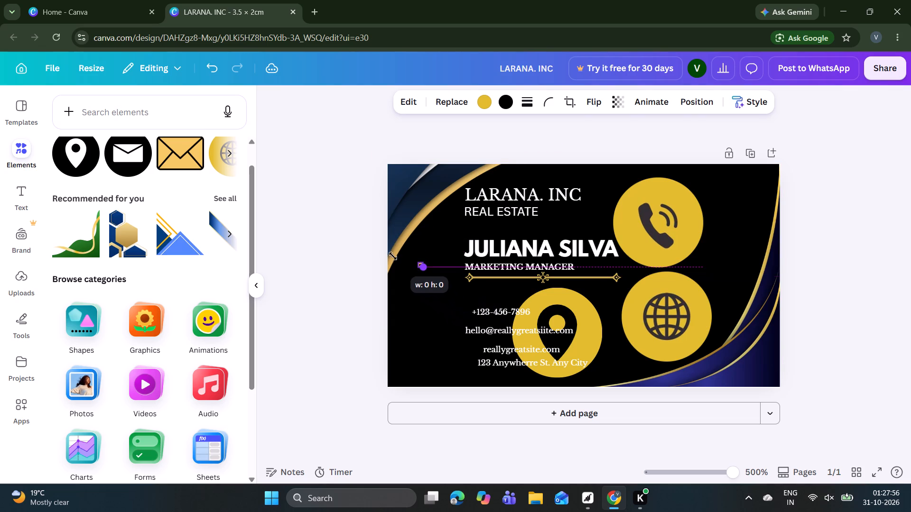
pyautogui.moveTo(393, 256); pyautogui.dragTo(430, 292)
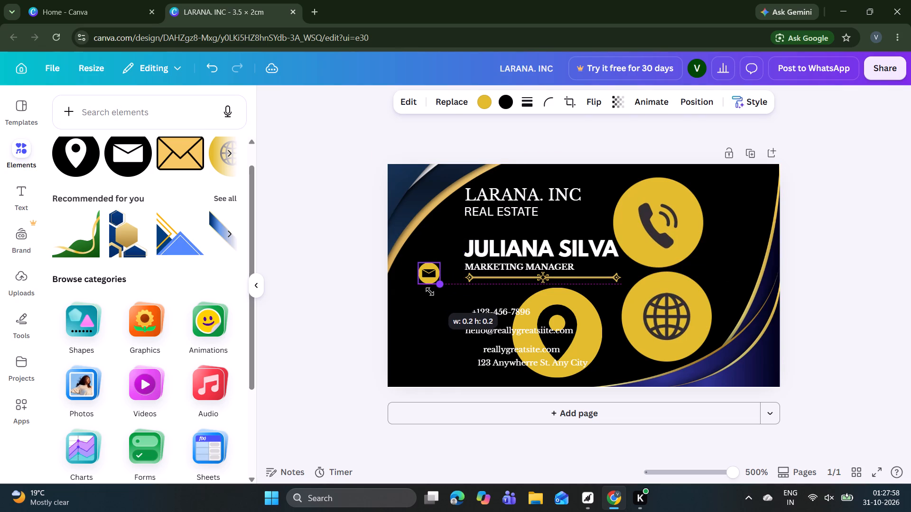
pyautogui.moveTo(430, 292); pyautogui.dragTo(425, 288)
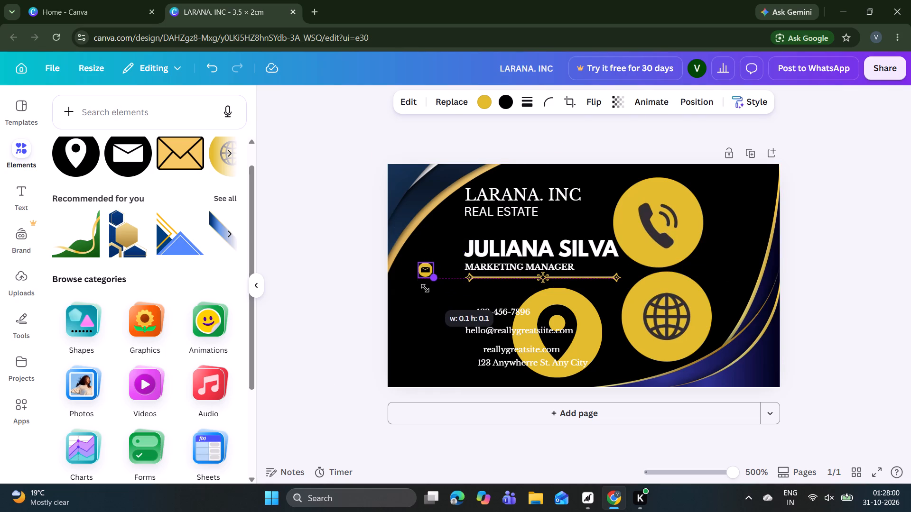
pyautogui.moveTo(425, 288); pyautogui.dragTo(429, 289)
# Move the yellow location icon off the contact lines, shrink it to about 0.2 × 0.2 cm, and align it directly below the mail icon.
pyautogui.click(586, 326)
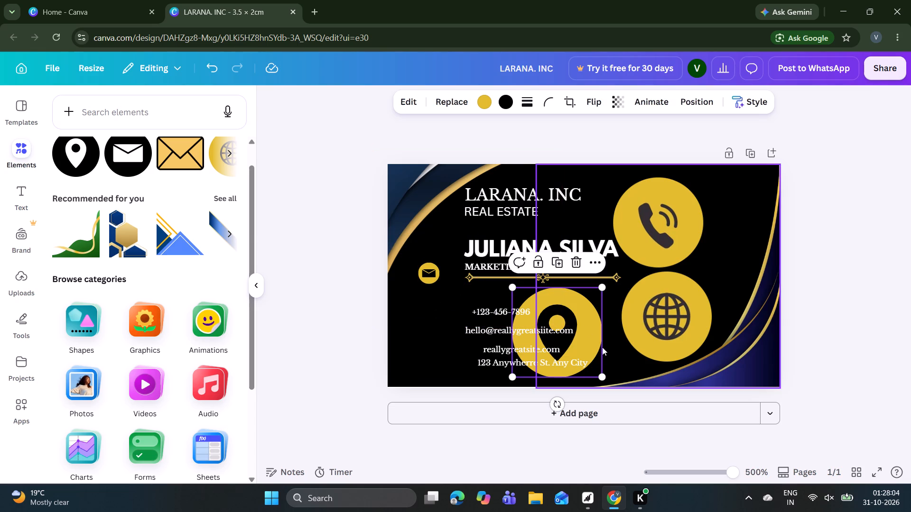
pyautogui.moveTo(592, 323); pyautogui.dragTo(461, 318)
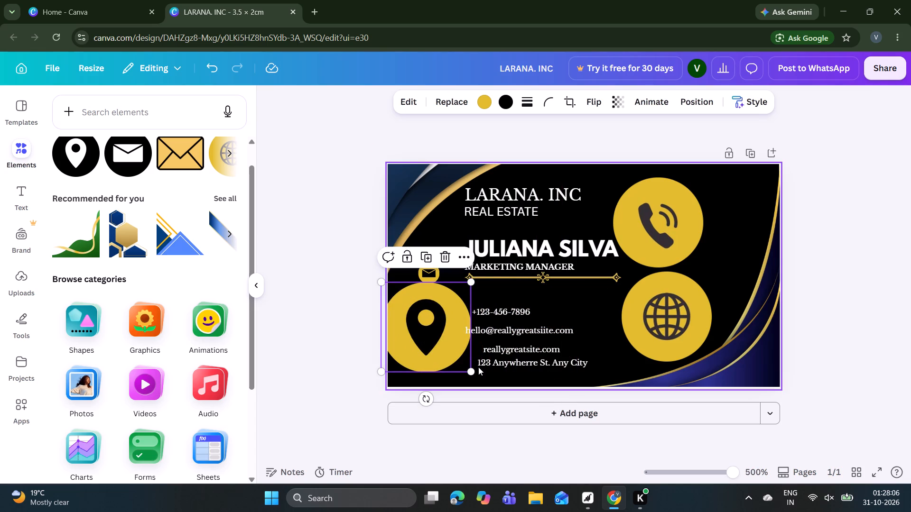
pyautogui.moveTo(472, 368); pyautogui.dragTo(433, 336)
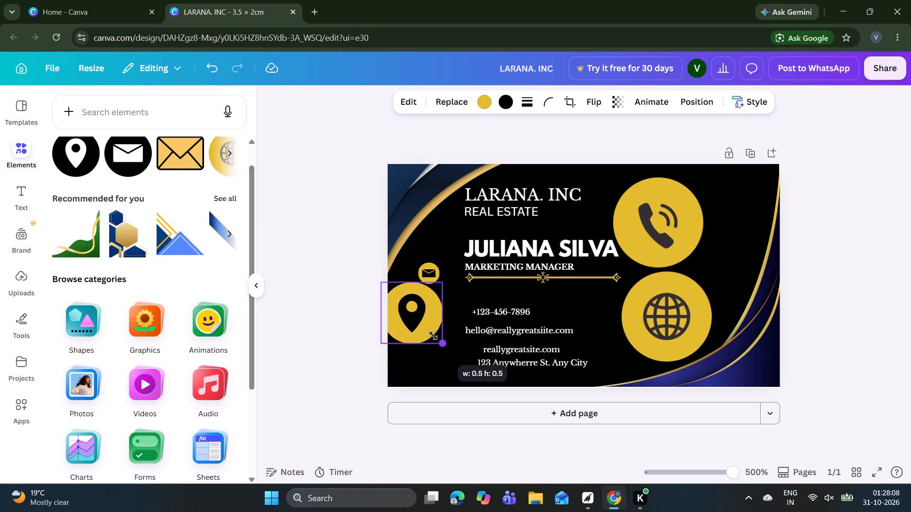
pyautogui.moveTo(433, 336); pyautogui.dragTo(394, 299)
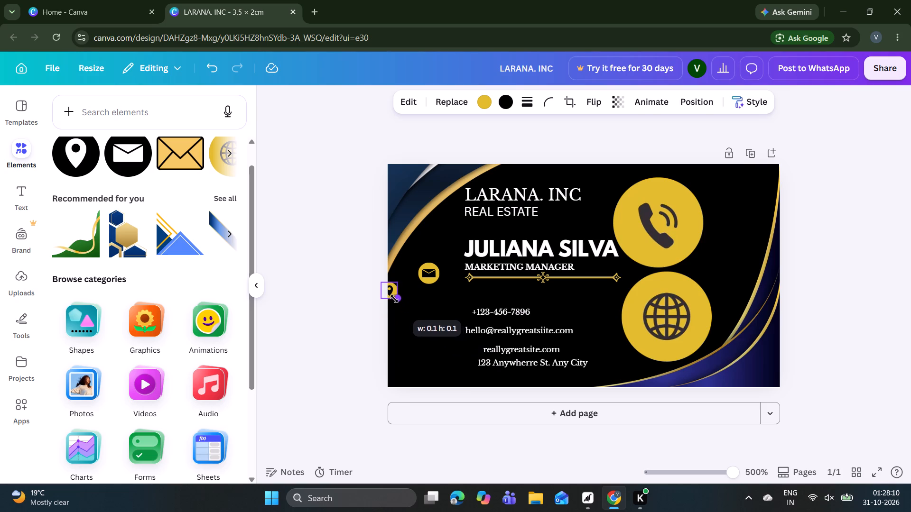
pyautogui.moveTo(394, 299); pyautogui.dragTo(395, 301)
pyautogui.moveTo(391, 295); pyautogui.dragTo(409, 294)
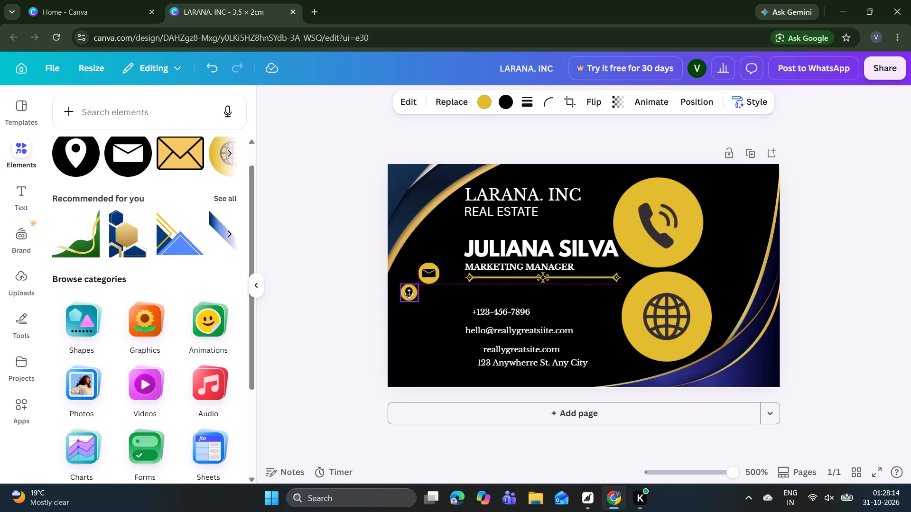
pyautogui.moveTo(409, 294); pyautogui.dragTo(434, 302)
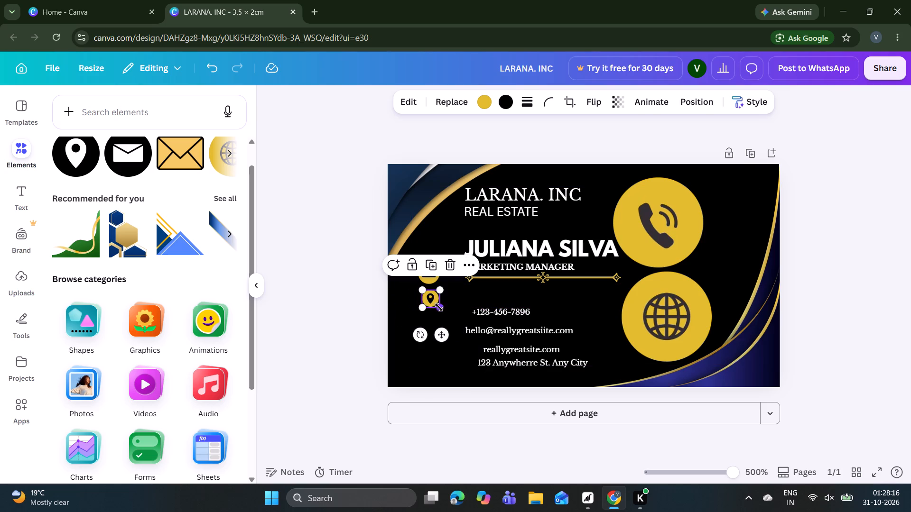
pyautogui.click(440, 308)
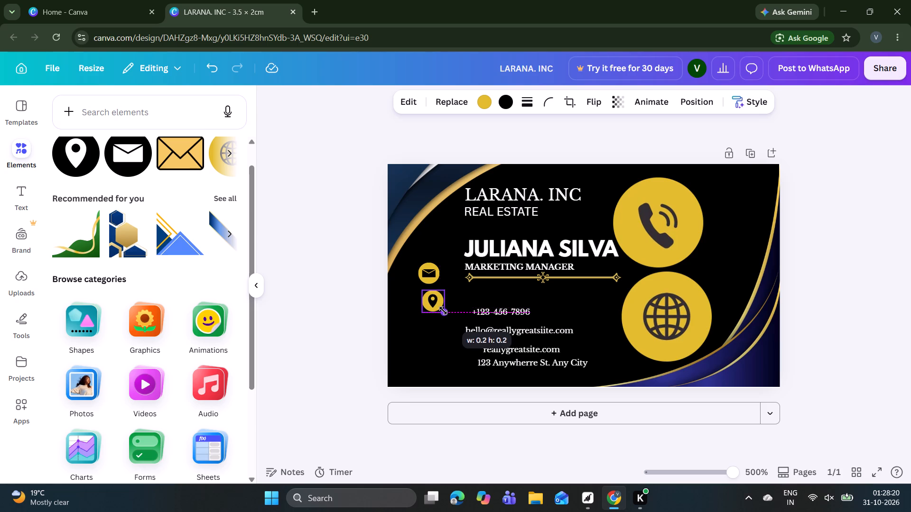
pyautogui.click(432, 304)
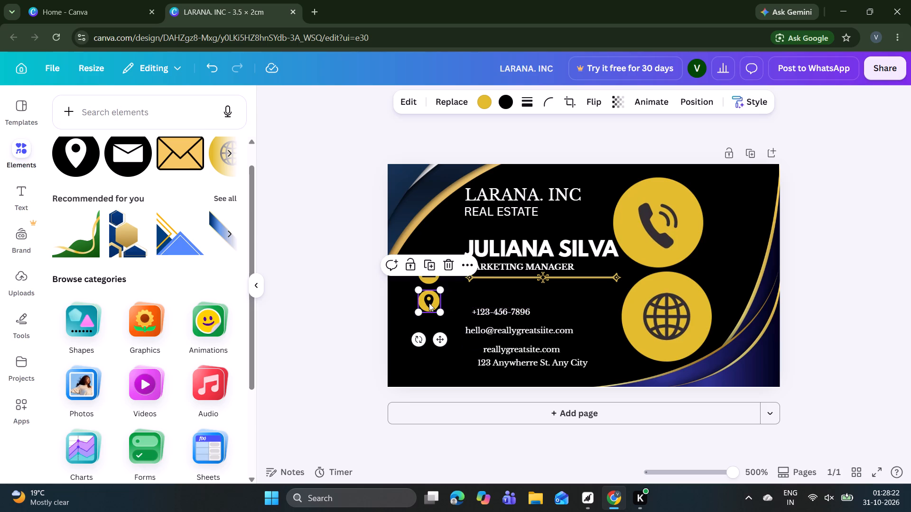
pyautogui.click(346, 297)
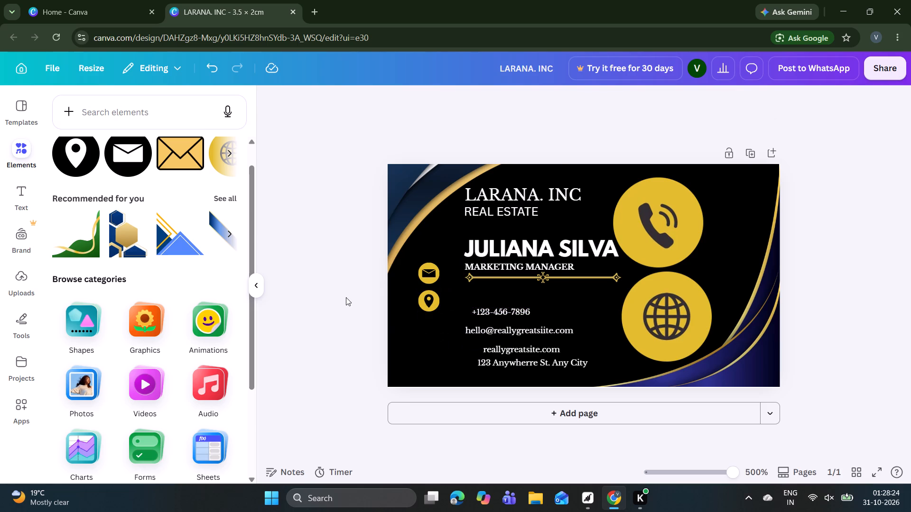
# Shrink the yellow phone icon to about 0.2 × 0.2 cm and place it in the icon column directly below the location icon.
pyautogui.click(680, 230)
pyautogui.moveTo(704, 265); pyautogui.dragTo(634, 201)
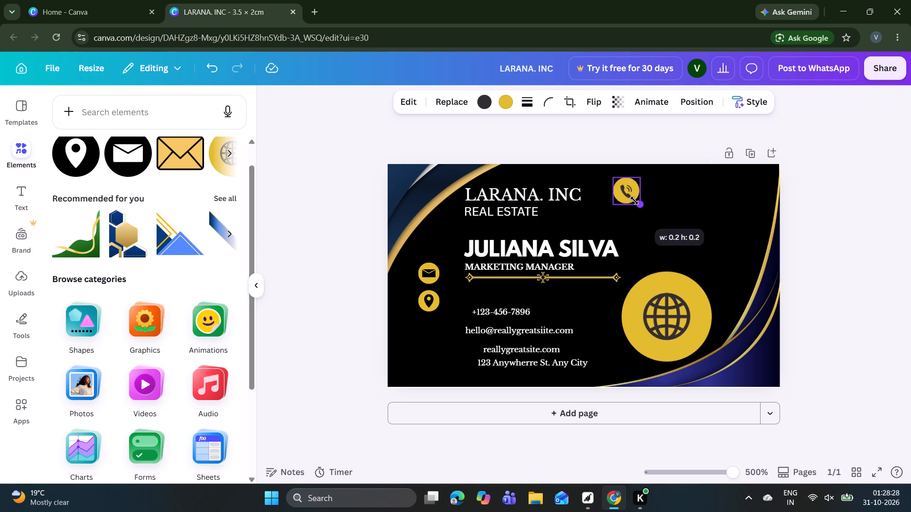
pyautogui.moveTo(634, 201); pyautogui.dragTo(651, 193)
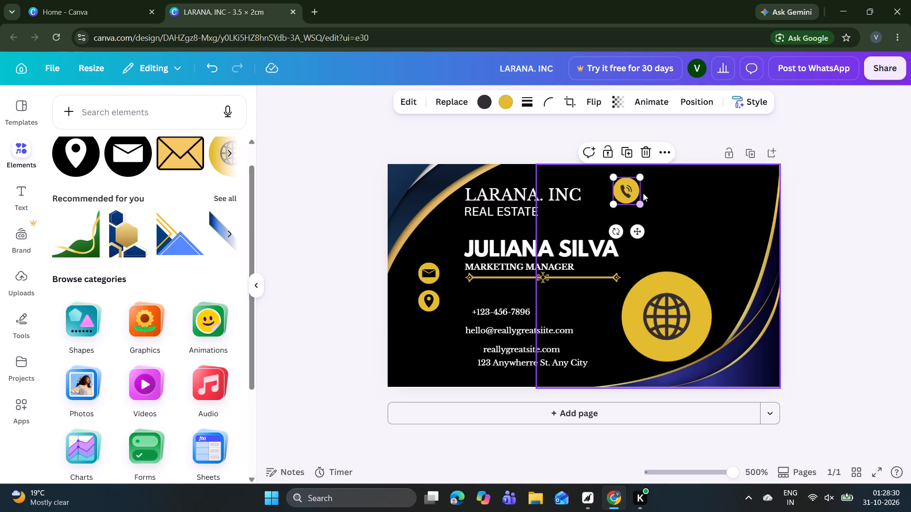
pyautogui.moveTo(632, 193); pyautogui.dragTo(432, 331)
pyautogui.moveTo(441, 344); pyautogui.dragTo(440, 343)
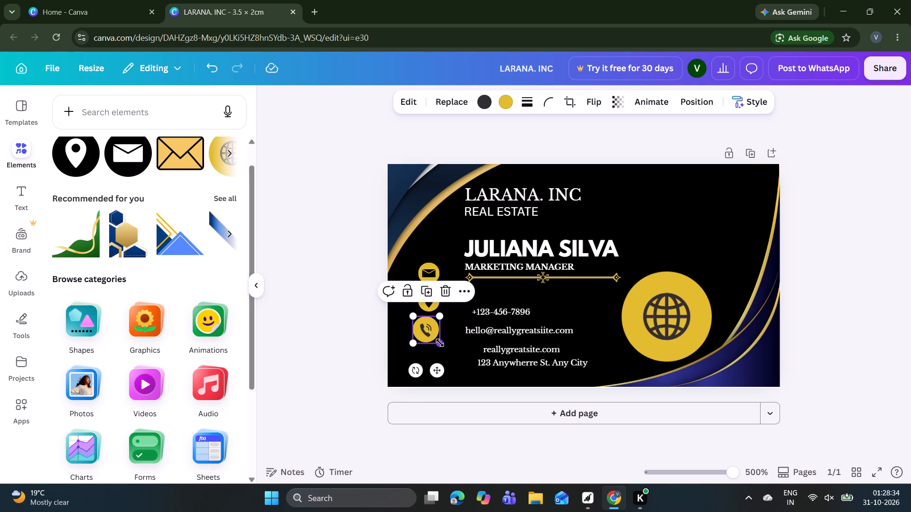
pyautogui.moveTo(440, 343); pyautogui.dragTo(435, 340)
pyautogui.moveTo(423, 331); pyautogui.dragTo(428, 331)
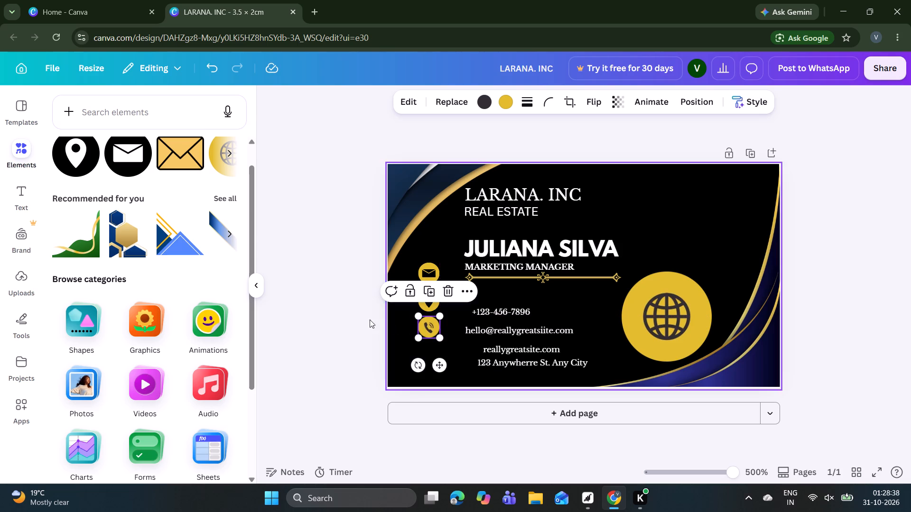
pyautogui.click(362, 318)
# Shrink the yellow globe icon to roughly the other icons' size and place it below the phone icon, near the card's left edge.
pyautogui.click(707, 304)
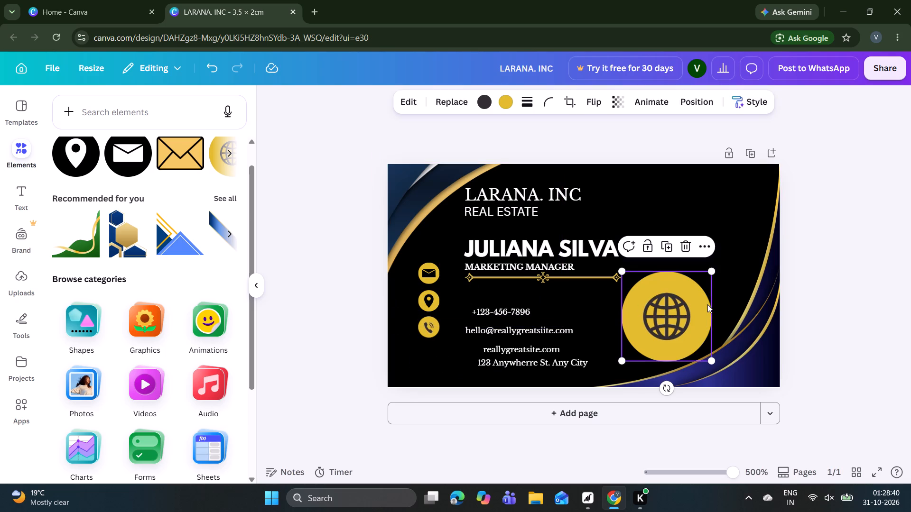
pyautogui.moveTo(711, 360); pyautogui.dragTo(654, 304)
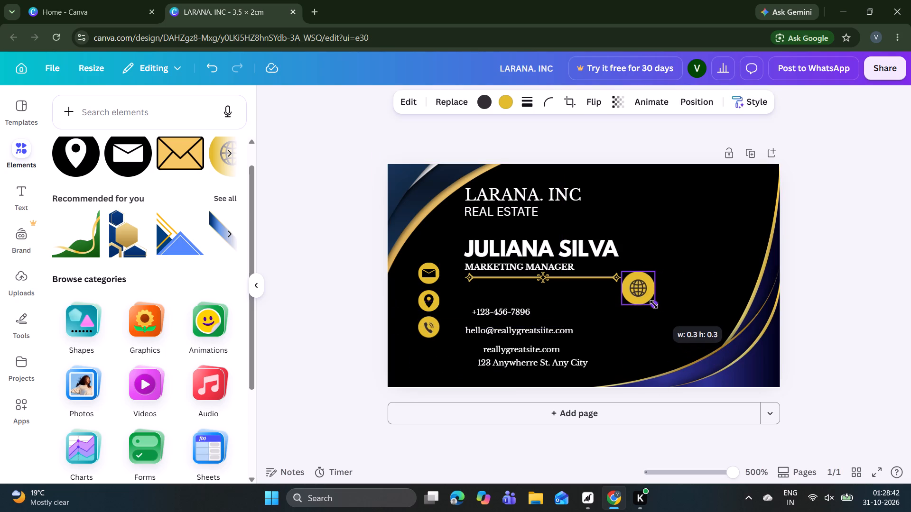
pyautogui.moveTo(654, 304); pyautogui.dragTo(648, 302)
pyautogui.moveTo(645, 333); pyautogui.dragTo(514, 371)
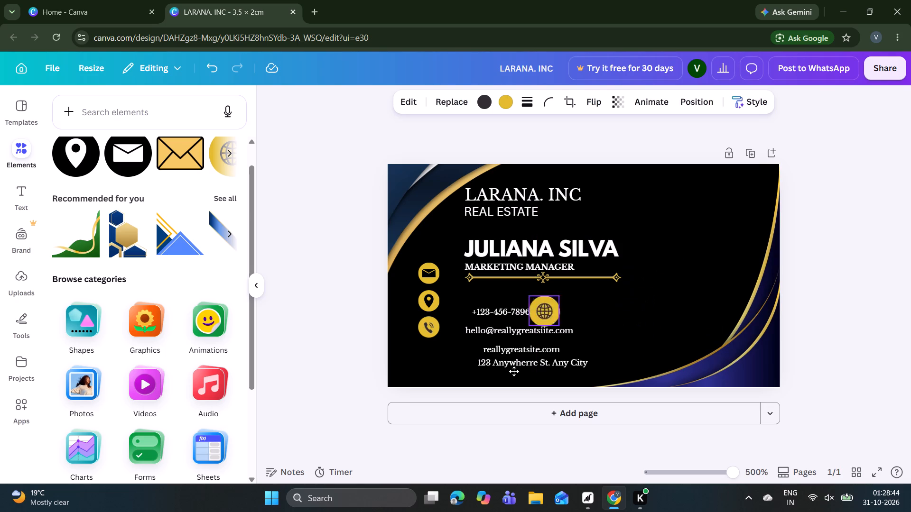
pyautogui.moveTo(514, 371); pyautogui.dragTo(433, 392)
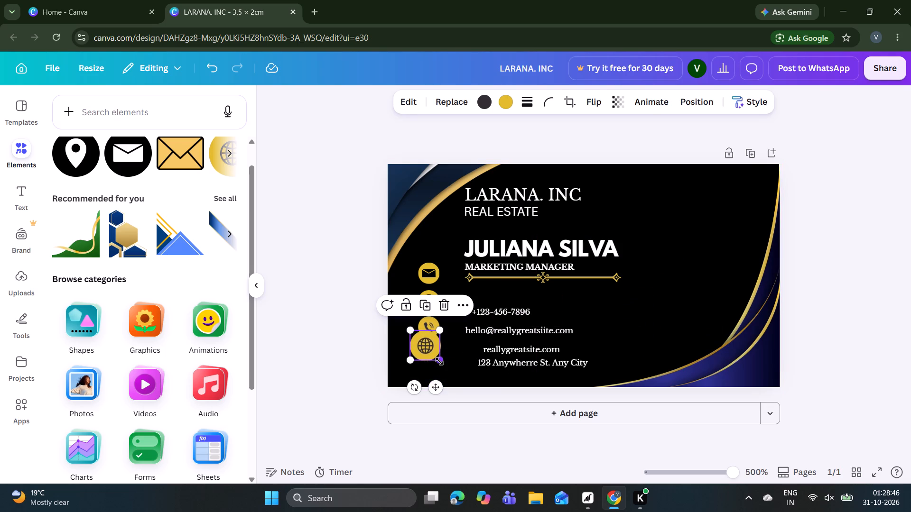
pyautogui.moveTo(439, 361); pyautogui.dragTo(436, 355)
pyautogui.moveTo(430, 382); pyautogui.dragTo(433, 387)
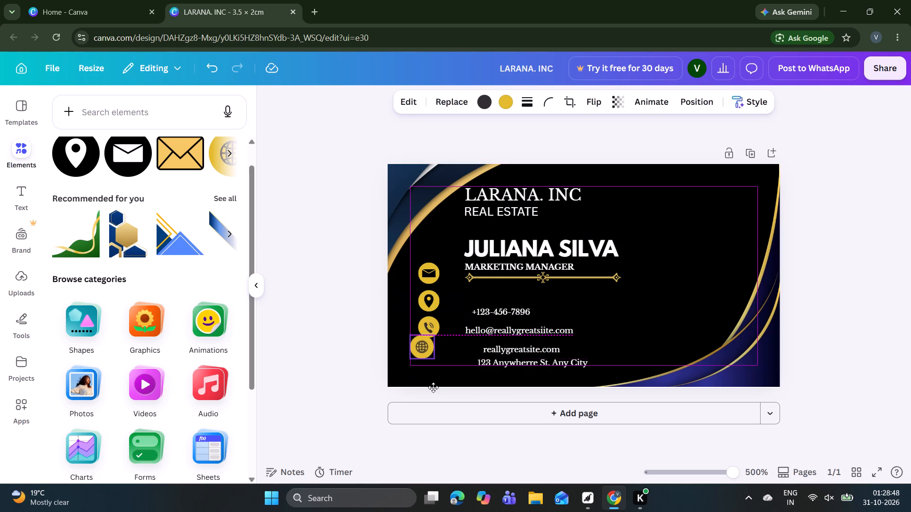
pyautogui.moveTo(433, 387); pyautogui.dragTo(433, 393)
pyautogui.click(344, 337)
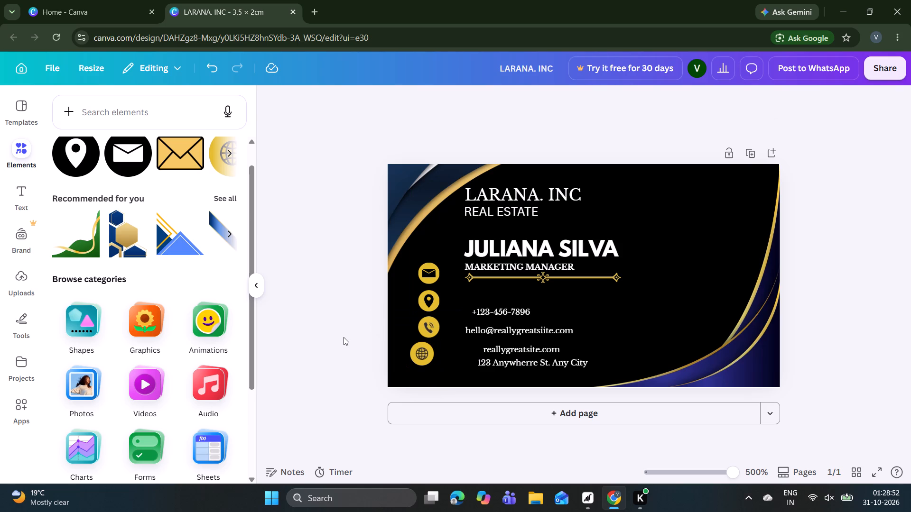
# Move the phone icon out of the icon column to sit directly beside the phone number line.
pyautogui.click(429, 325)
pyautogui.moveTo(442, 367); pyautogui.dragTo(468, 358)
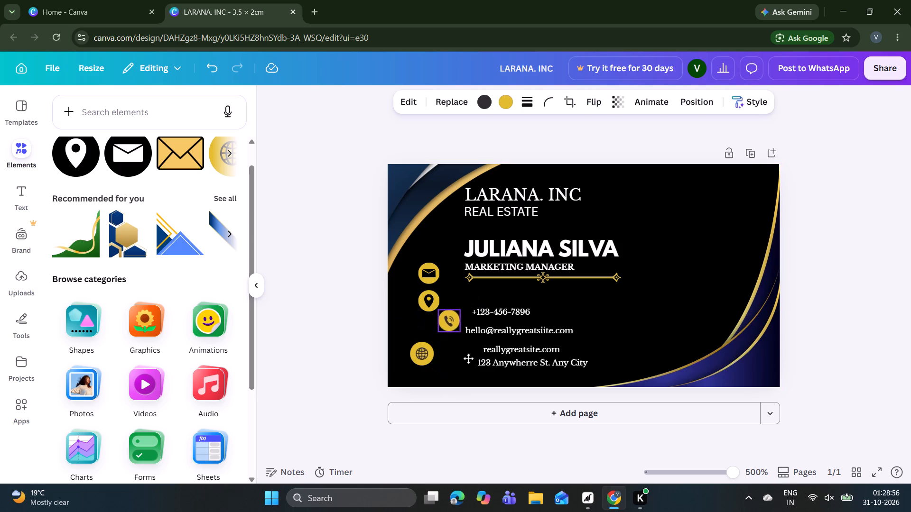
pyautogui.moveTo(468, 358); pyautogui.dragTo(467, 350)
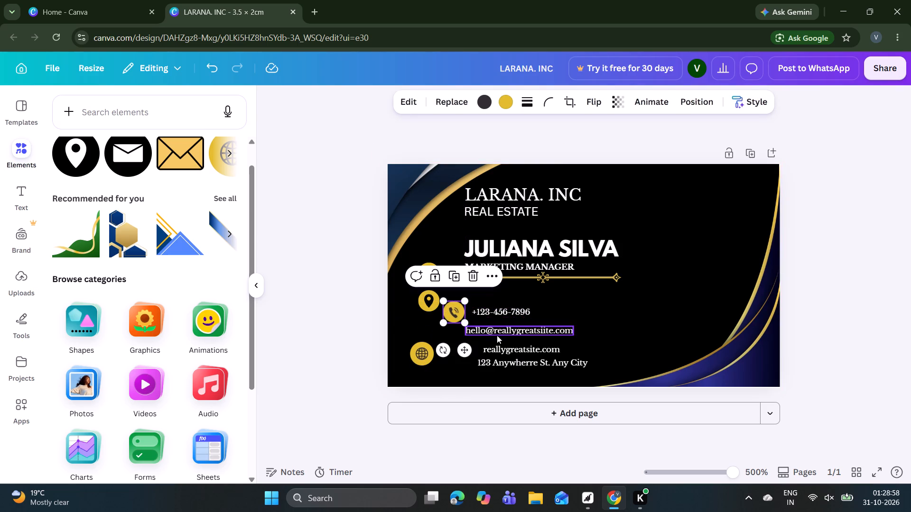
# Move the phone, email, website and address lines one by one into the empty right half of the card, below the divider.
pyautogui.click(501, 305)
pyautogui.click(562, 306)
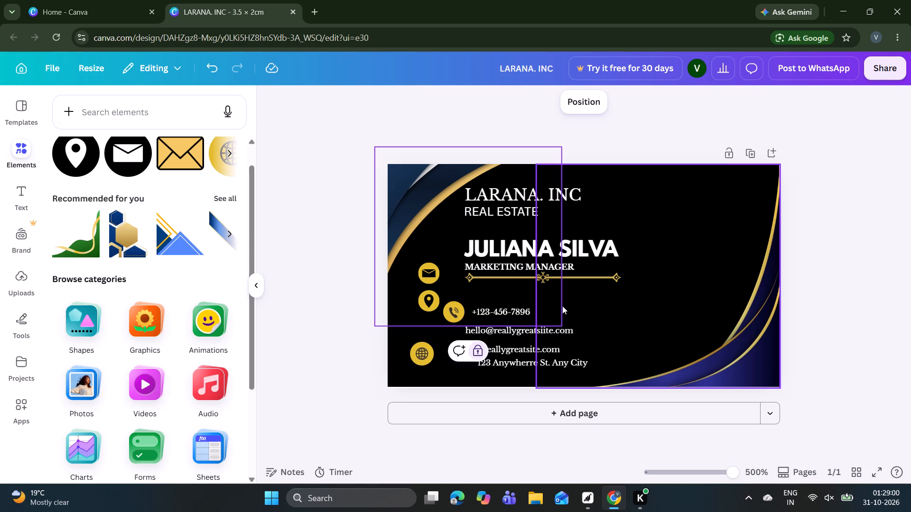
pyautogui.click(513, 312)
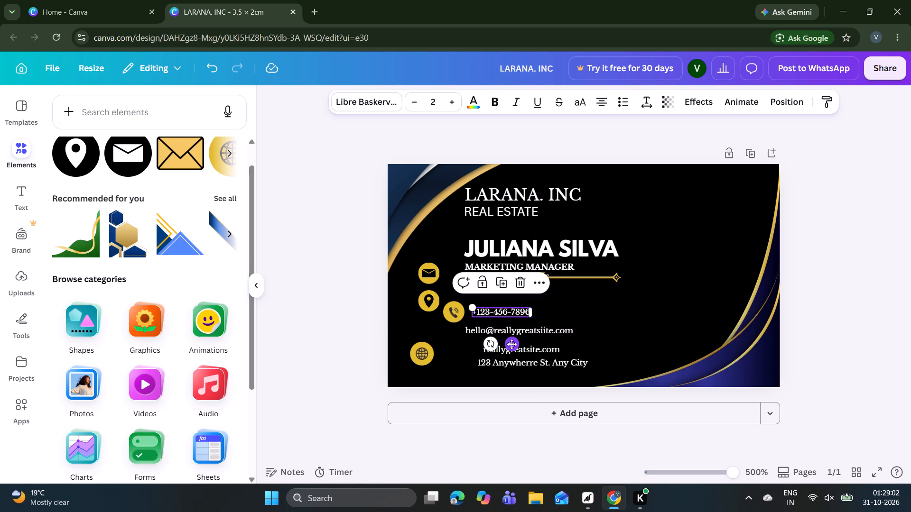
pyautogui.moveTo(511, 344); pyautogui.dragTo(610, 332)
pyautogui.click(553, 333)
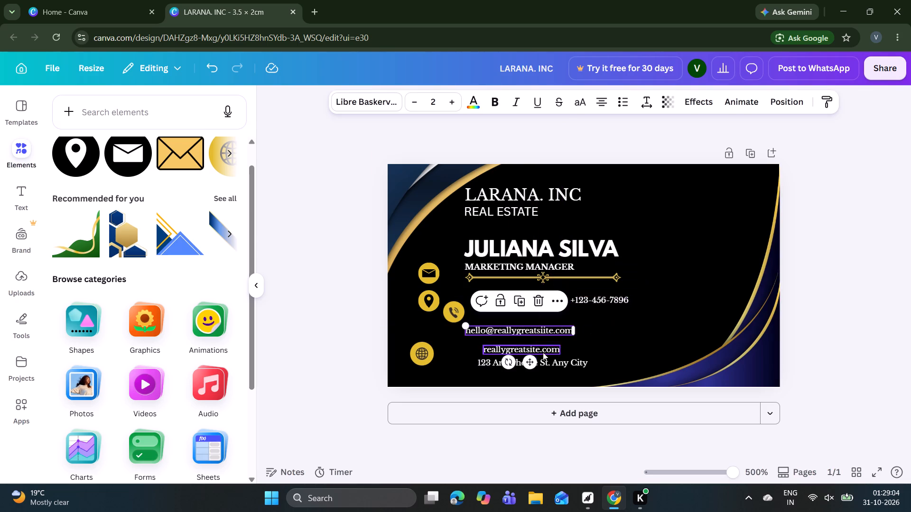
pyautogui.moveTo(530, 359); pyautogui.dragTo(681, 341)
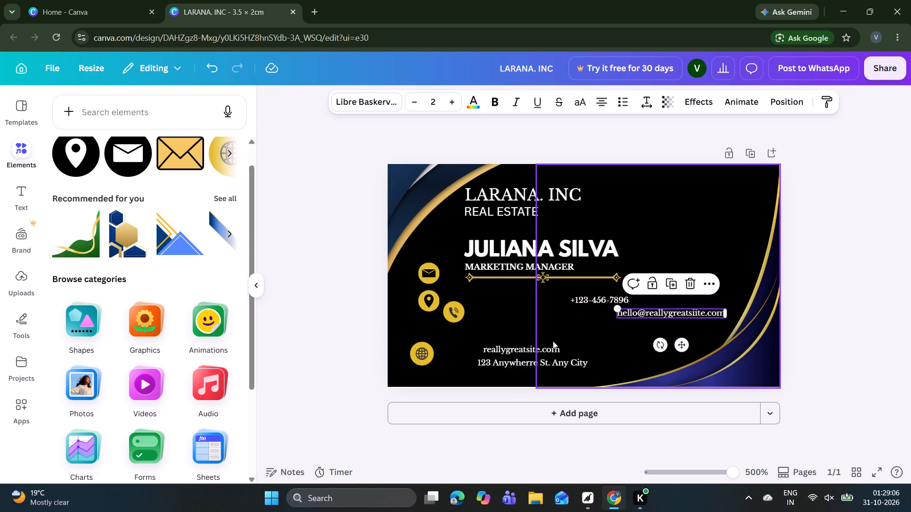
pyautogui.click(548, 347)
pyautogui.moveTo(536, 383); pyautogui.dragTo(537, 383)
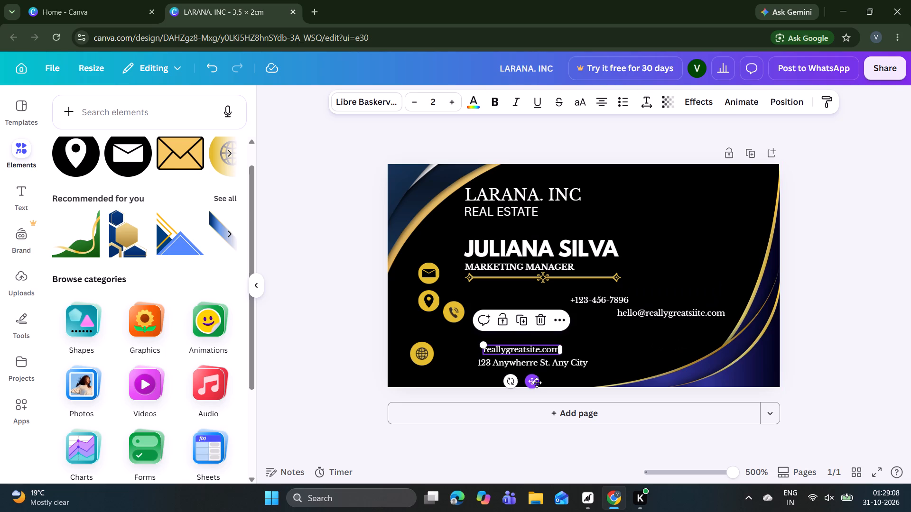
pyautogui.moveTo(537, 383); pyautogui.dragTo(654, 363)
pyautogui.click(554, 367)
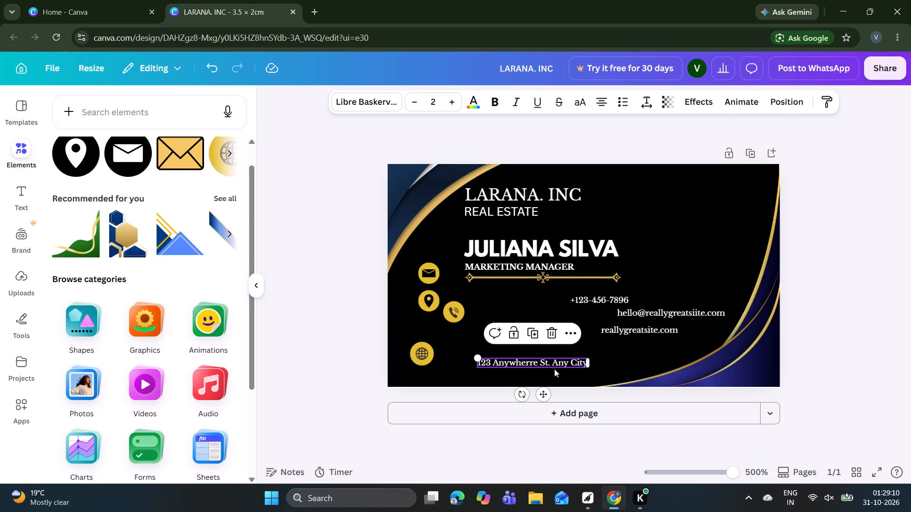
pyautogui.moveTo(544, 395); pyautogui.dragTo(670, 384)
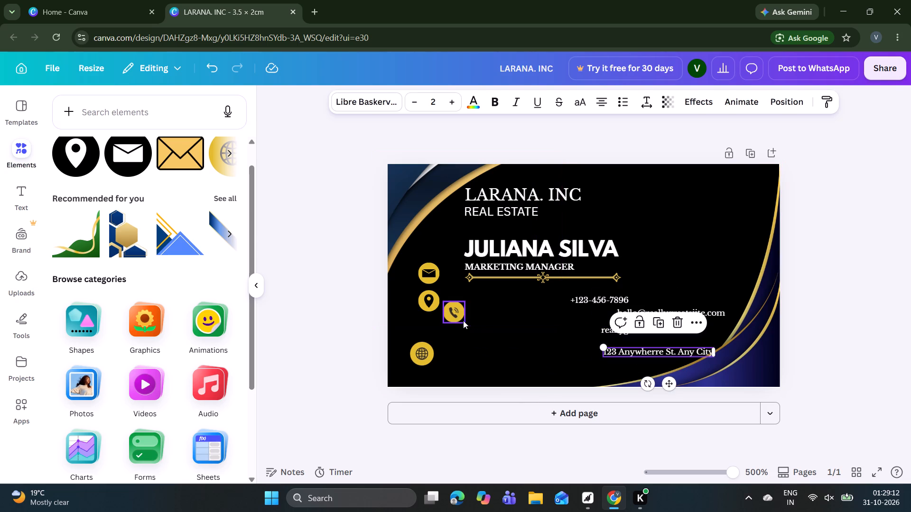
# Move the yellow phone icon just below the golden divider's left end, aligned with the left edge of the name and title text.
pyautogui.click(459, 320)
pyautogui.moveTo(463, 347); pyautogui.dragTo(483, 345)
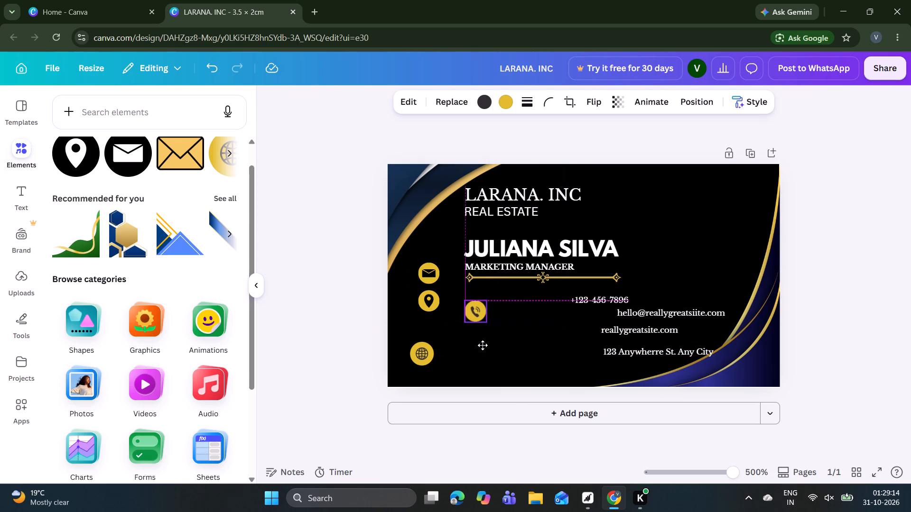
pyautogui.moveTo(483, 345); pyautogui.dragTo(482, 344)
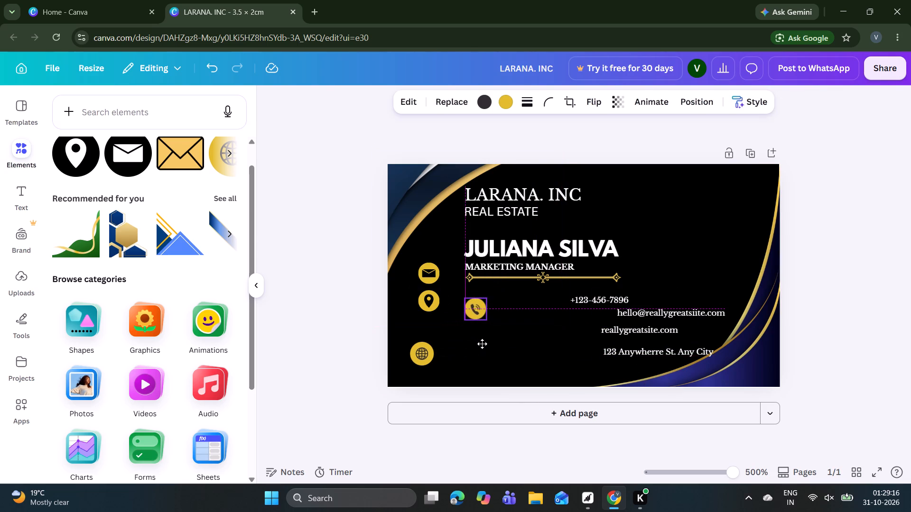
pyautogui.moveTo(482, 344); pyautogui.dragTo(481, 336)
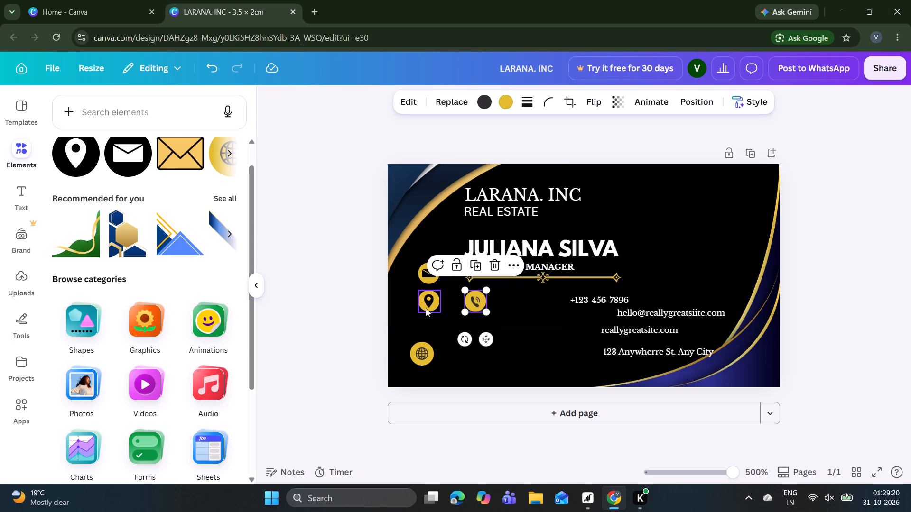
# Move the yellow envelope icon directly below the phone icon, aligned in the same column.
pyautogui.click(428, 273)
pyautogui.click(423, 274)
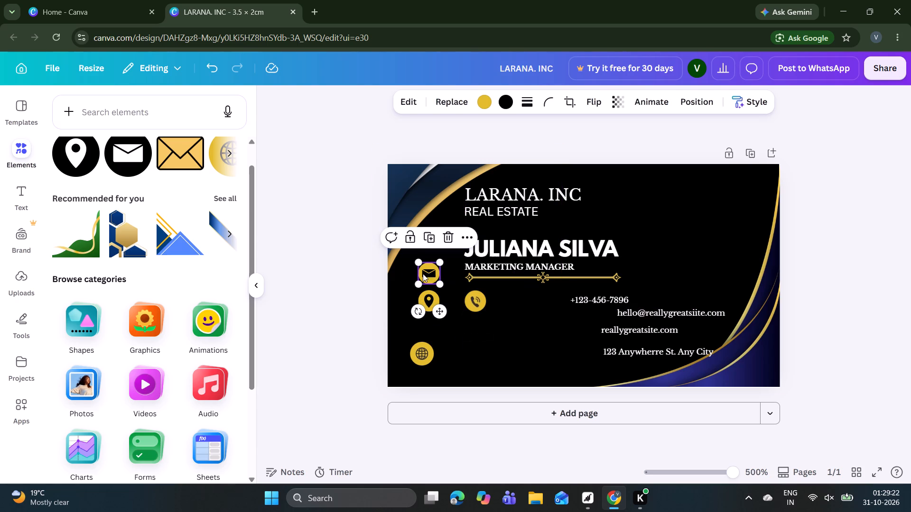
pyautogui.moveTo(439, 311); pyautogui.dragTo(486, 360)
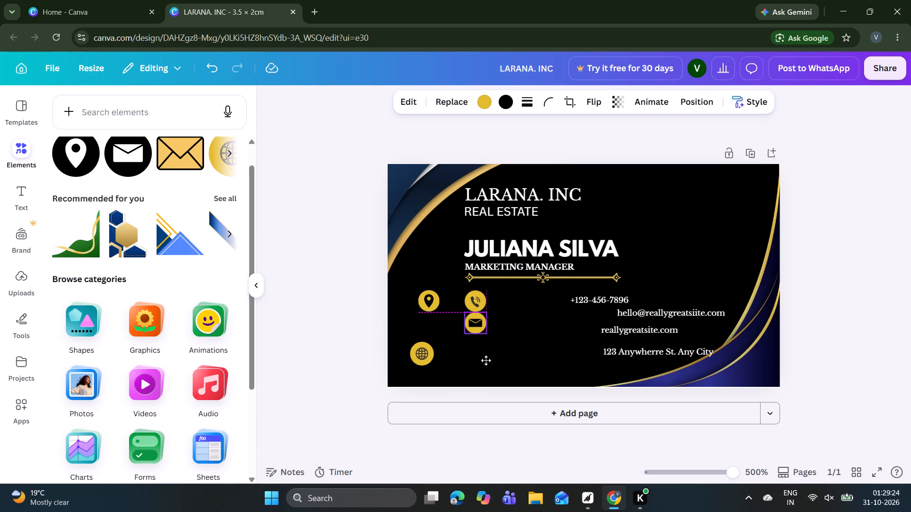
pyautogui.moveTo(486, 360); pyautogui.dragTo(486, 364)
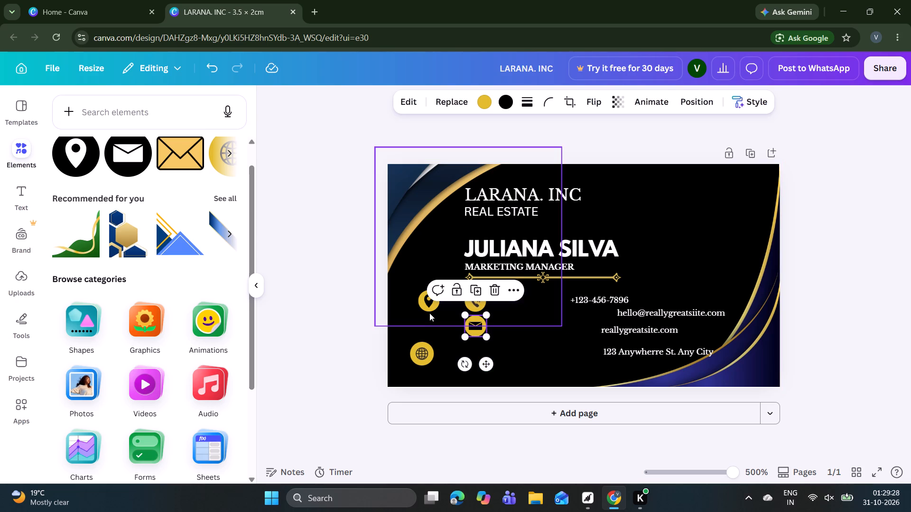
# Move the yellow globe icon directly below the envelope icon, centred in the same column.
pyautogui.click(420, 349)
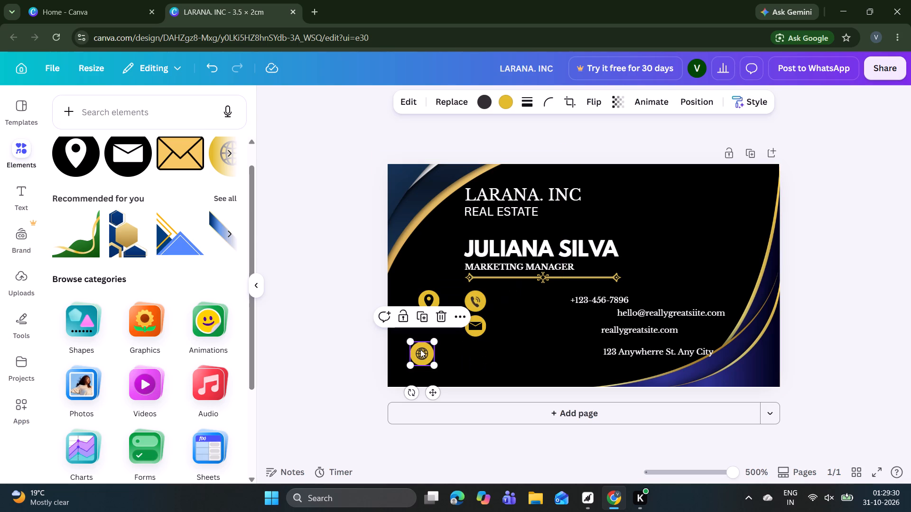
pyautogui.moveTo(432, 393); pyautogui.dragTo(502, 390)
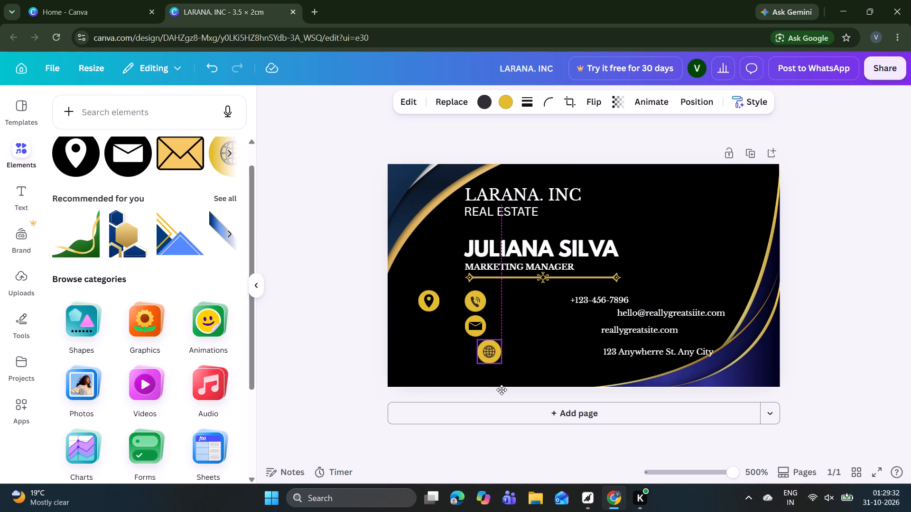
pyautogui.moveTo(502, 390); pyautogui.dragTo(487, 391)
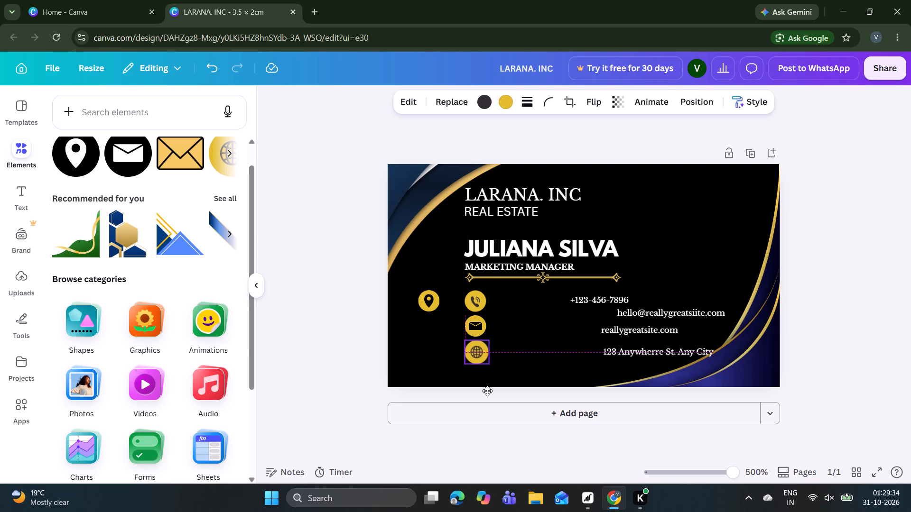
pyautogui.moveTo(487, 391); pyautogui.dragTo(484, 390)
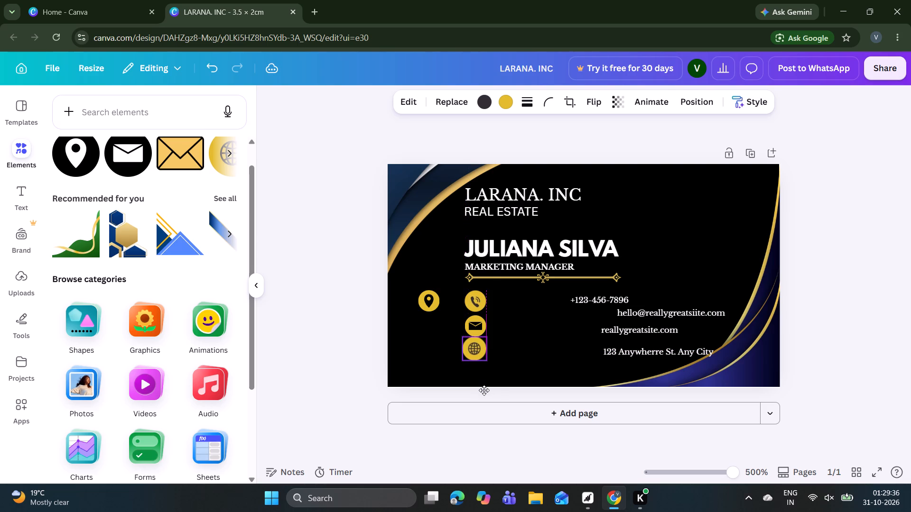
pyautogui.moveTo(484, 390); pyautogui.dragTo(486, 390)
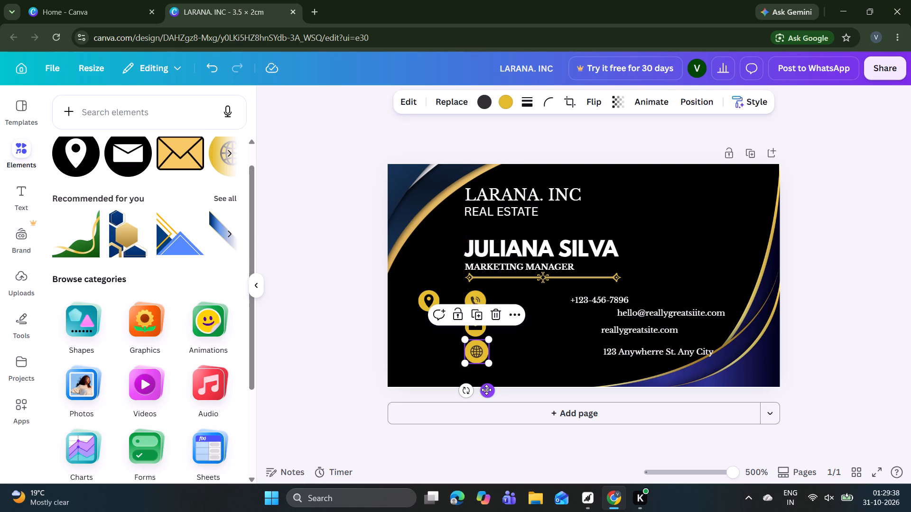
pyautogui.click(486, 390)
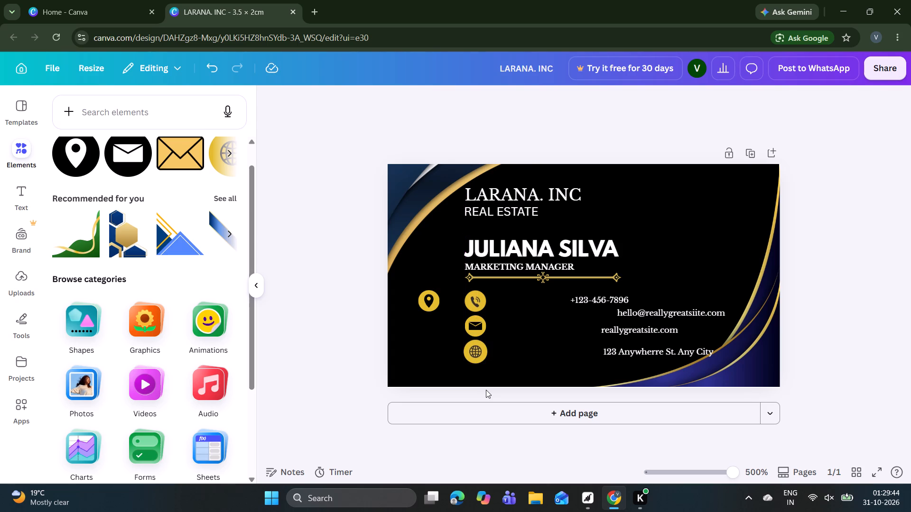
# Move the yellow location icon directly below the globe icon as the last one in the column.
pyautogui.click(424, 306)
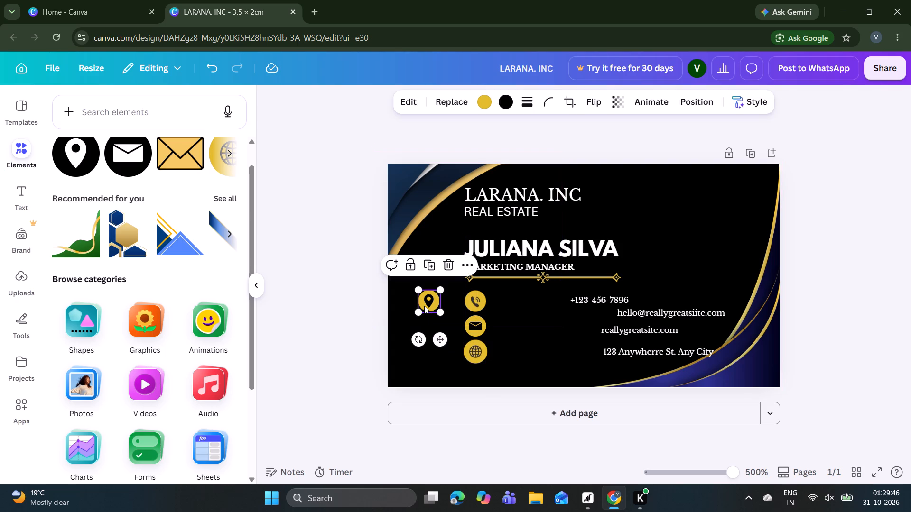
pyautogui.moveTo(441, 343); pyautogui.dragTo(481, 416)
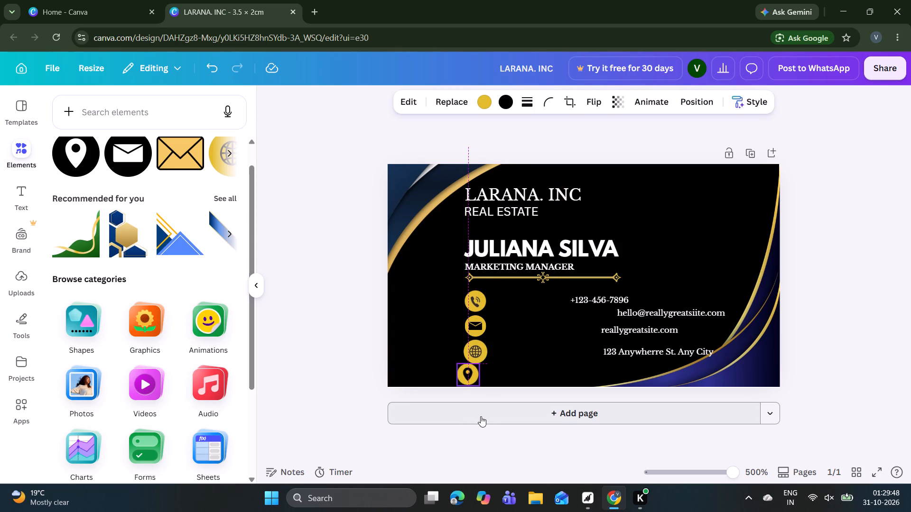
pyautogui.moveTo(481, 416); pyautogui.dragTo(486, 420)
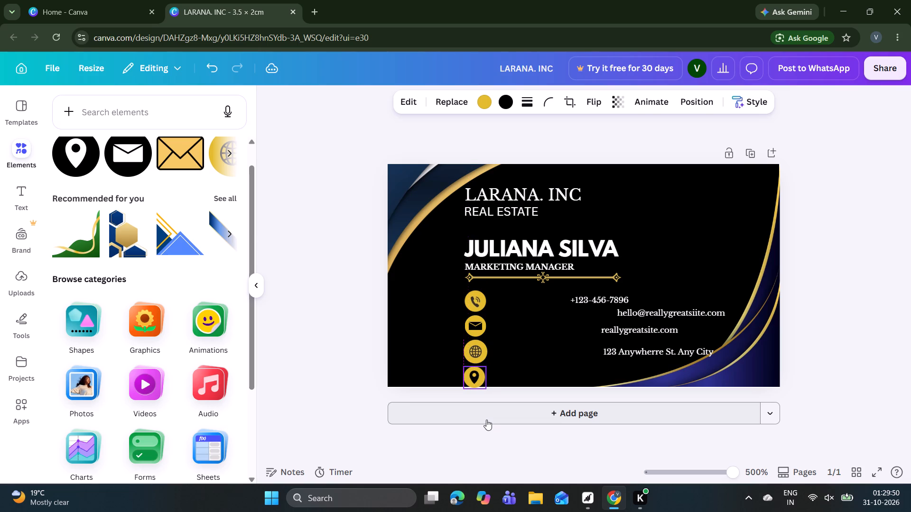
pyautogui.moveTo(486, 420); pyautogui.dragTo(487, 419)
pyautogui.click(336, 300)
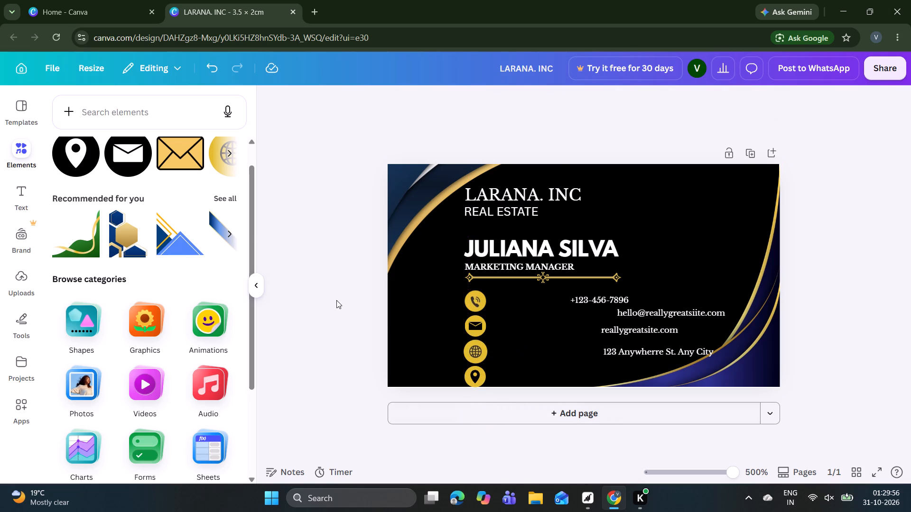
# Group the phone, envelope, globe and location icons into one column.
pyautogui.moveTo(509, 374); pyautogui.dragTo(463, 303)
pyautogui.click(445, 266)
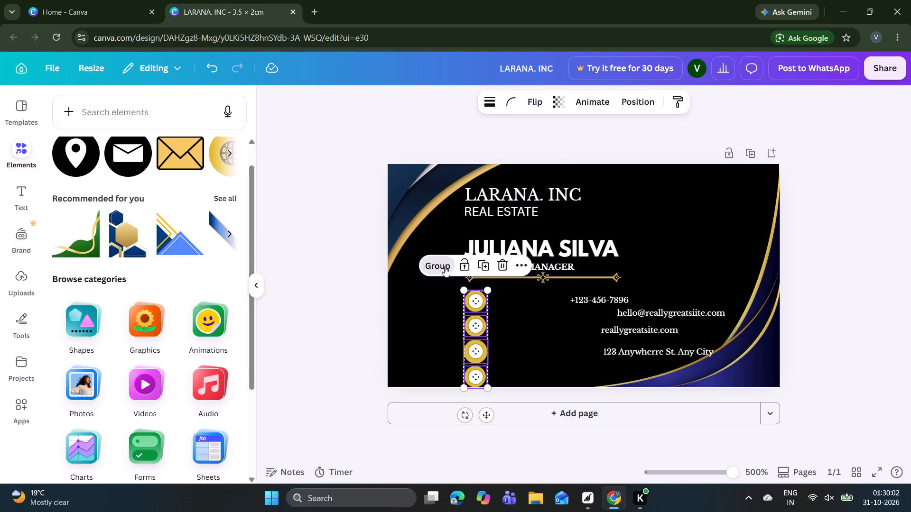
pyautogui.click(334, 281)
# Nudge the icon group up and shrink it slightly so the whole column fits between the divider and the card's bottom edge.
pyautogui.click(473, 321)
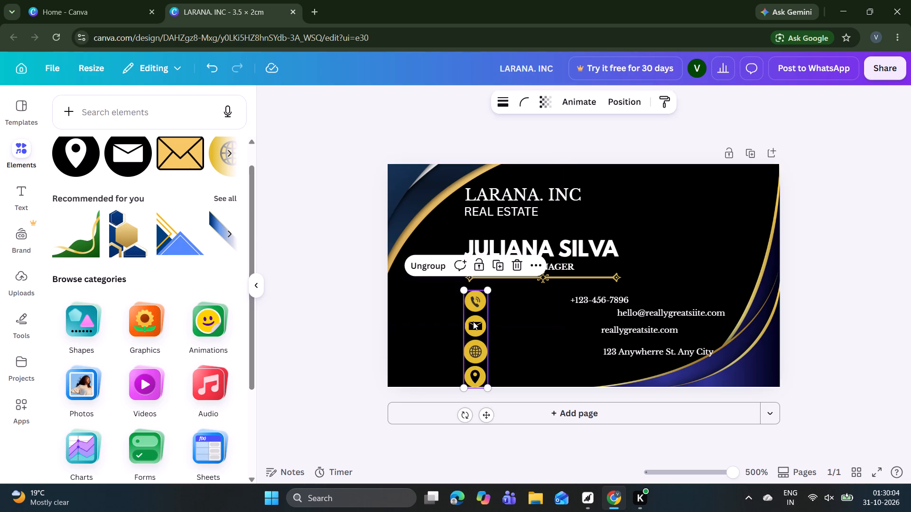
pyautogui.moveTo(473, 321); pyautogui.dragTo(473, 317)
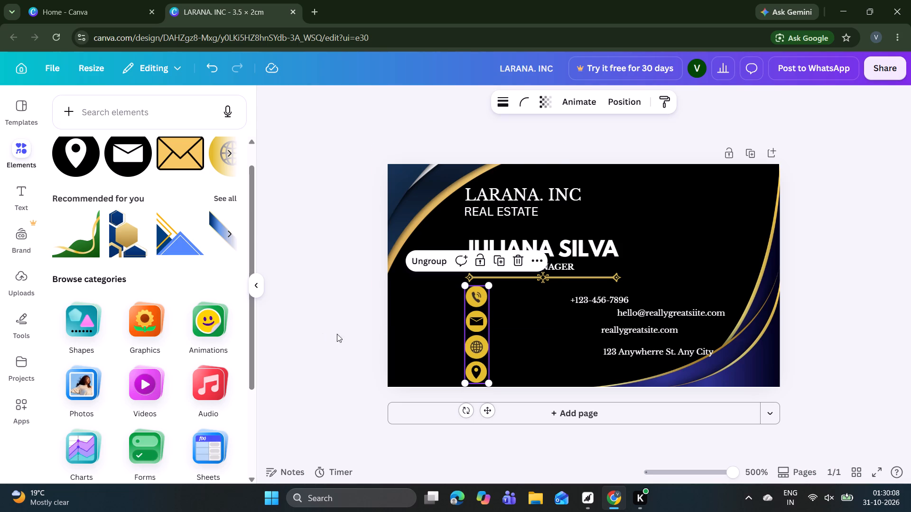
pyautogui.moveTo(488, 385); pyautogui.dragTo(485, 377)
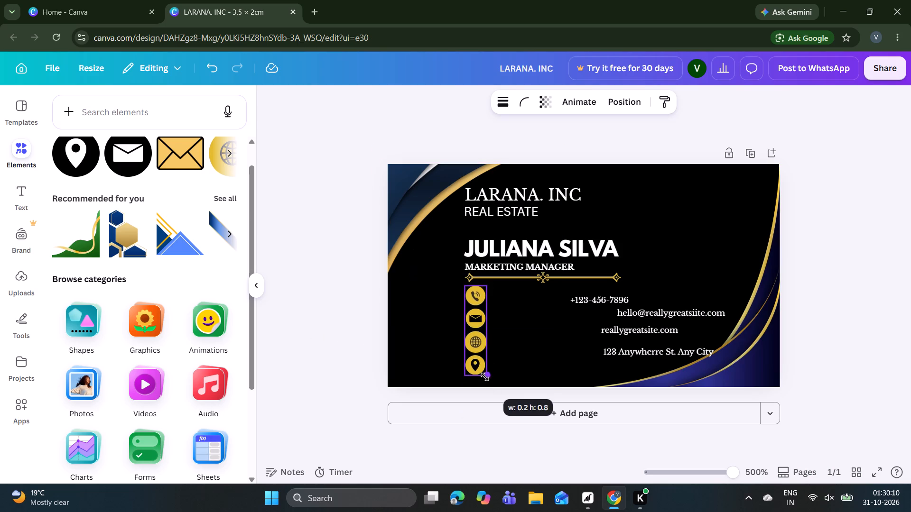
pyautogui.moveTo(485, 377); pyautogui.dragTo(483, 371)
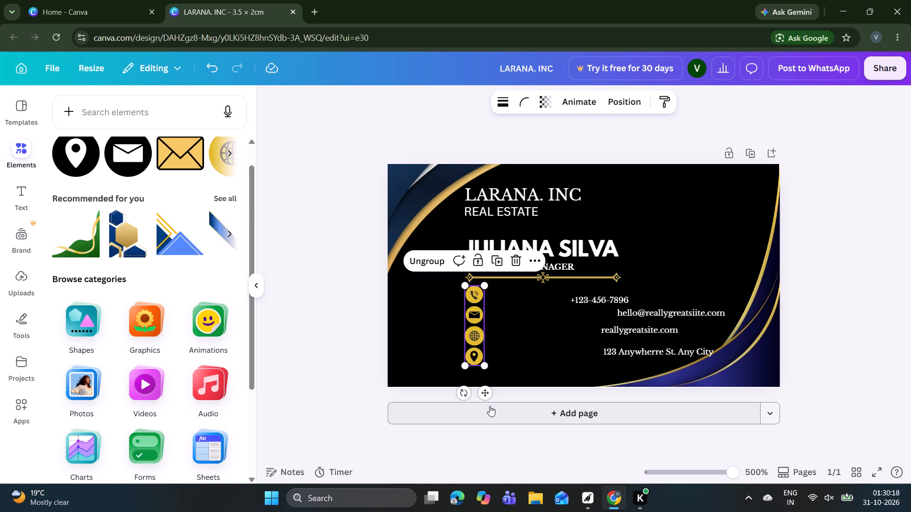
# Nudge the contact icon group slightly down so it has more space below the gold divider.
pyautogui.moveTo(486, 396); pyautogui.dragTo(486, 401)
pyautogui.click(317, 333)
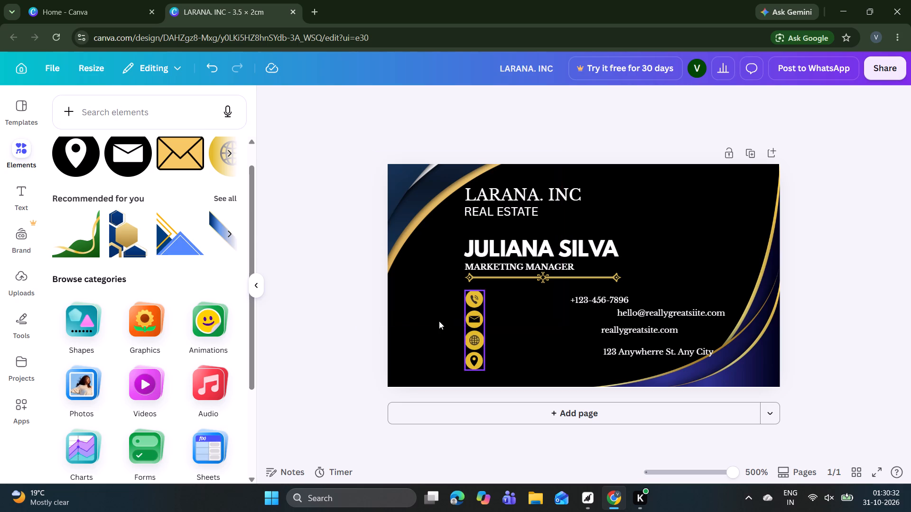
# Move the phone number text beside the phone icon, leaving a small gap between them.
pyautogui.click(618, 302)
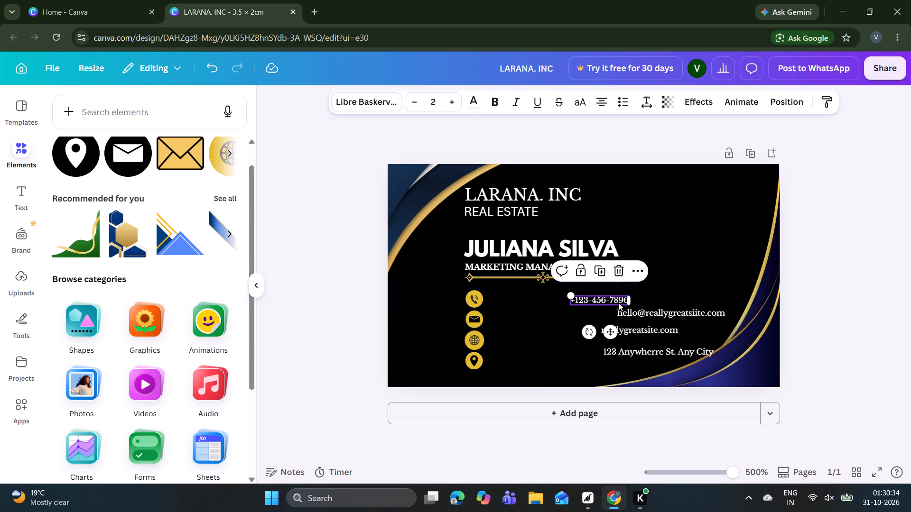
pyautogui.moveTo(609, 334); pyautogui.dragTo(525, 331)
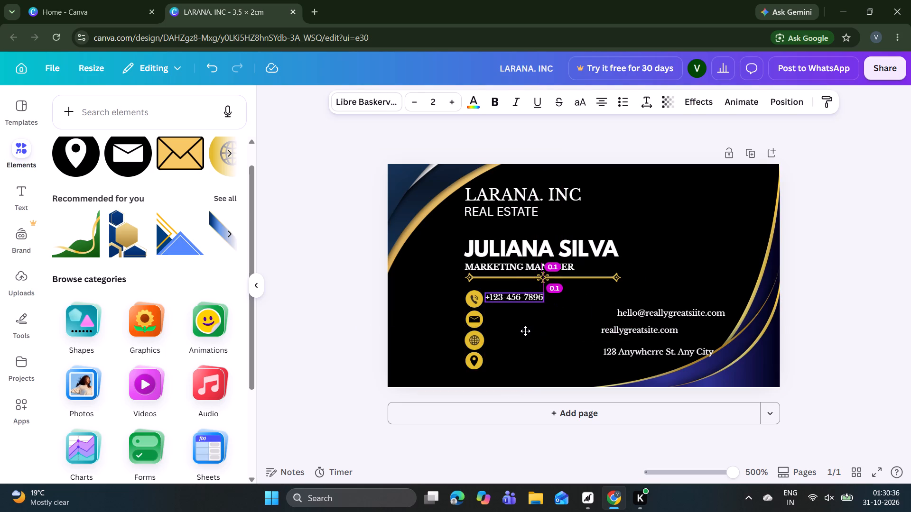
pyautogui.moveTo(525, 331); pyautogui.dragTo(530, 331)
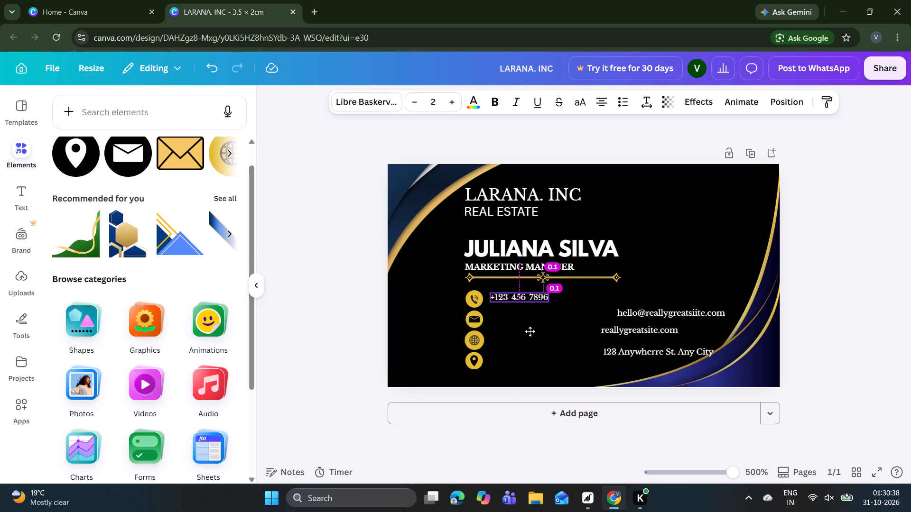
pyautogui.moveTo(530, 331); pyautogui.dragTo(530, 332)
# Move the email address text beside the envelope icon, left-aligned with the phone number above it.
pyautogui.click(661, 311)
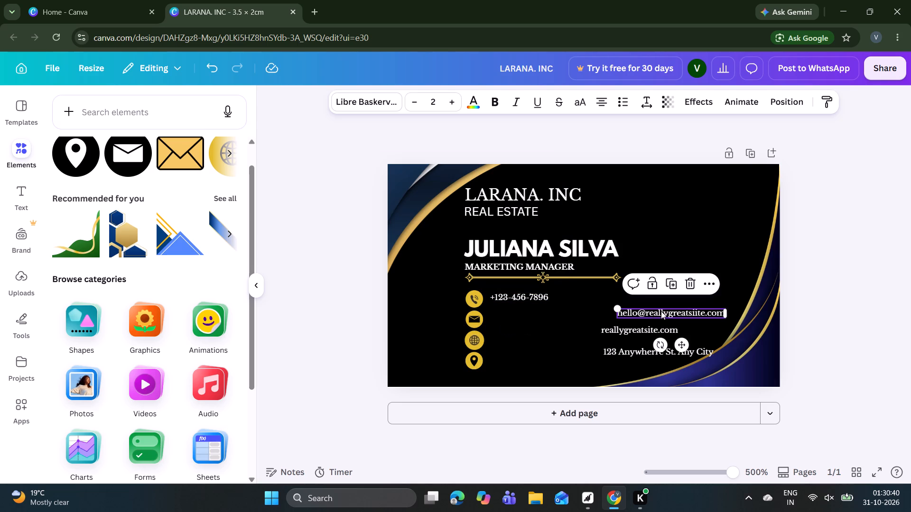
pyautogui.moveTo(685, 343); pyautogui.dragTo(556, 345)
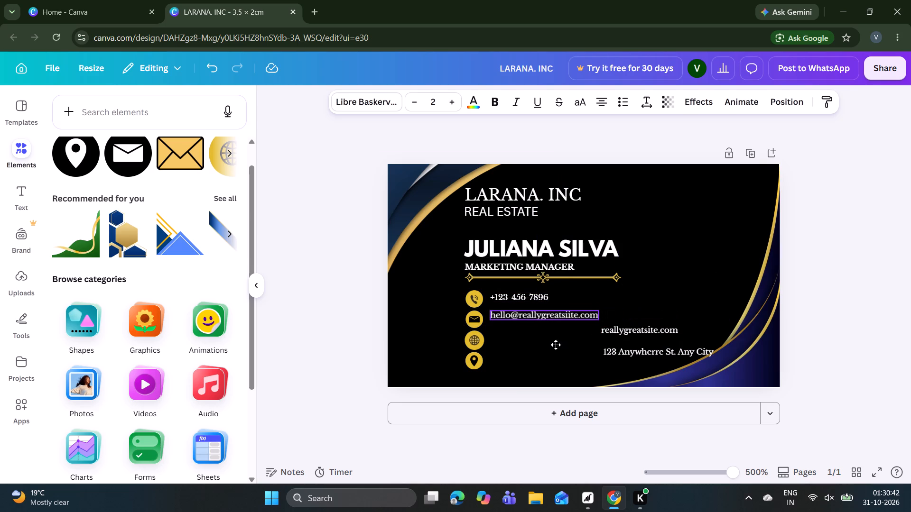
# Place the email line beside the envelope icon, left-aligned with the phone number line.
pyautogui.moveTo(556, 345); pyautogui.dragTo(555, 348)
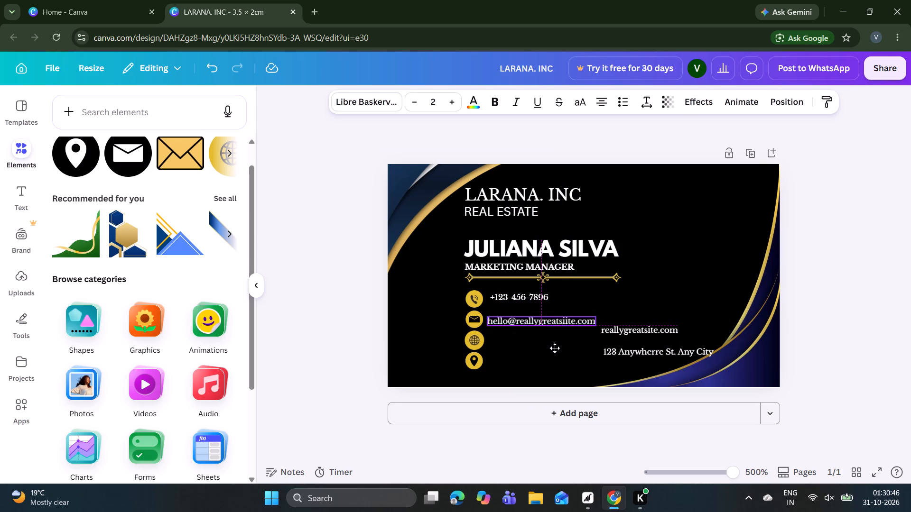
pyautogui.moveTo(555, 348); pyautogui.dragTo(557, 347)
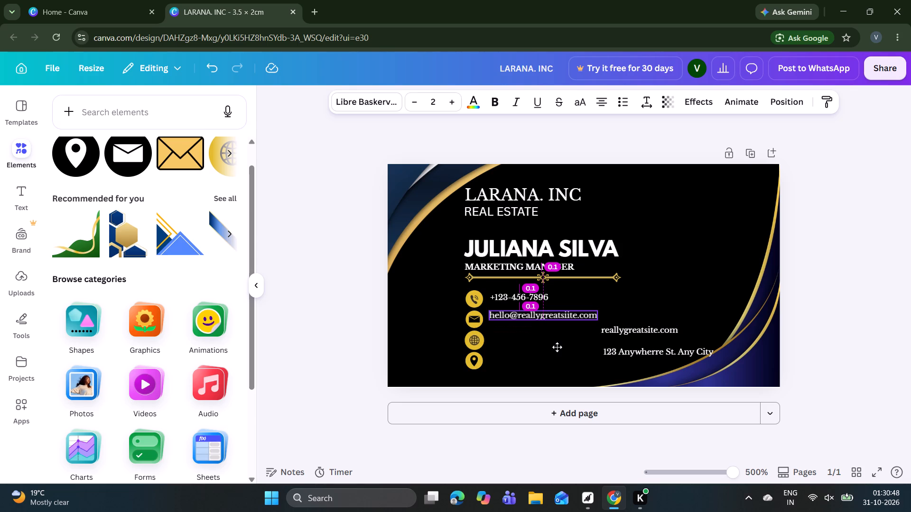
pyautogui.moveTo(557, 347); pyautogui.dragTo(558, 348)
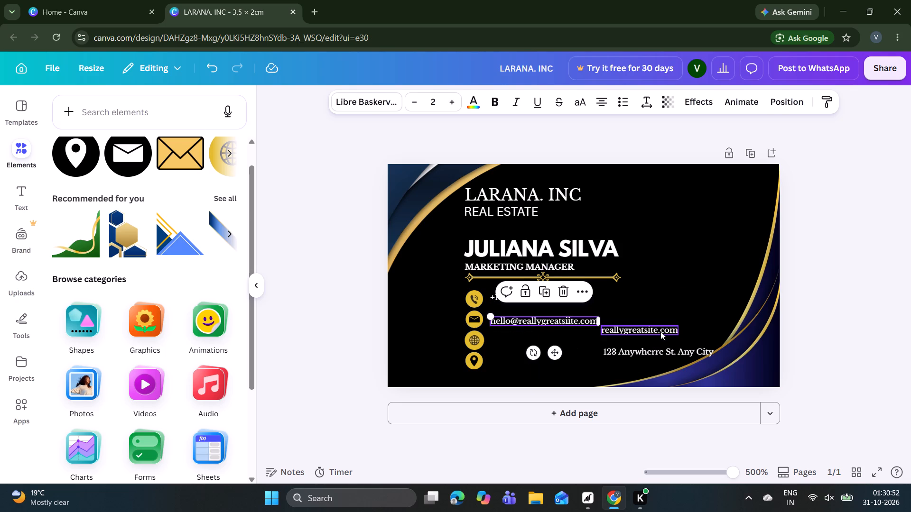
# Move the website line beside the globe icon, left-aligned with the email line.
pyautogui.click(660, 331)
pyautogui.moveTo(648, 363); pyautogui.dragTo(535, 372)
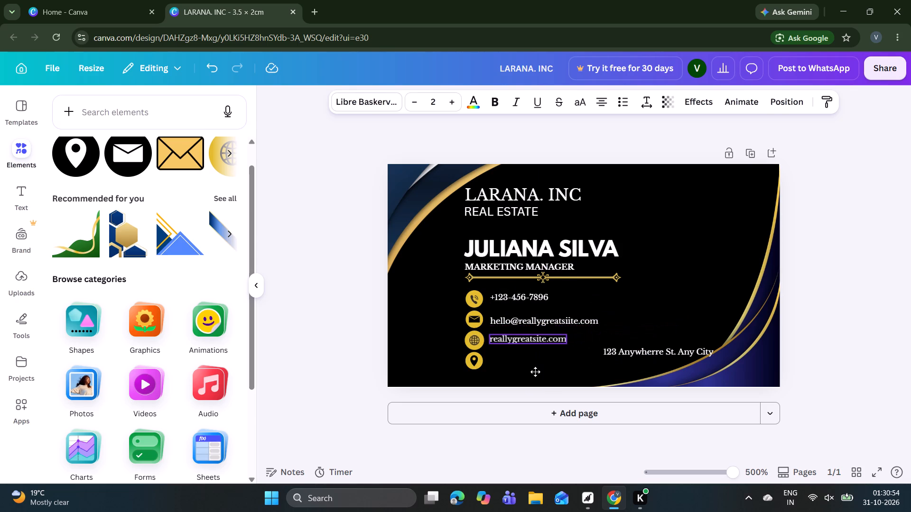
pyautogui.moveTo(535, 372); pyautogui.dragTo(535, 374)
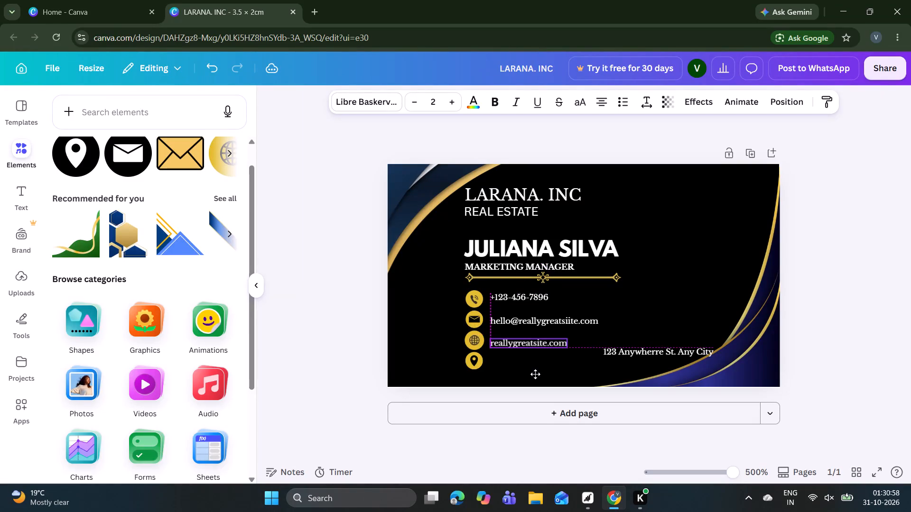
pyautogui.moveTo(535, 374); pyautogui.dragTo(533, 373)
pyautogui.moveTo(533, 373); pyautogui.dragTo(539, 373)
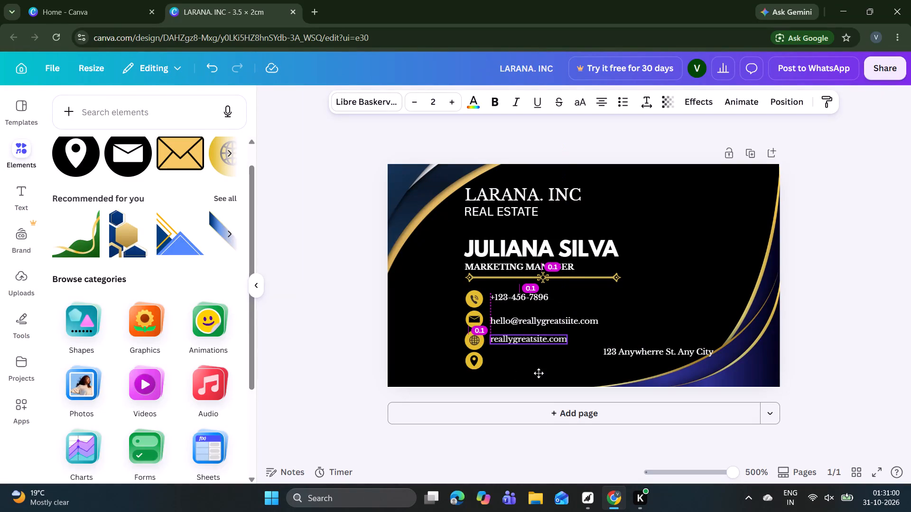
pyautogui.moveTo(539, 373); pyautogui.dragTo(541, 375)
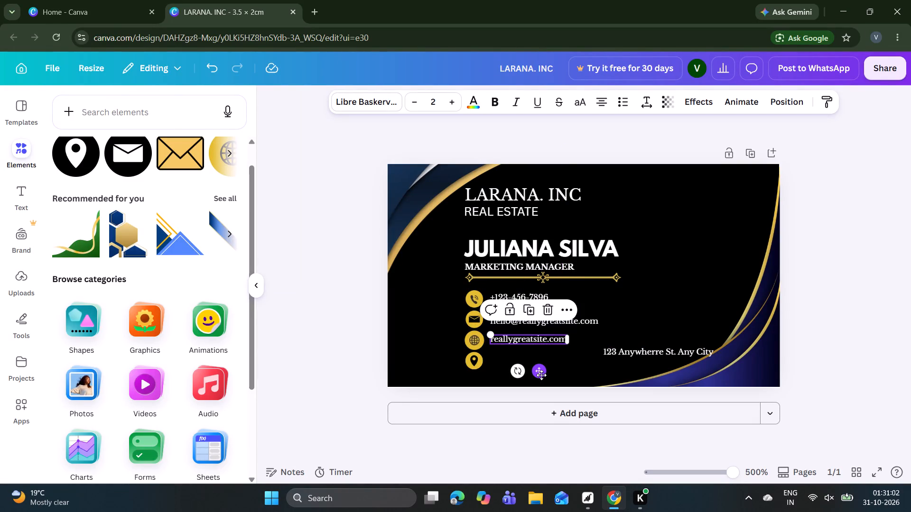
pyautogui.click(541, 375)
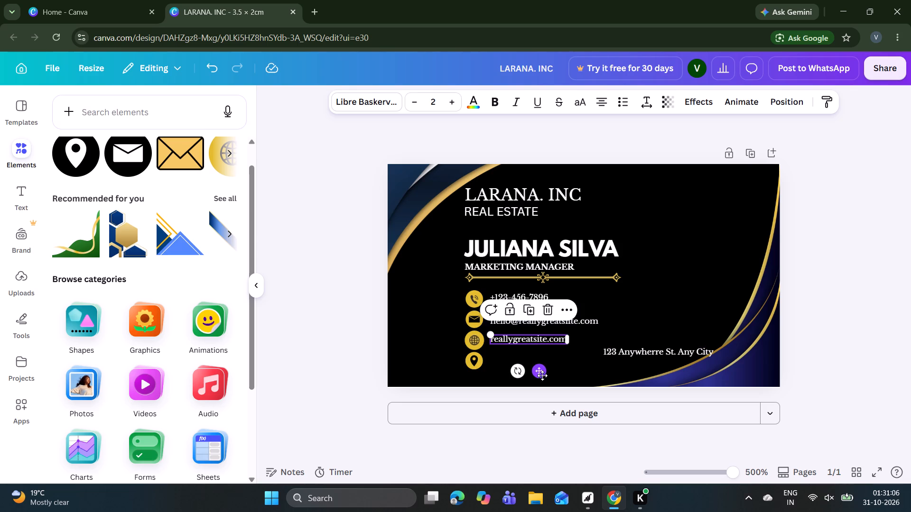
# Move the address line beside the location icon, left-aligned with the other contact lines.
pyautogui.click(656, 349)
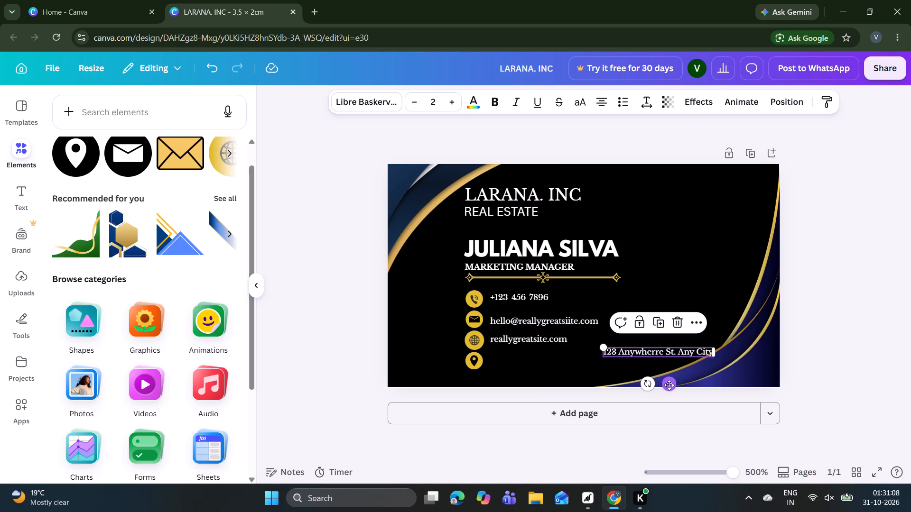
pyautogui.moveTo(669, 385); pyautogui.dragTo(562, 395)
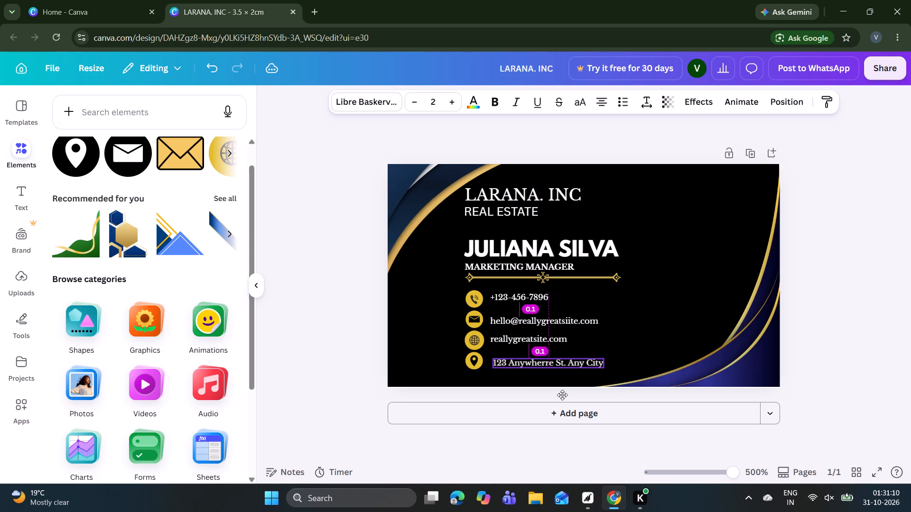
pyautogui.moveTo(562, 395); pyautogui.dragTo(563, 392)
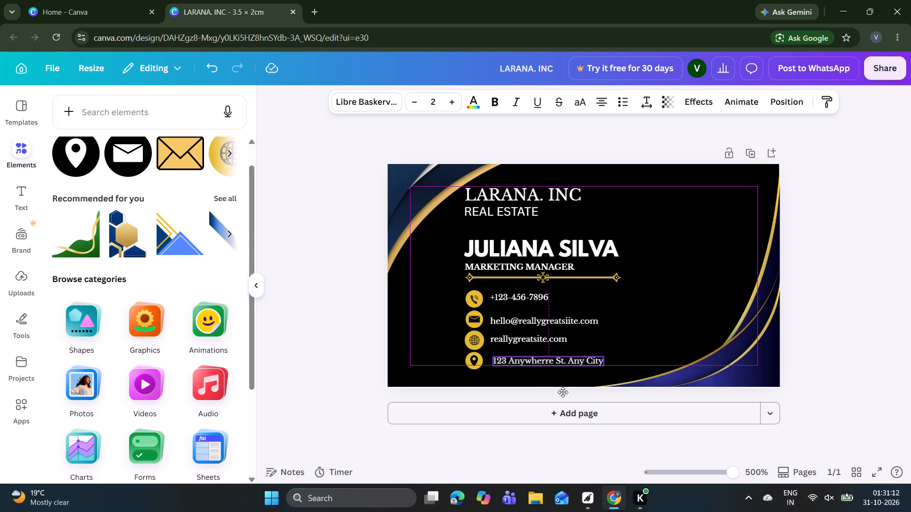
pyautogui.moveTo(563, 392); pyautogui.dragTo(558, 393)
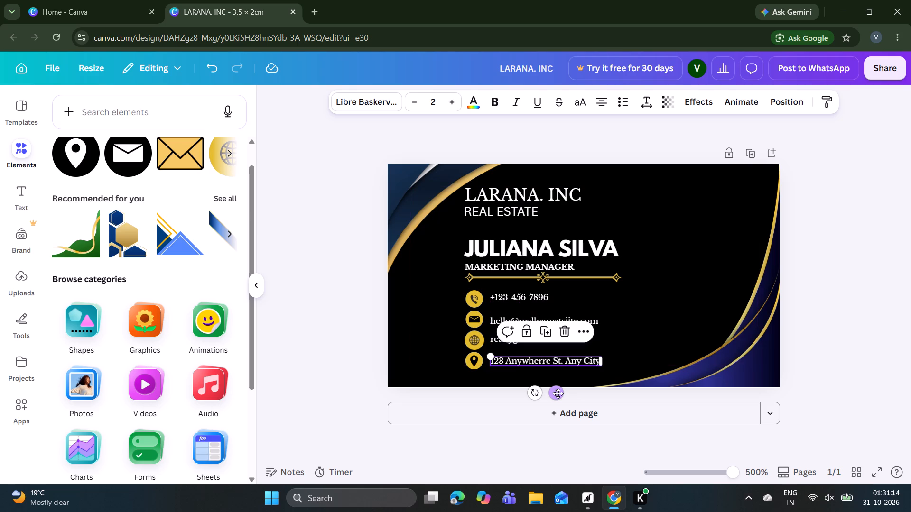
pyautogui.click(357, 331)
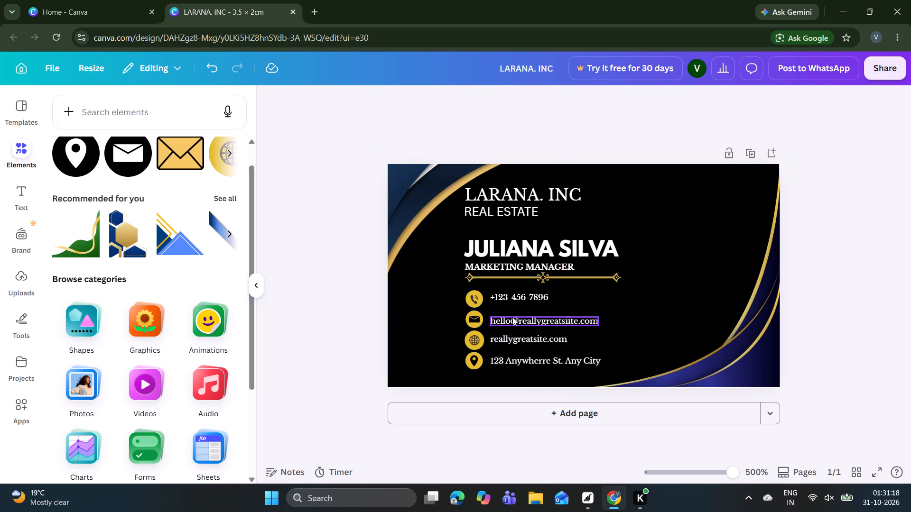
# Move the phone number line down slightly to level it with the phone icon, left-aligned with the other contact lines.
pyautogui.click(529, 298)
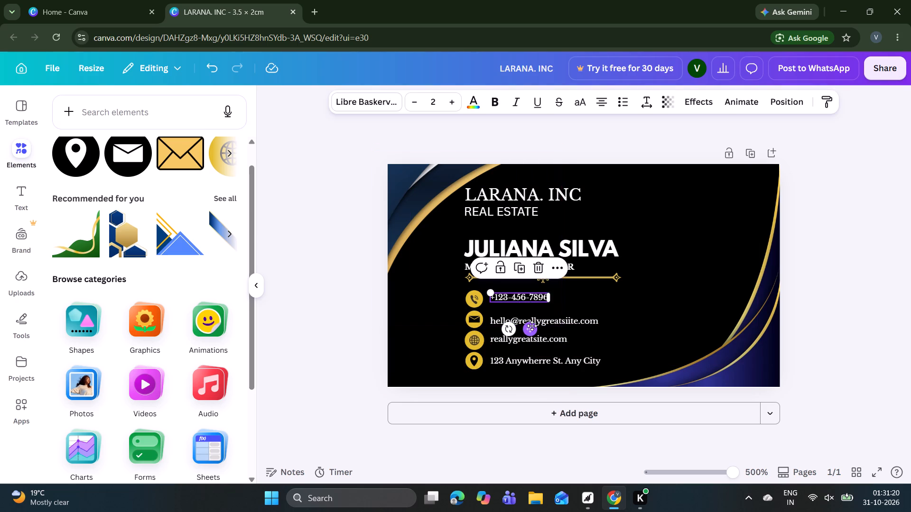
pyautogui.click(532, 326)
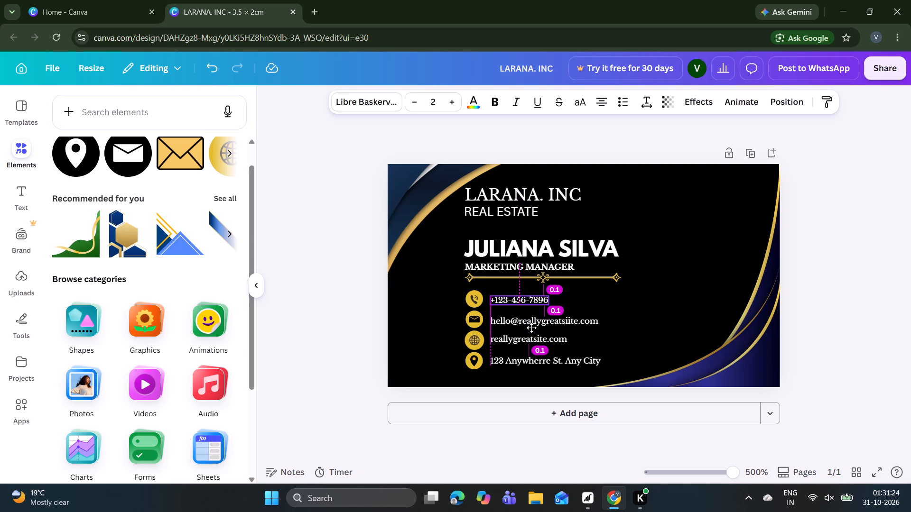
pyautogui.click(319, 279)
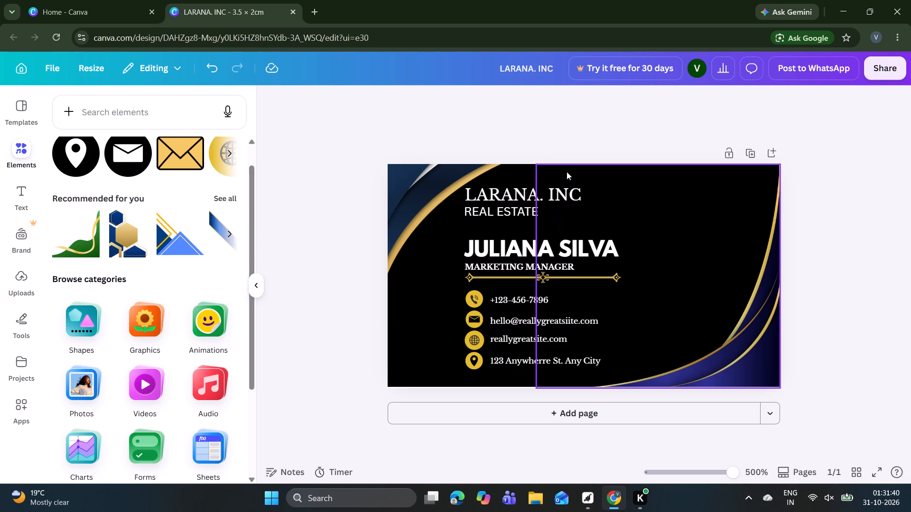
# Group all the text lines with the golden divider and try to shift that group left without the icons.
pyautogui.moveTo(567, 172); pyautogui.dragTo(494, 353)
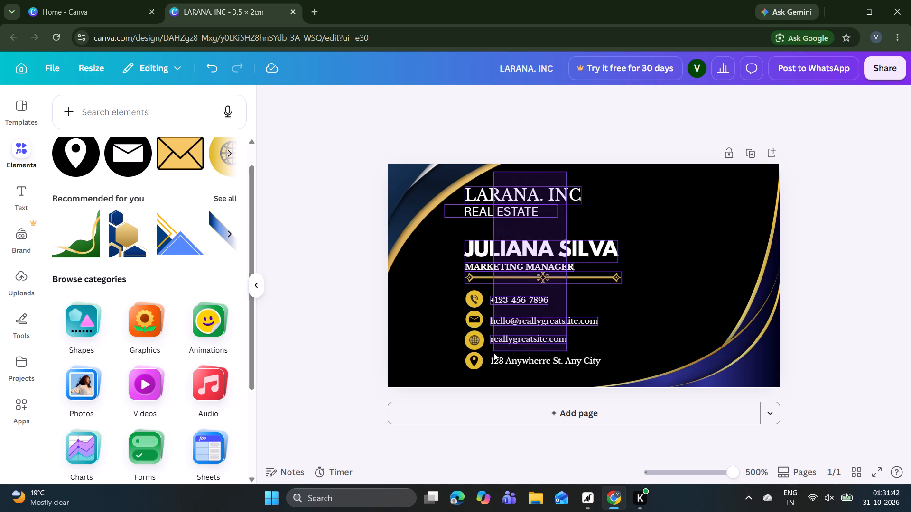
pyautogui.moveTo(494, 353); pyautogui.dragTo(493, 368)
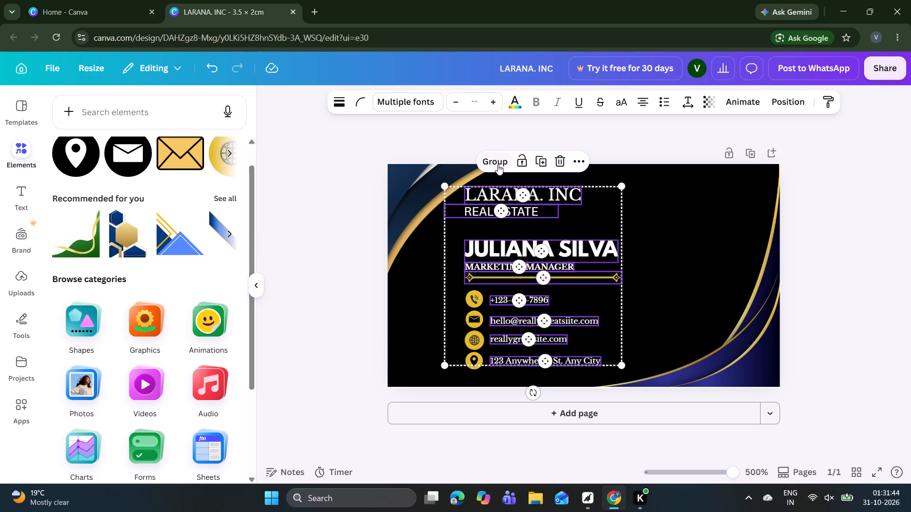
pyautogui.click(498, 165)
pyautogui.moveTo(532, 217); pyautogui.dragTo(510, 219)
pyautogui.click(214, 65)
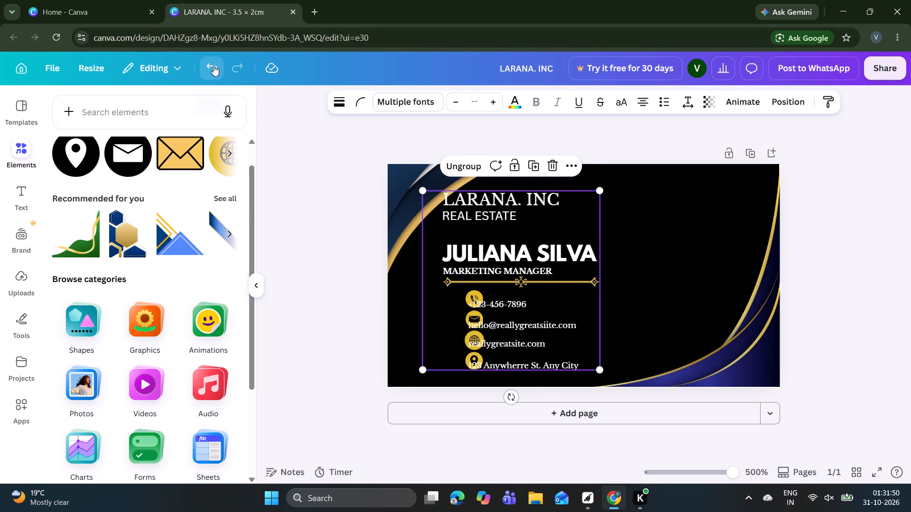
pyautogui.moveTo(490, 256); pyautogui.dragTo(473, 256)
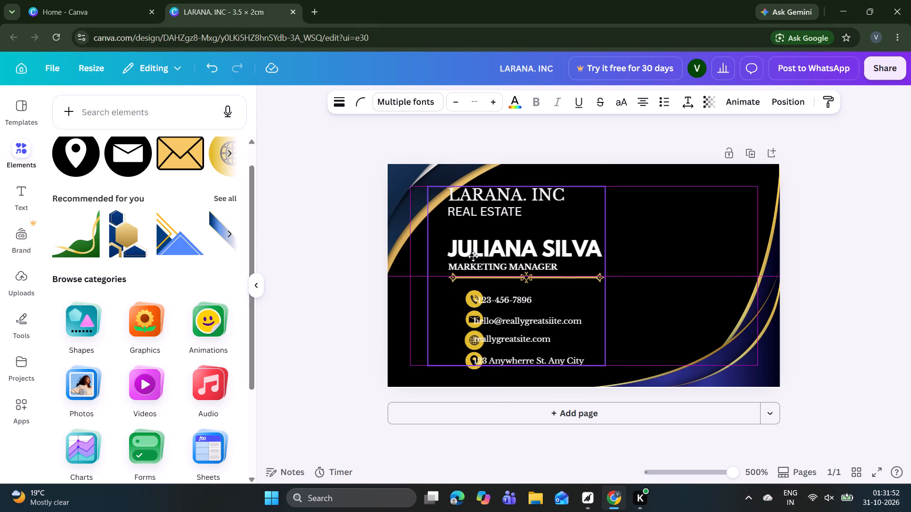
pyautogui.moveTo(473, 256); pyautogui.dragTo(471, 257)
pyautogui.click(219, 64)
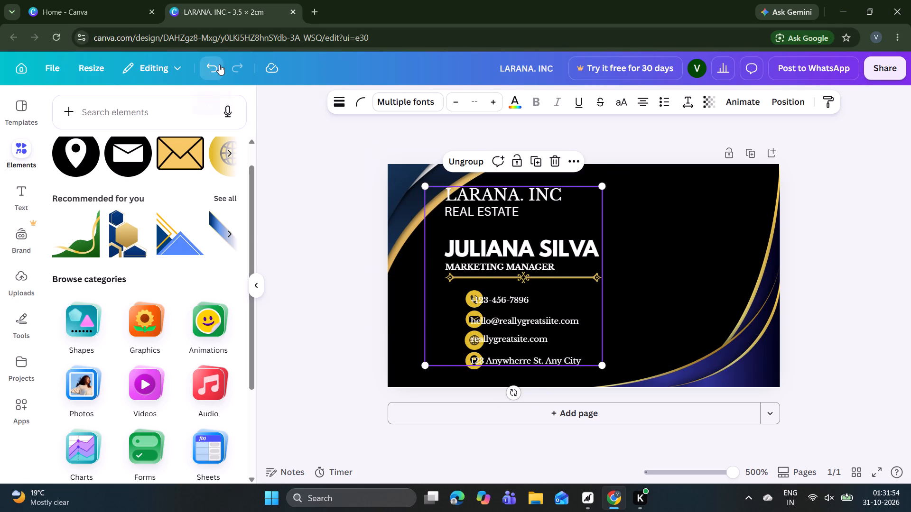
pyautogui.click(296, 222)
# Ungroup the column of four yellow contact icons.
pyautogui.click(454, 313)
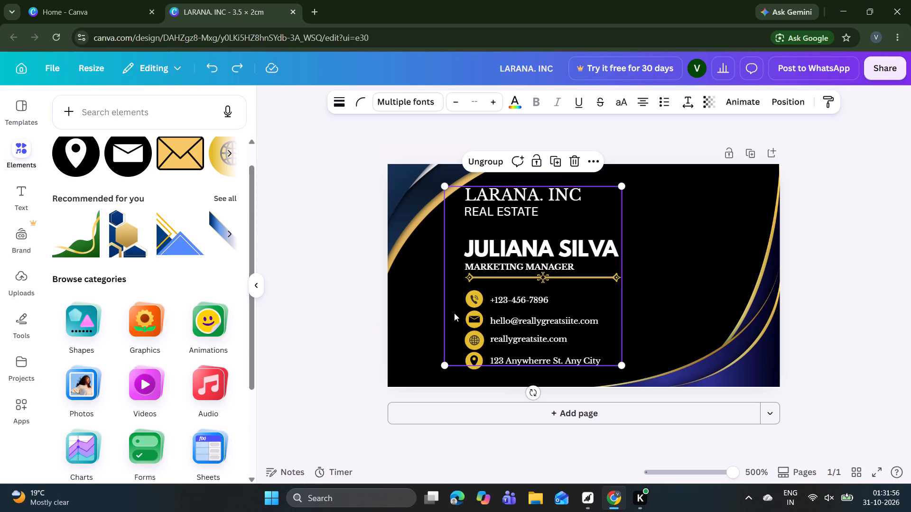
pyautogui.click(480, 331)
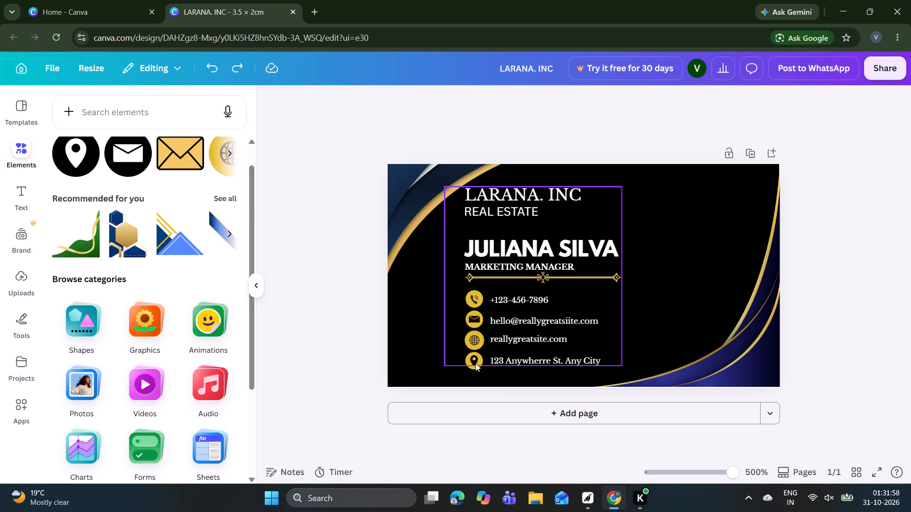
pyautogui.click(475, 363)
pyautogui.click(474, 369)
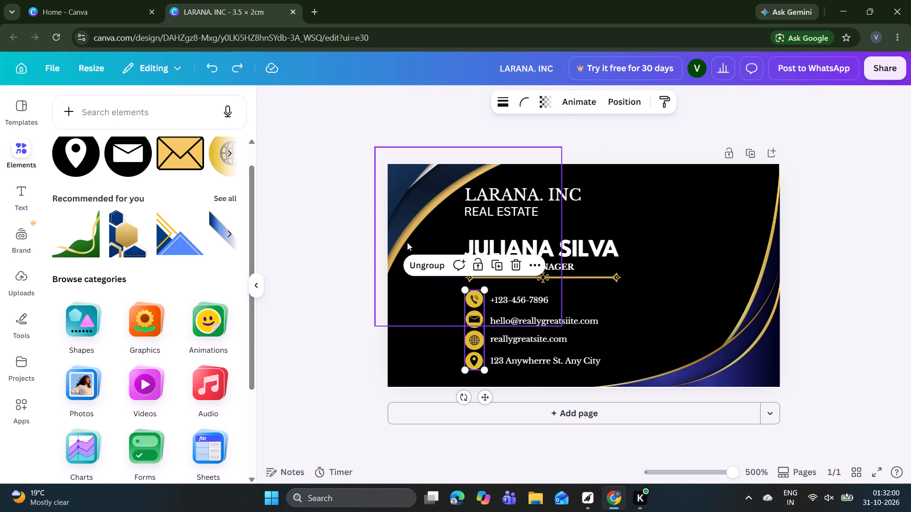
pyautogui.click(423, 263)
pyautogui.click(316, 275)
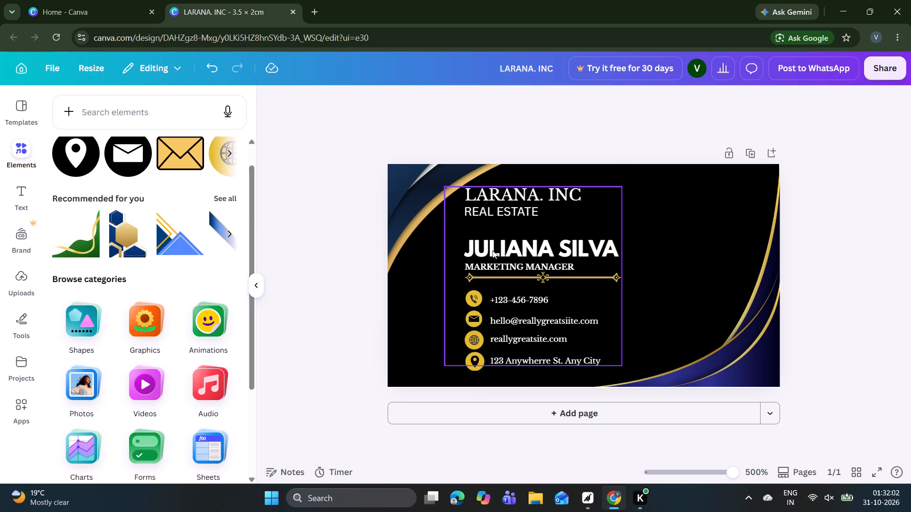
# Group the four icons with the text and divider, and move the group left to near the card's left margin, keeping its height.
pyautogui.moveTo(650, 234); pyautogui.dragTo(516, 330)
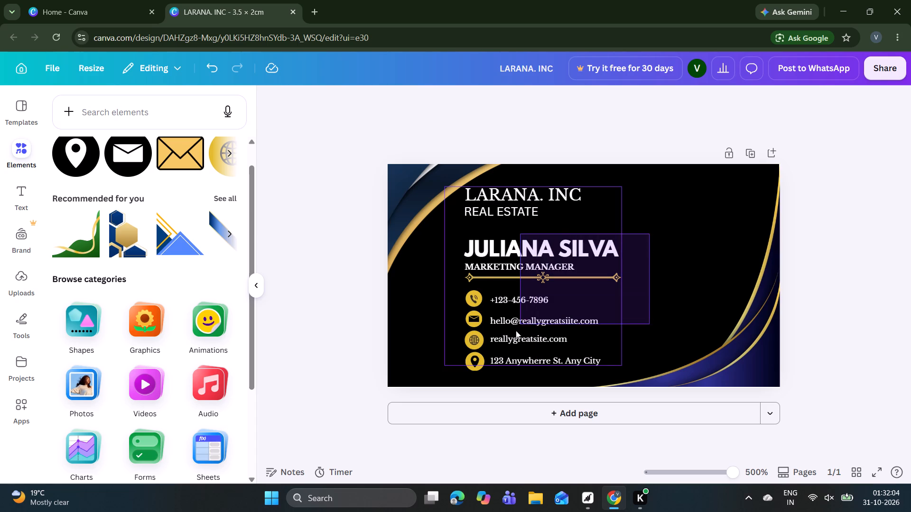
pyautogui.moveTo(516, 330); pyautogui.dragTo(474, 374)
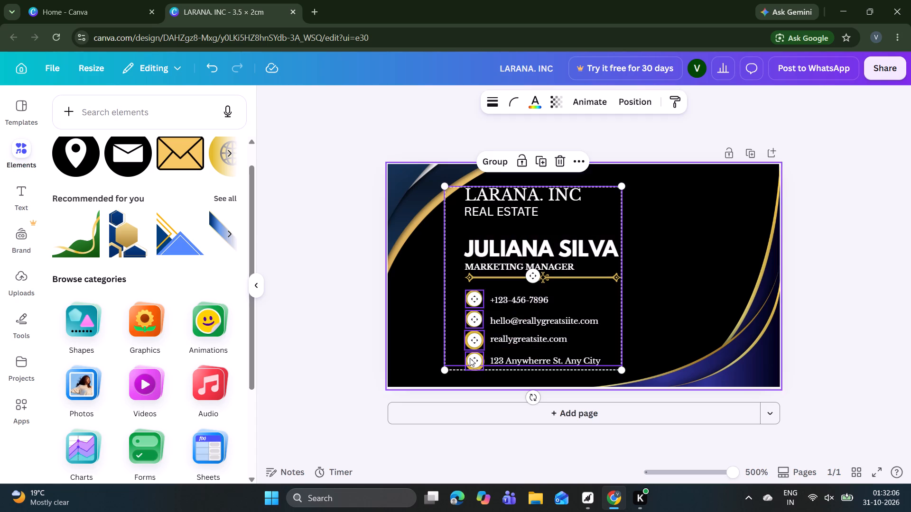
pyautogui.click(502, 162)
pyautogui.moveTo(513, 327); pyautogui.dragTo(473, 333)
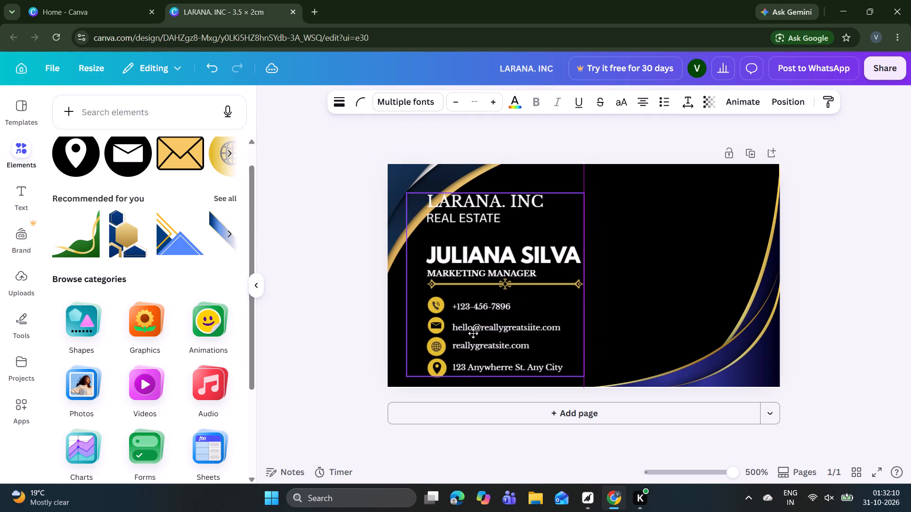
pyautogui.moveTo(473, 333); pyautogui.dragTo(493, 329)
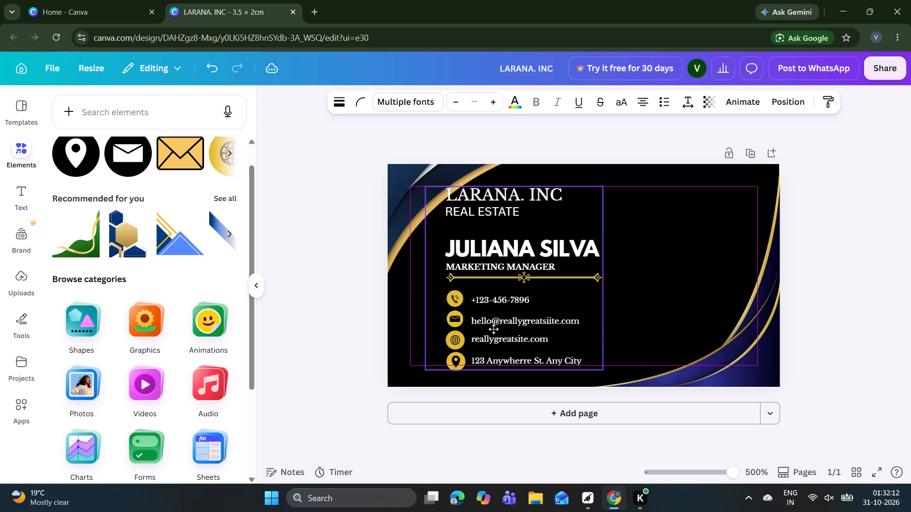
pyautogui.moveTo(493, 329); pyautogui.dragTo(480, 330)
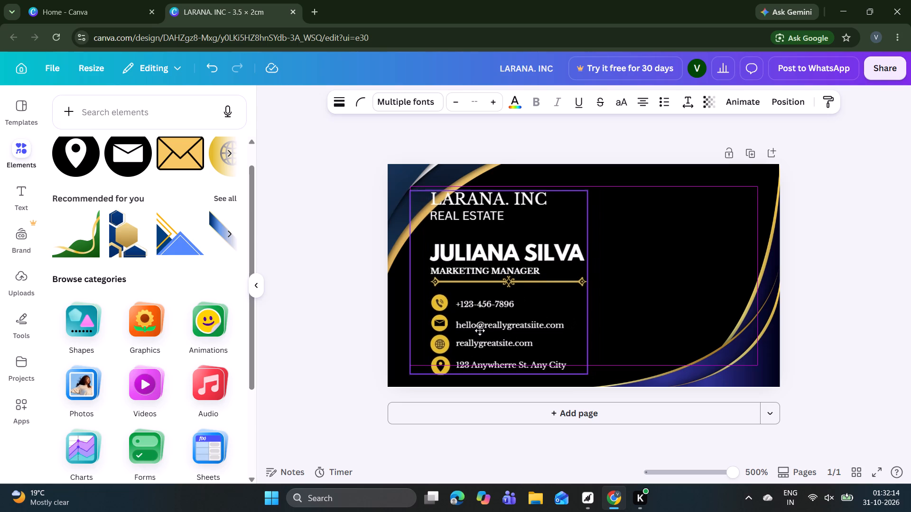
pyautogui.moveTo(480, 330); pyautogui.dragTo(480, 326)
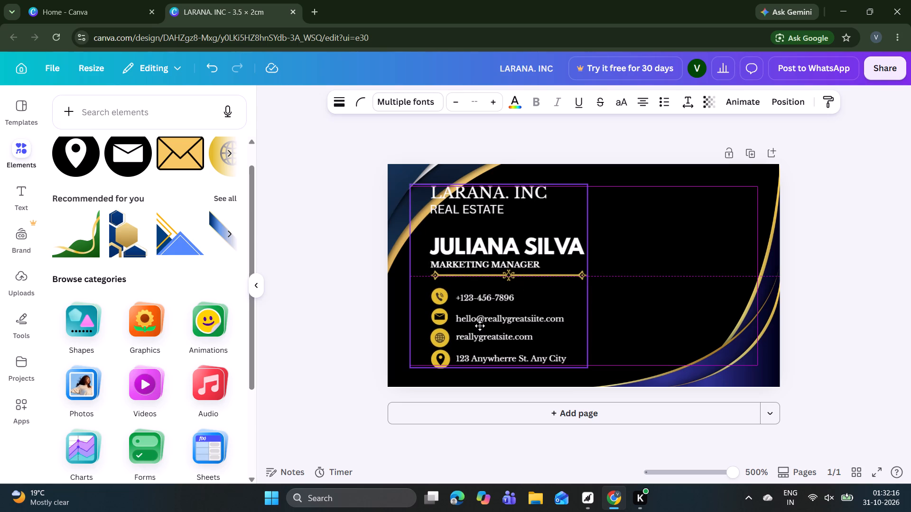
pyautogui.moveTo(480, 326); pyautogui.dragTo(480, 328)
pyautogui.moveTo(480, 328); pyautogui.dragTo(480, 328)
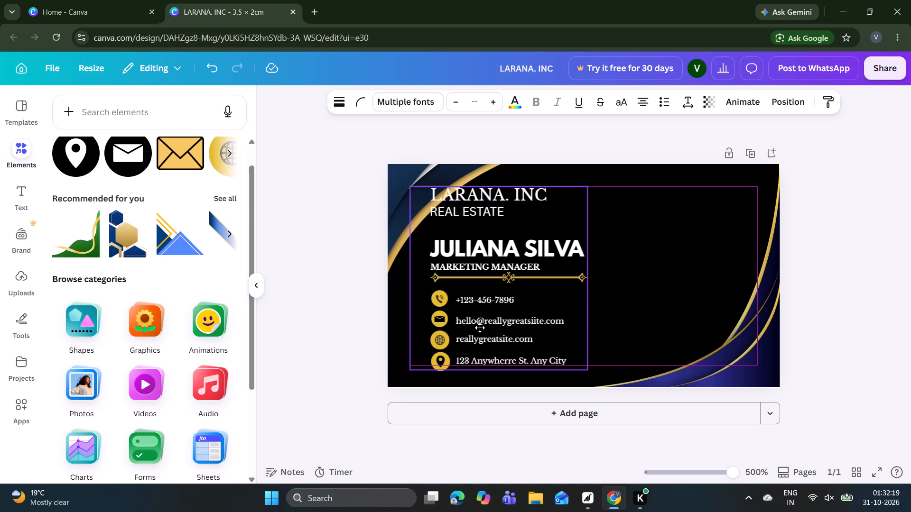
pyautogui.moveTo(480, 328); pyautogui.dragTo(474, 327)
pyautogui.click(335, 285)
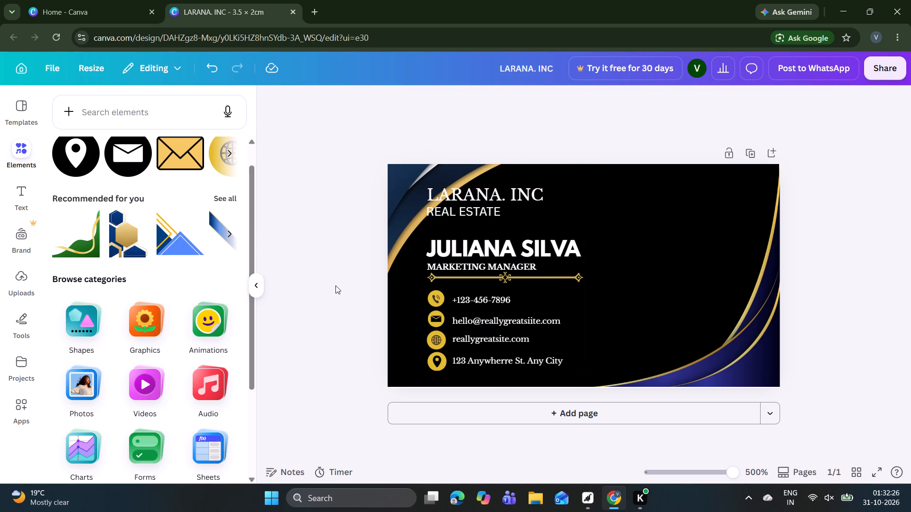
# Ungroup the combined block of text, divider and contact icons.
pyautogui.click(502, 201)
pyautogui.click(454, 167)
pyautogui.click(323, 156)
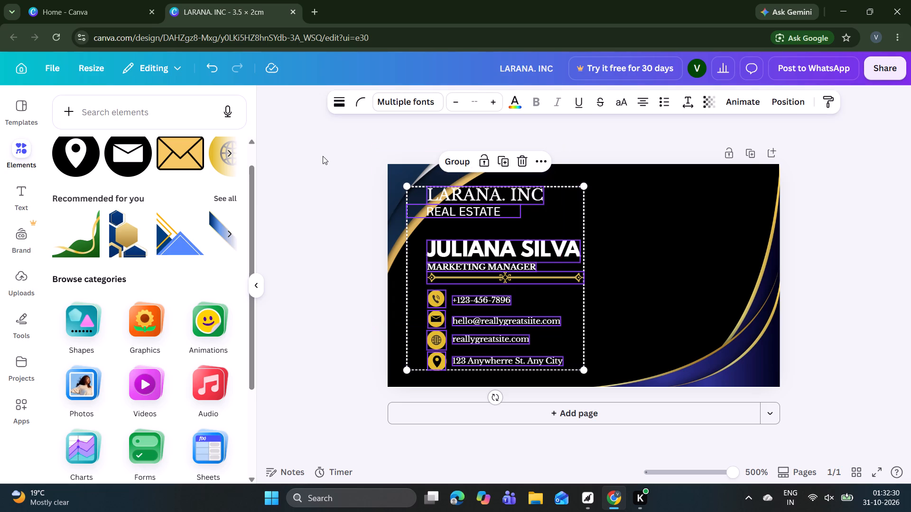
# Group LARANA. INC with REAL ESTATE and move them right and slightly down, right-aligned with the name JULIANA SILVA.
pyautogui.moveTo(579, 198); pyautogui.dragTo(459, 210)
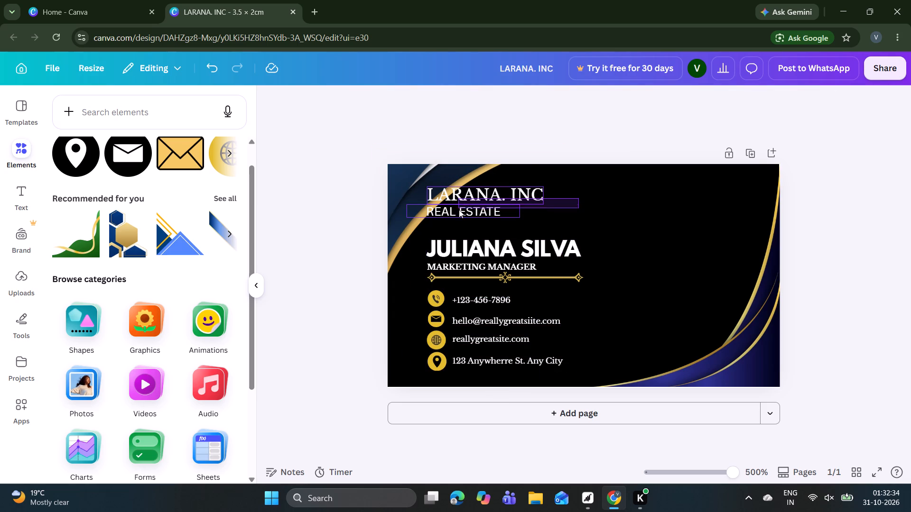
pyautogui.moveTo(459, 210); pyautogui.dragTo(460, 216)
pyautogui.click(435, 156)
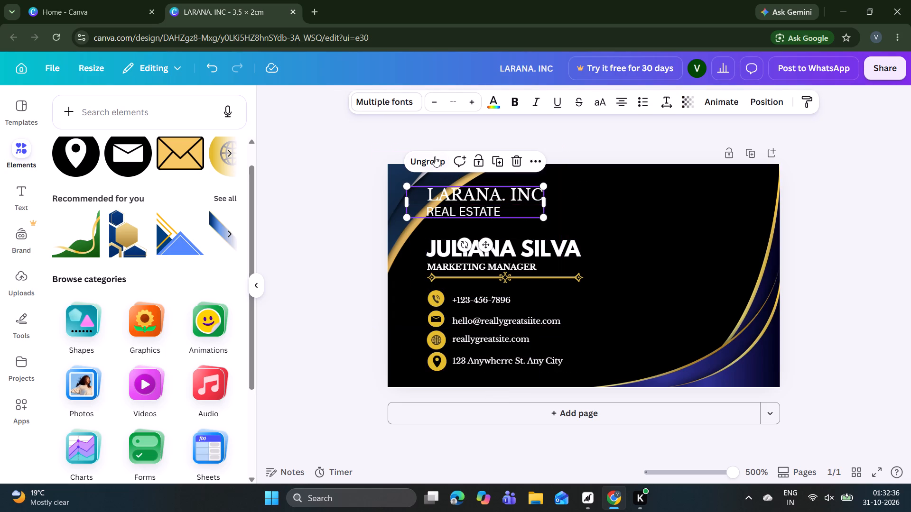
pyautogui.moveTo(483, 214); pyautogui.dragTo(521, 213)
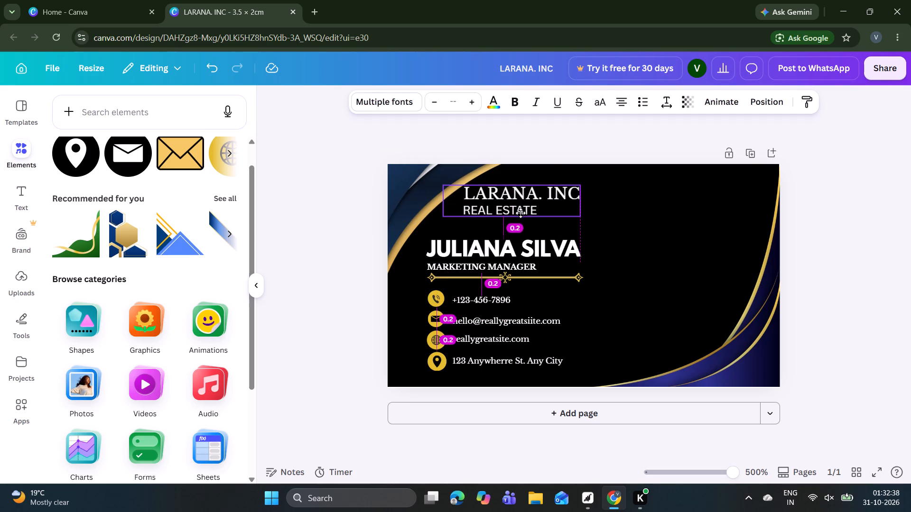
pyautogui.moveTo(521, 213); pyautogui.dragTo(523, 213)
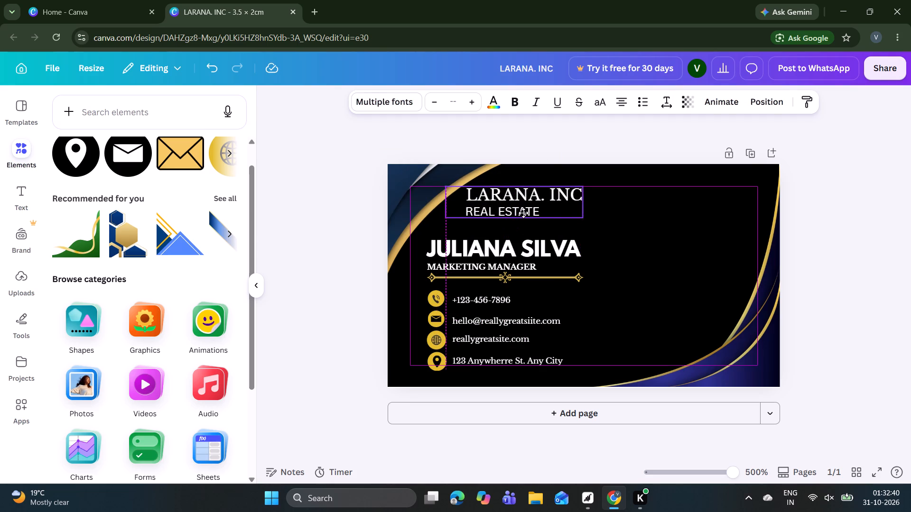
pyautogui.moveTo(523, 213); pyautogui.dragTo(521, 216)
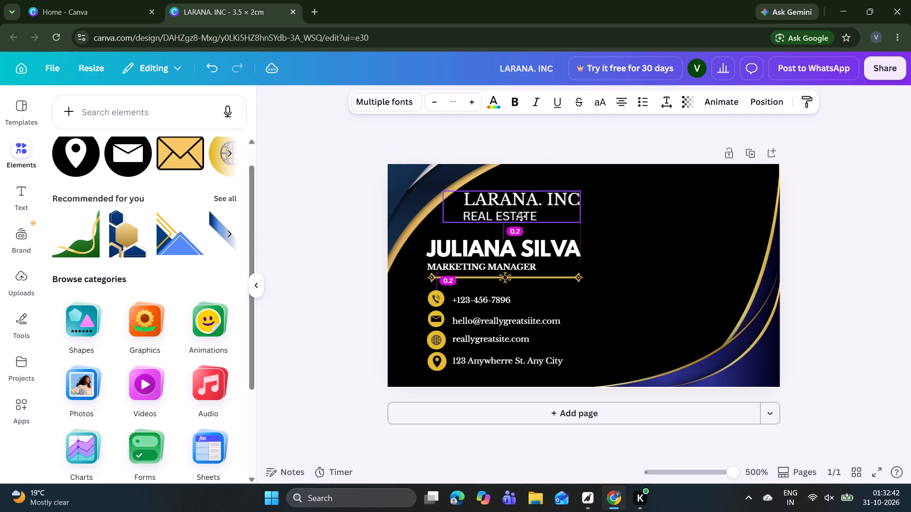
pyautogui.moveTo(521, 216); pyautogui.dragTo(521, 216)
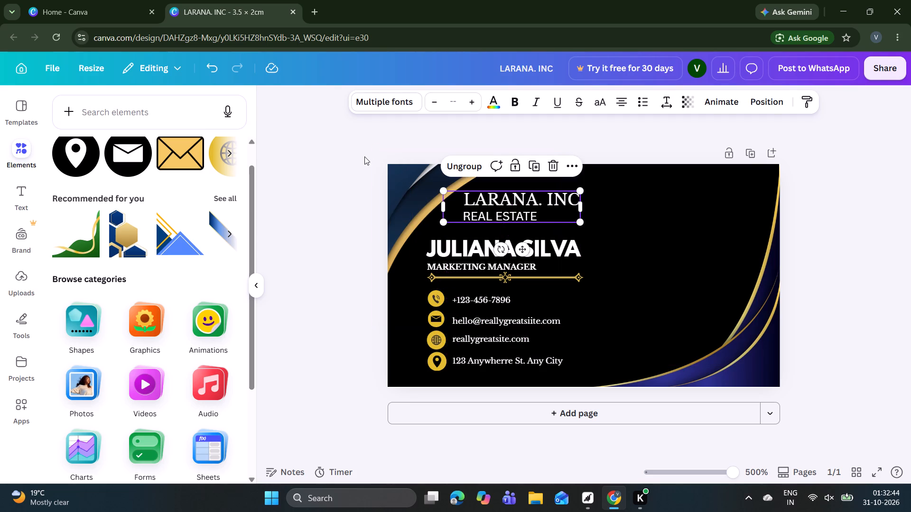
# Ungroup the LARANA. INC and REAL ESTATE lines and clear the selection.
pyautogui.click(440, 162)
pyautogui.click(455, 164)
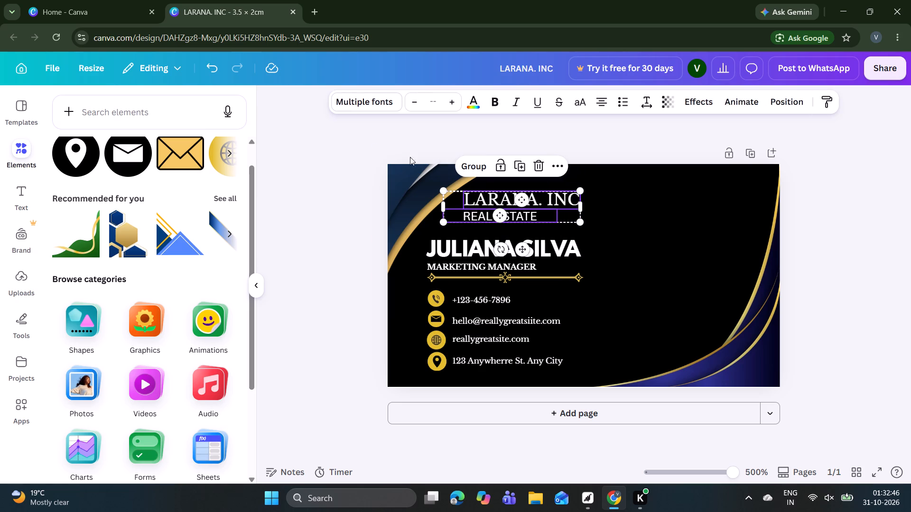
pyautogui.click(347, 148)
pyautogui.click(347, 148)
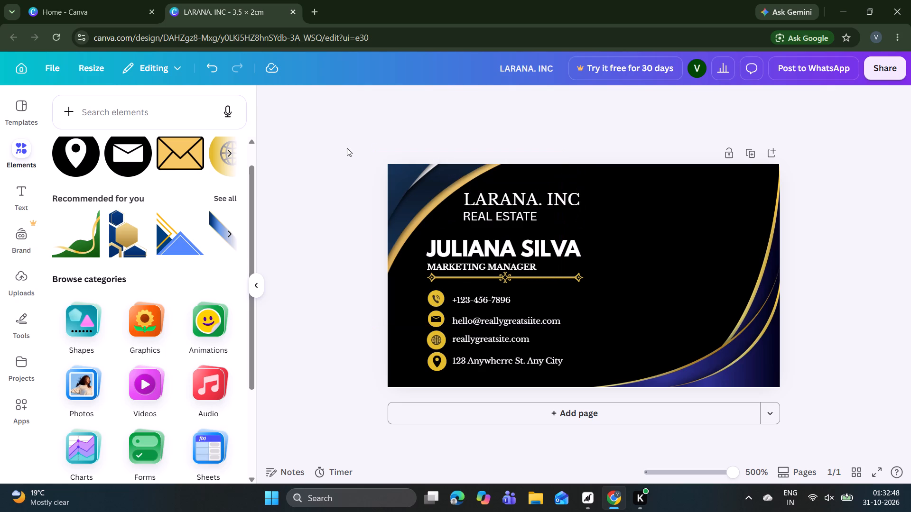
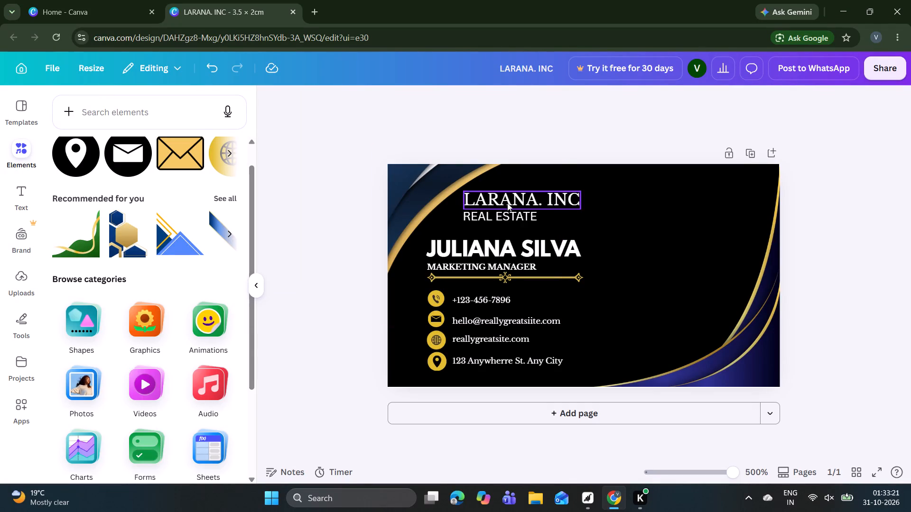
# Try several gold shades on the REAL ESTATE line and settle on yellow #e2bc2c as its text colour.
pyautogui.click(527, 217)
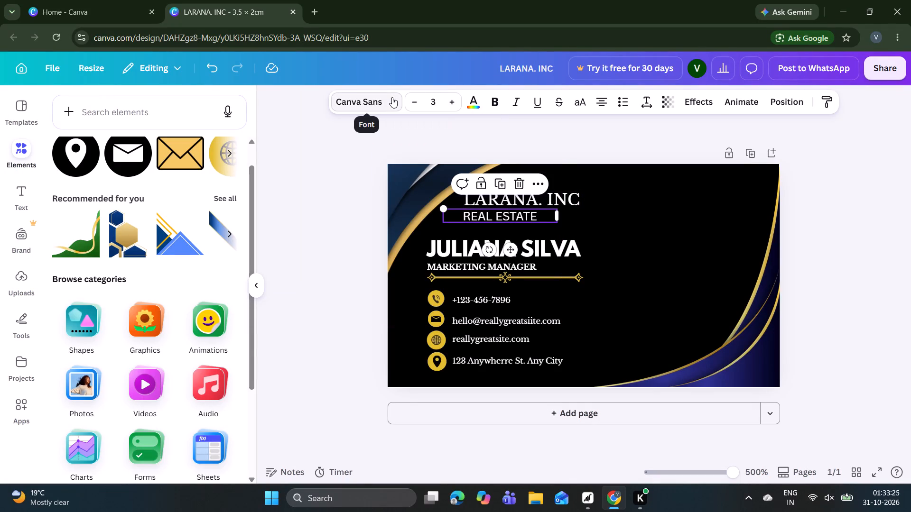
pyautogui.click(472, 104)
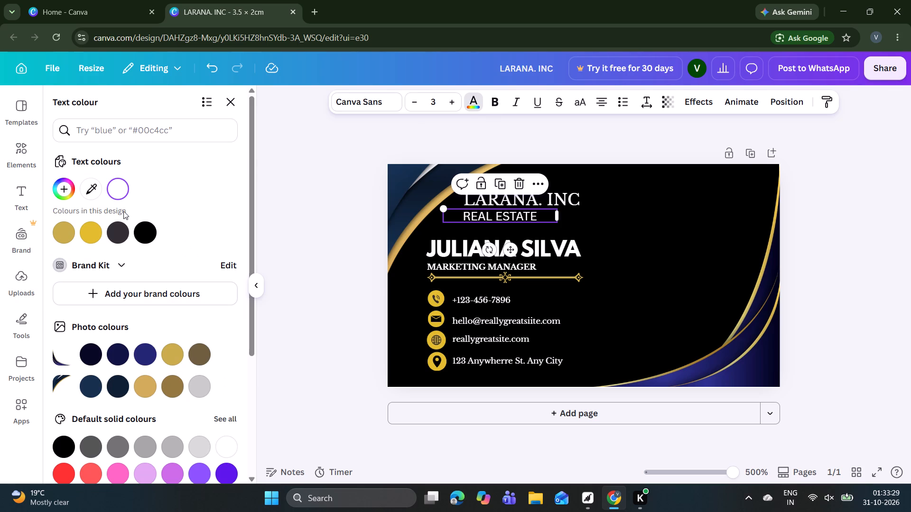
pyautogui.click(89, 225)
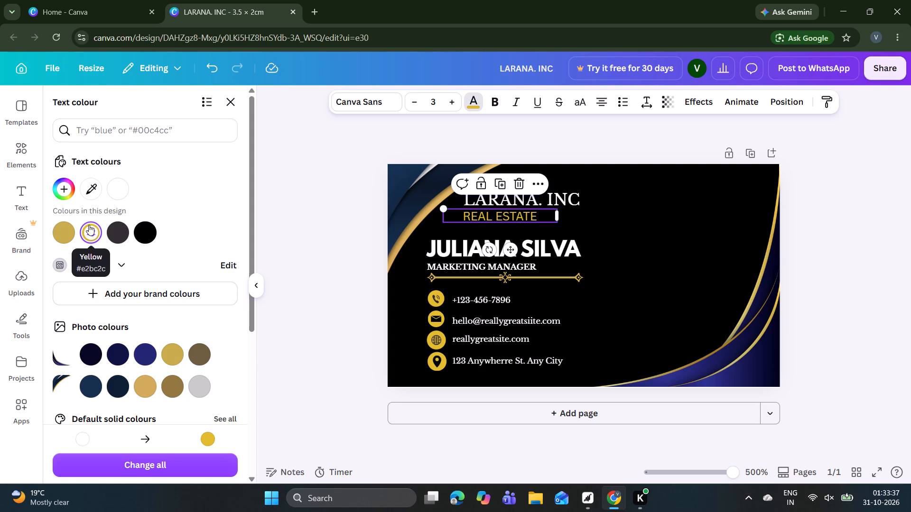
pyautogui.click(61, 226)
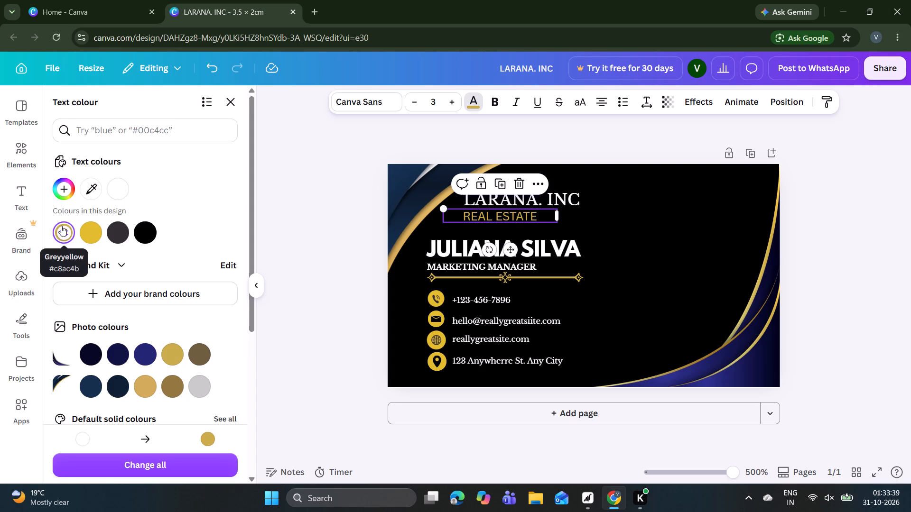
pyautogui.click(174, 348)
pyautogui.click(174, 348)
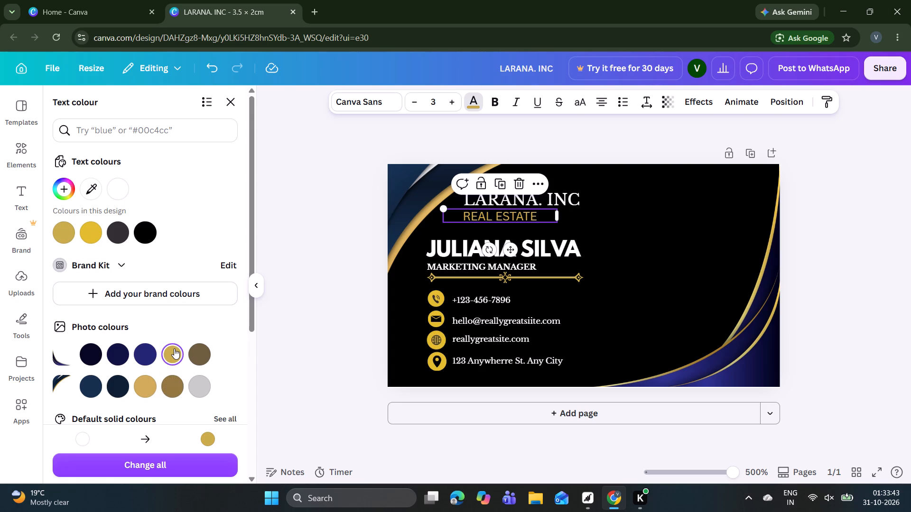
pyautogui.click(145, 383)
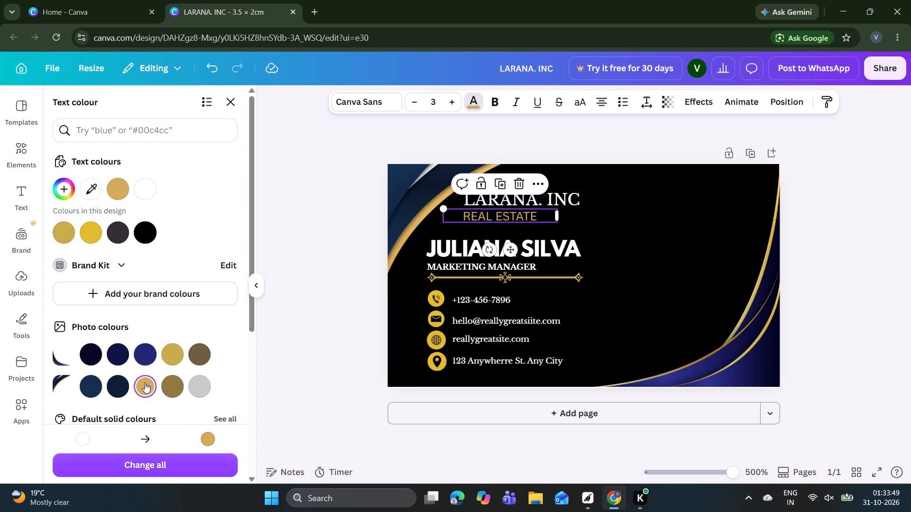
pyautogui.click(172, 360)
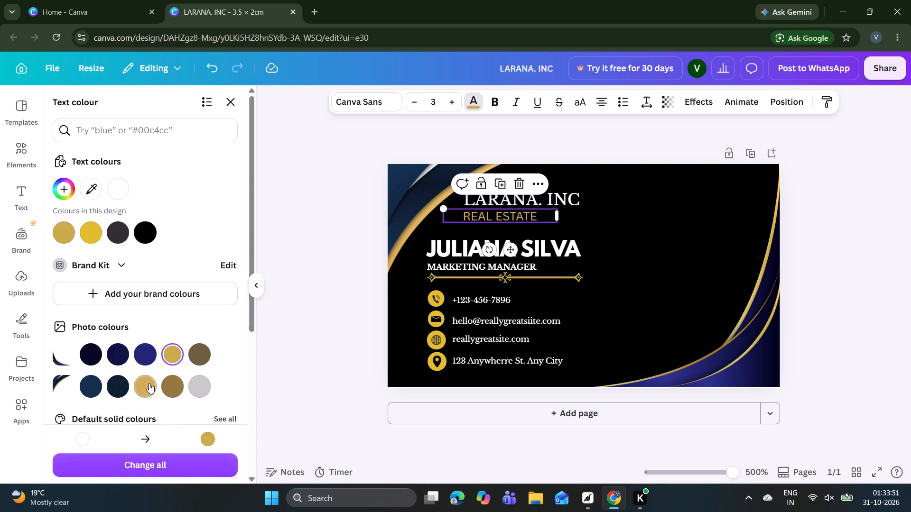
pyautogui.click(144, 390)
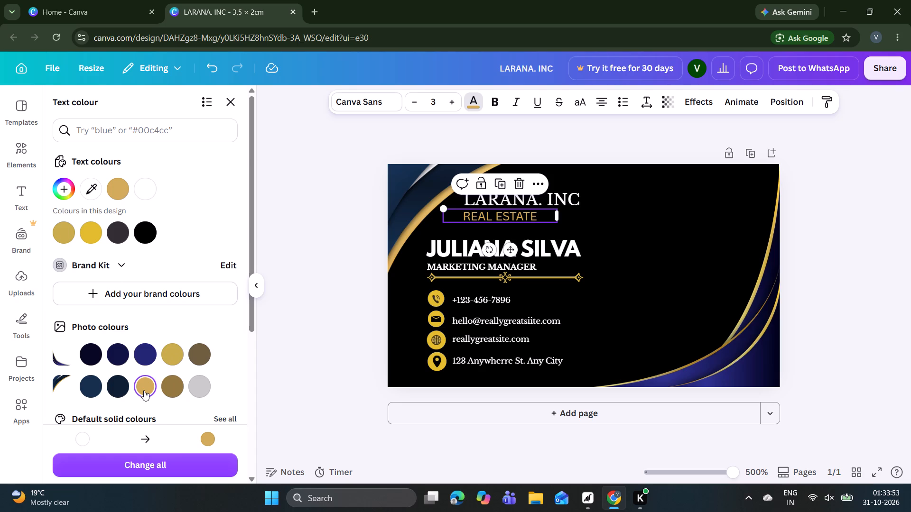
pyautogui.click(94, 233)
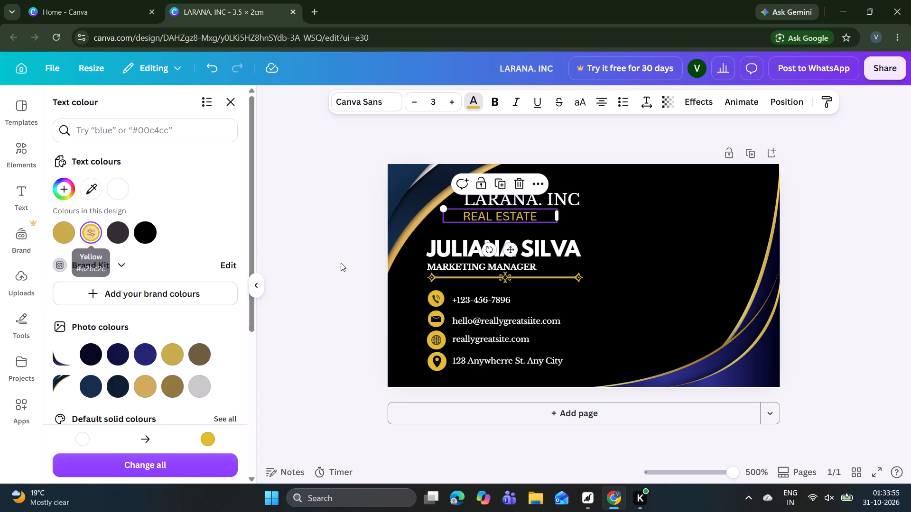
# Colour the MARKETING MANAGER title yellow #e2bc2c and clear the selection.
pyautogui.click(480, 269)
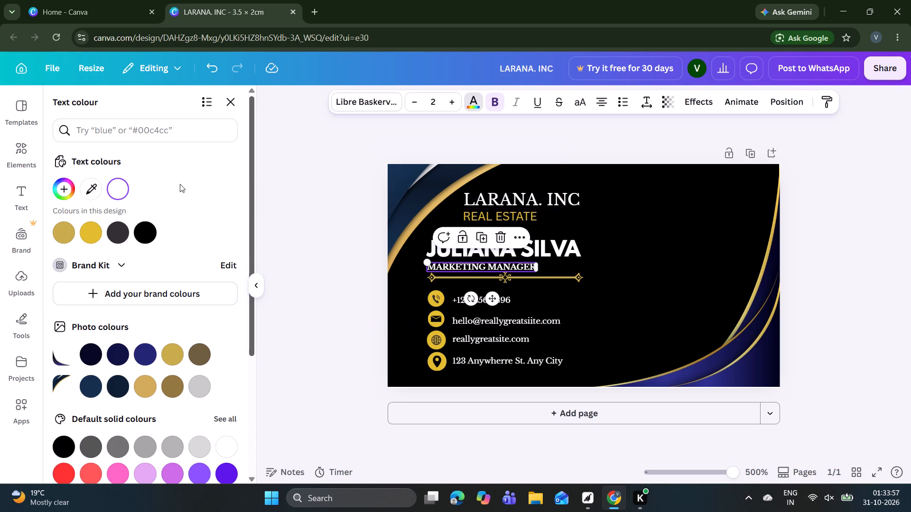
pyautogui.click(98, 230)
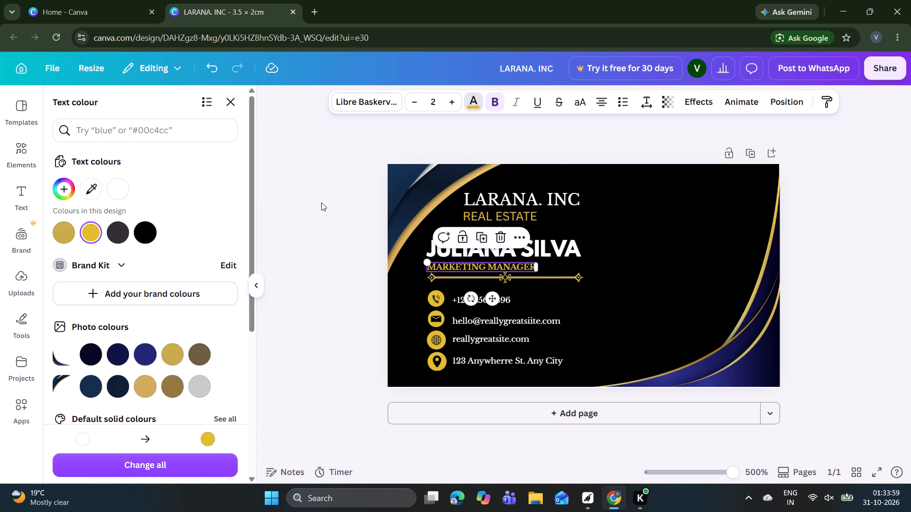
pyautogui.click(340, 195)
pyautogui.click(340, 195)
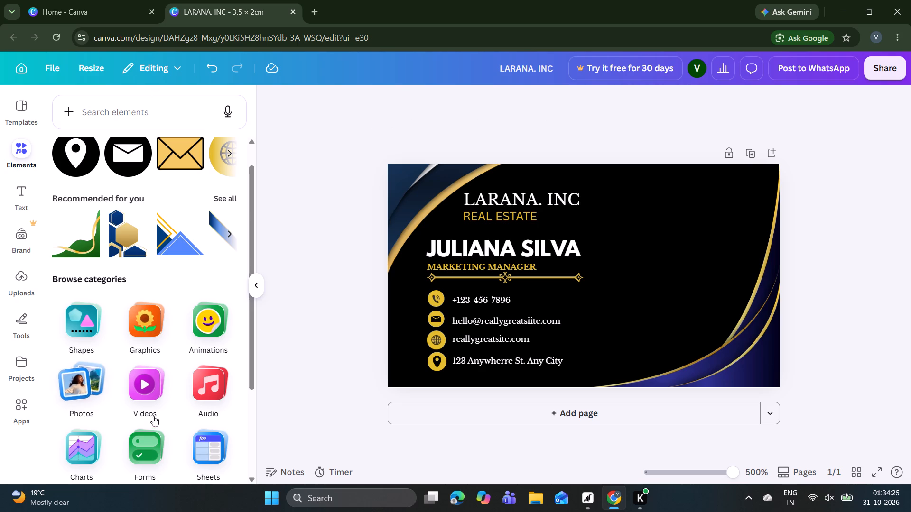
# Add a circle frame from the basic shape frames and place it in the empty area right of the name and contact text.
pyautogui.scroll(-2, 164, 427)
pyautogui.click(145, 388)
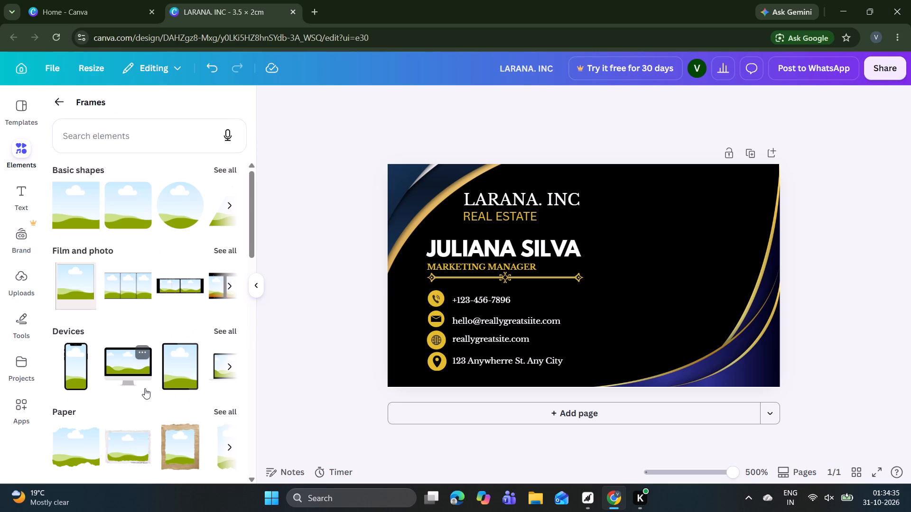
pyautogui.click(220, 180)
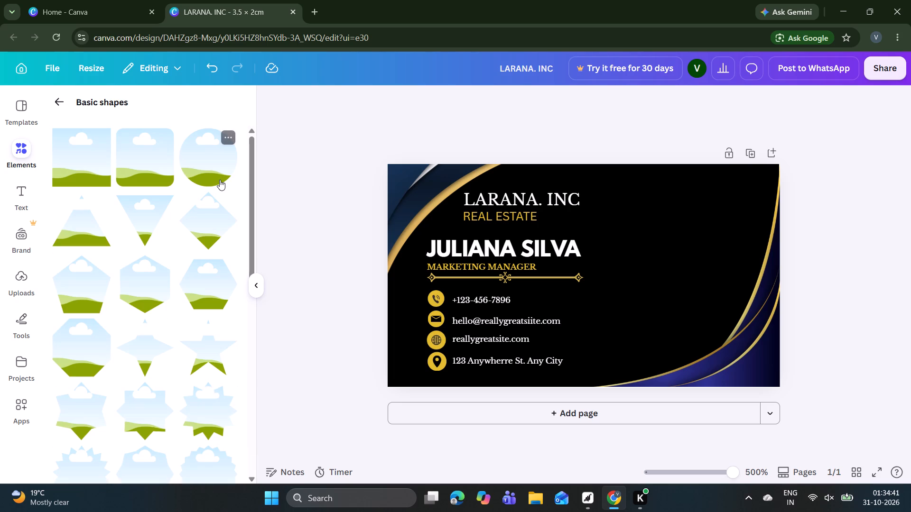
pyautogui.click(217, 168)
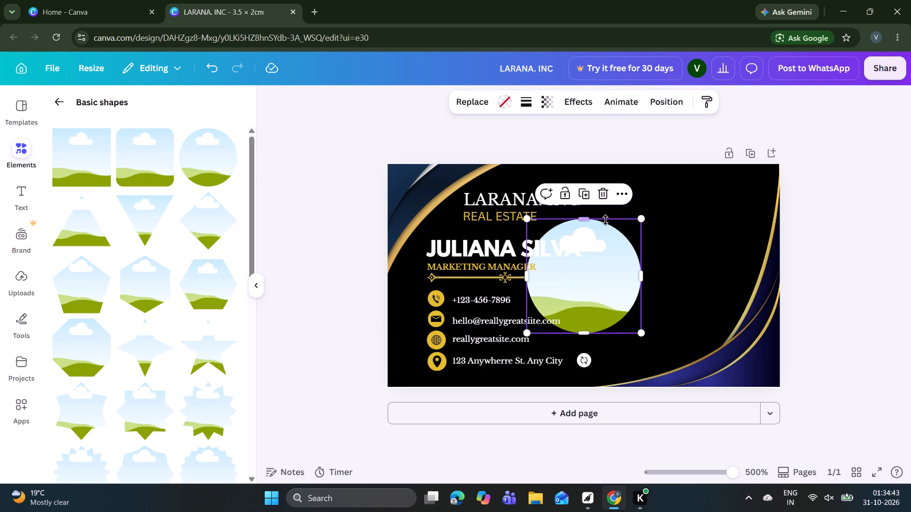
pyautogui.moveTo(604, 253); pyautogui.dragTo(705, 246)
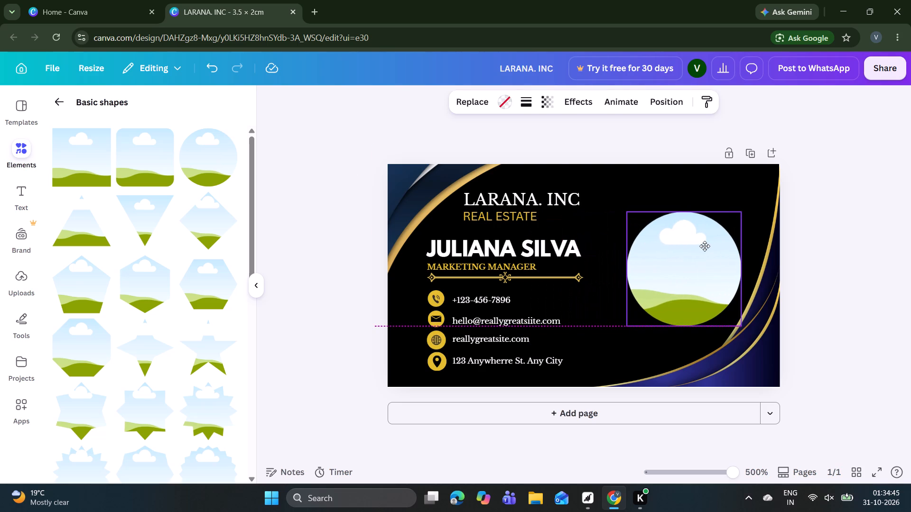
pyautogui.moveTo(705, 246); pyautogui.dragTo(699, 246)
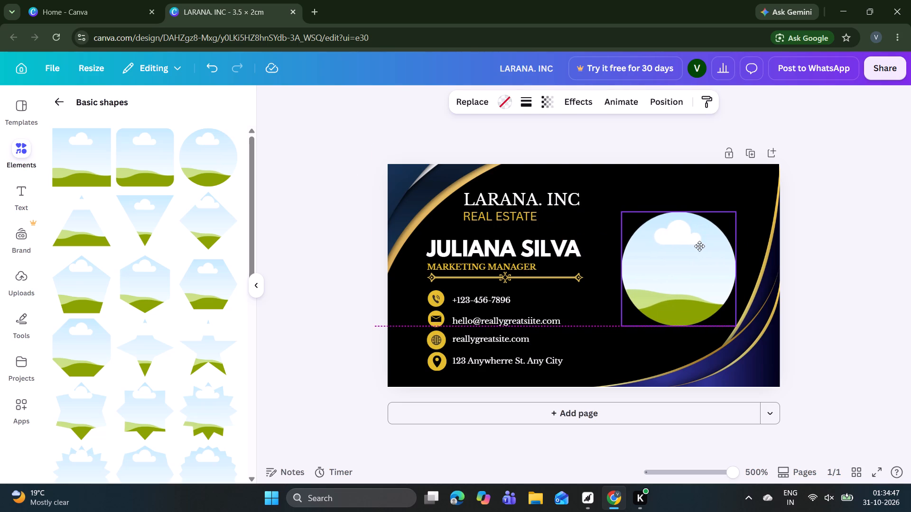
pyautogui.moveTo(699, 246); pyautogui.dragTo(699, 246)
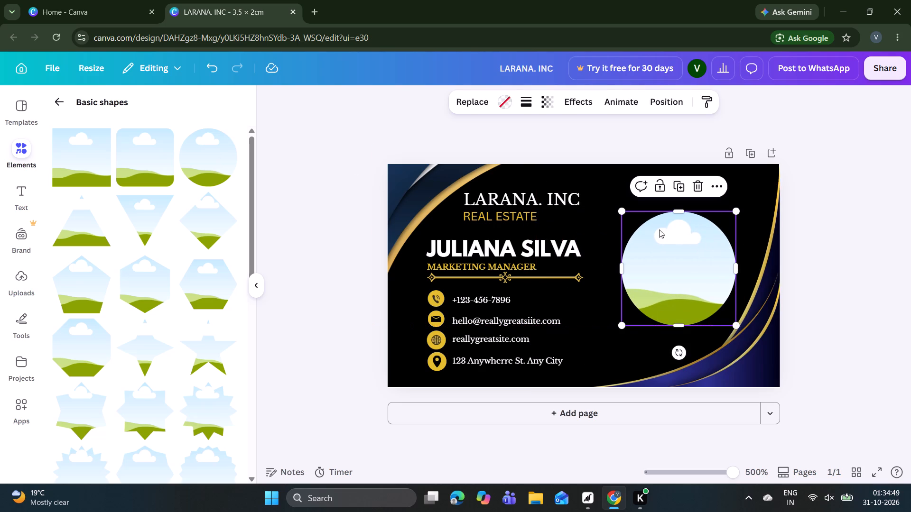
# Give the circle frame a solid stroke with a weight of 1.
pyautogui.click(529, 102)
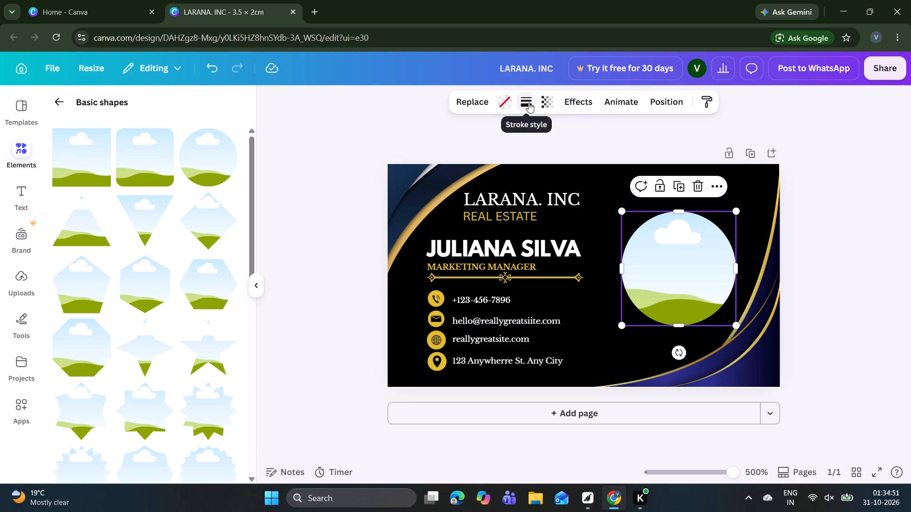
pyautogui.click(455, 189)
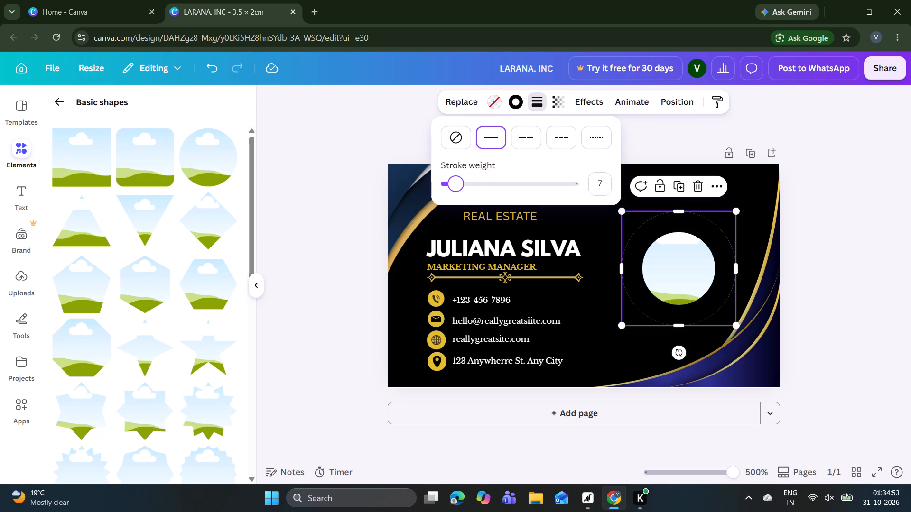
pyautogui.moveTo(451, 189); pyautogui.dragTo(441, 190)
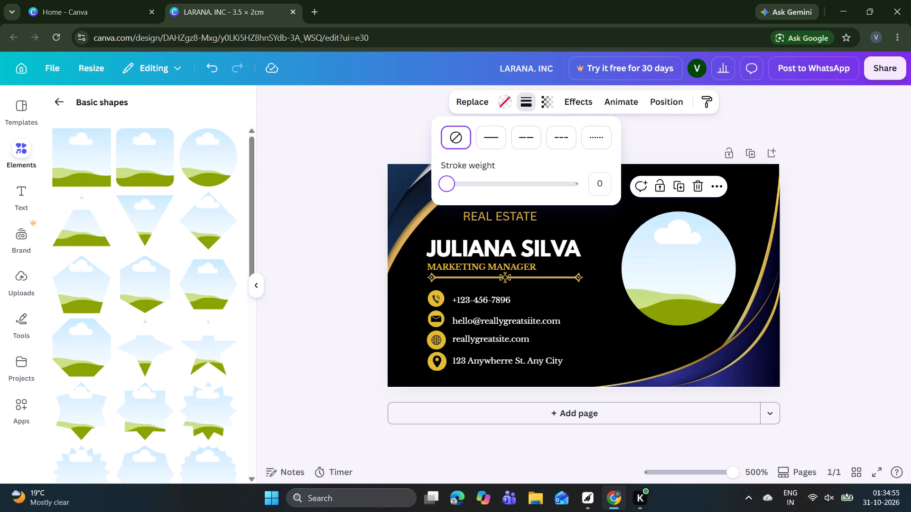
pyautogui.moveTo(441, 190); pyautogui.dragTo(403, 194)
pyautogui.moveTo(403, 194); pyautogui.dragTo(445, 193)
pyautogui.moveTo(445, 193); pyautogui.dragTo(449, 194)
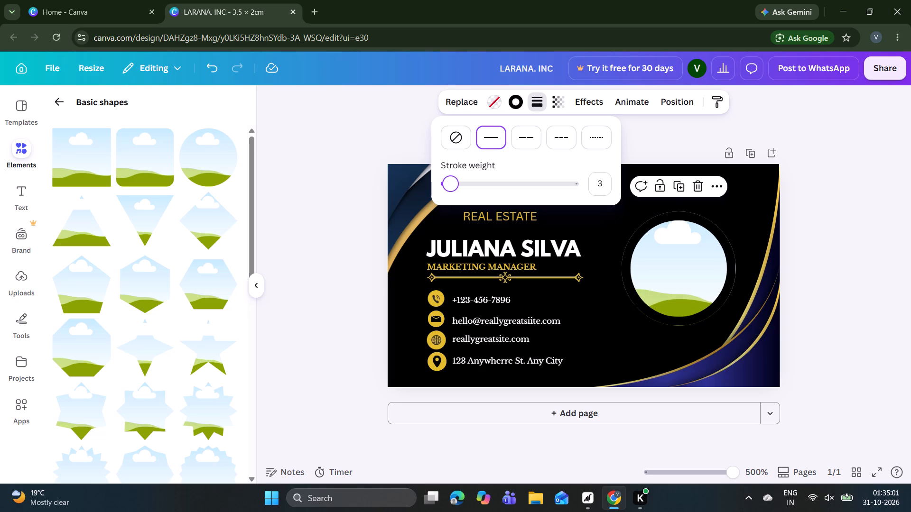
pyautogui.moveTo(449, 194); pyautogui.dragTo(448, 194)
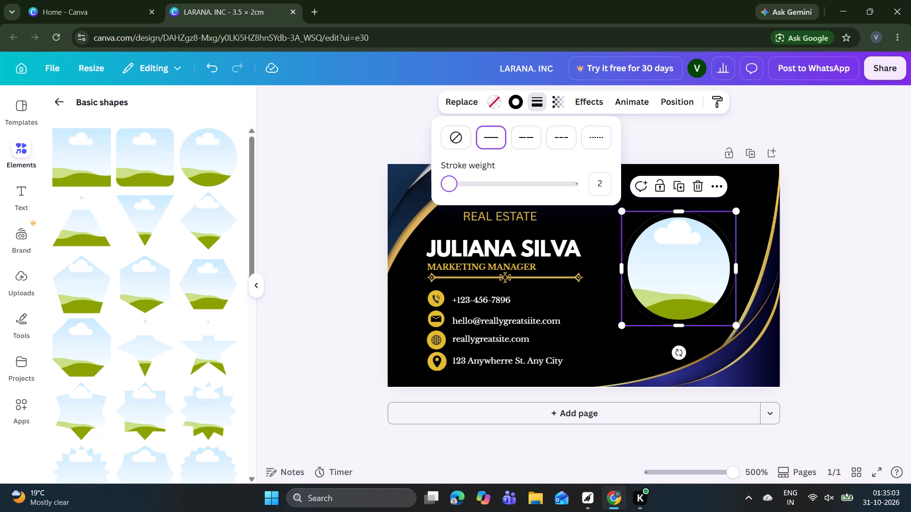
pyautogui.click(604, 174)
pyautogui.press('1')
pyautogui.click(577, 159)
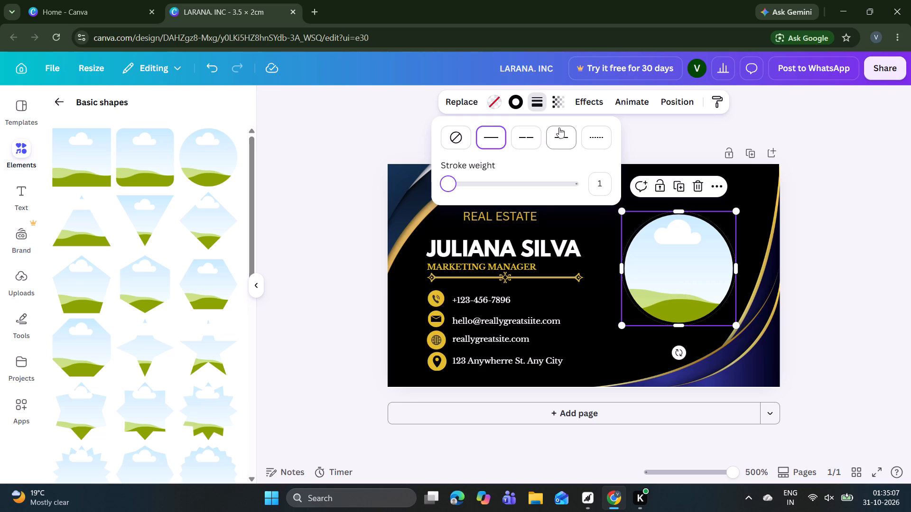
# Compare the two gold design colours on the circle frame's stroke, keep greyyellow #c8ac4b, and clear the selection.
pyautogui.click(512, 101)
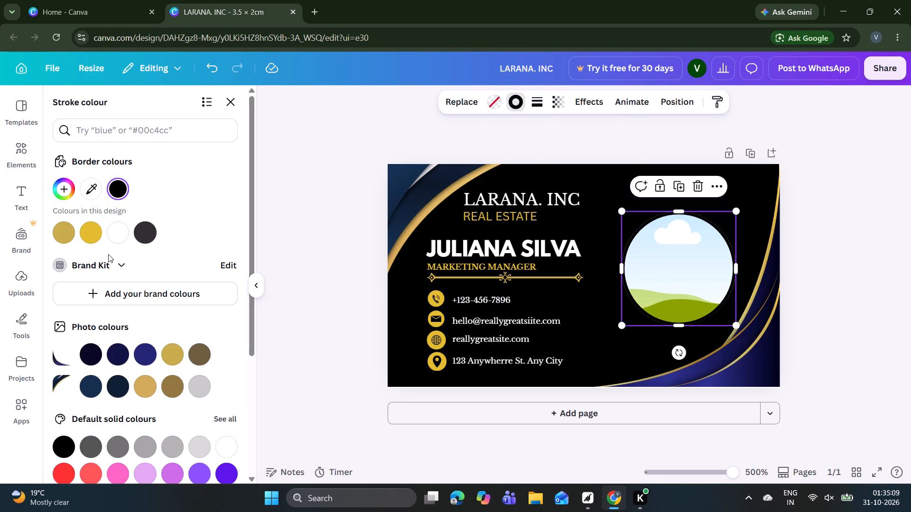
pyautogui.click(64, 238)
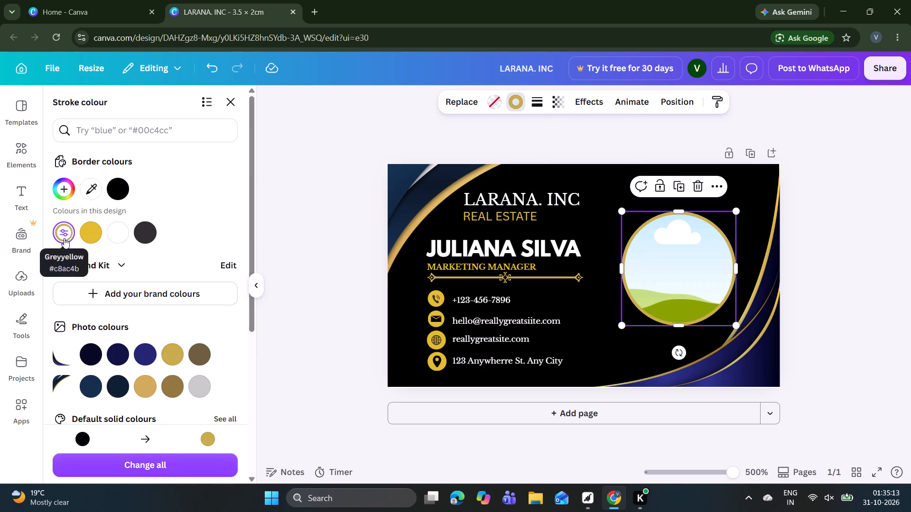
pyautogui.click(86, 230)
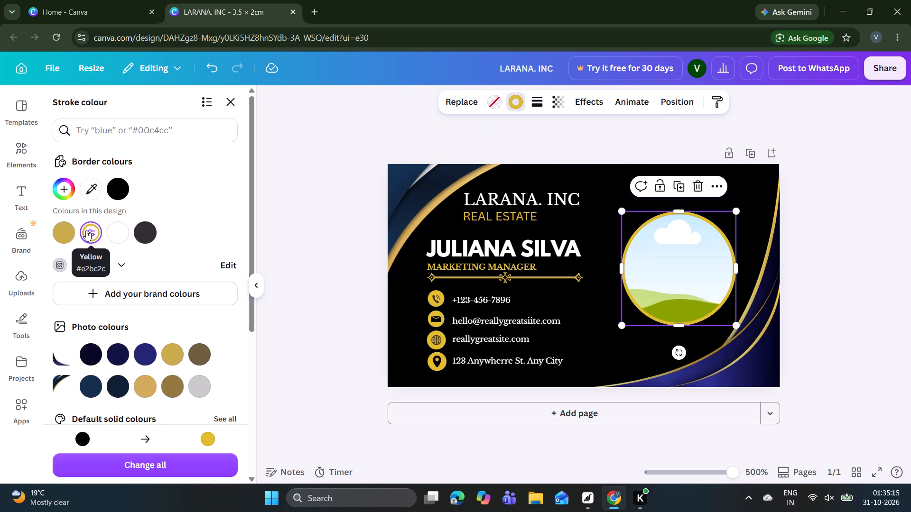
pyautogui.click(65, 238)
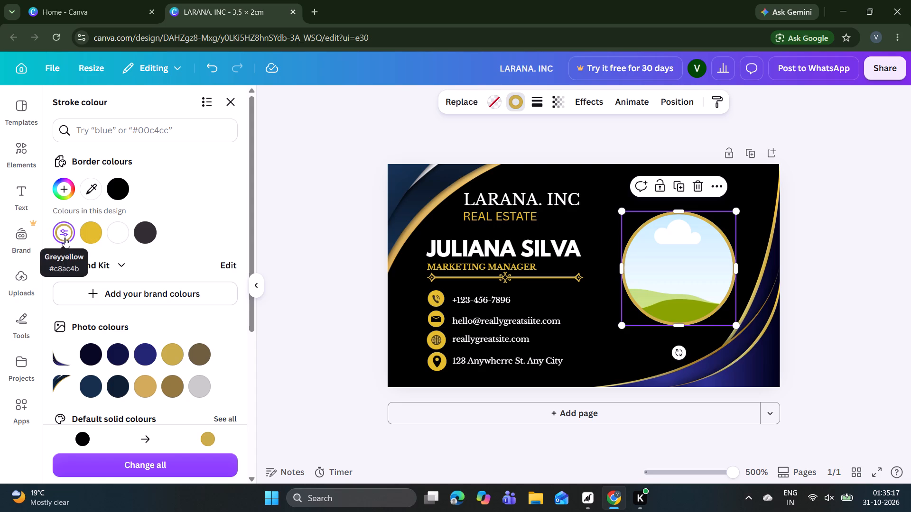
pyautogui.click(336, 184)
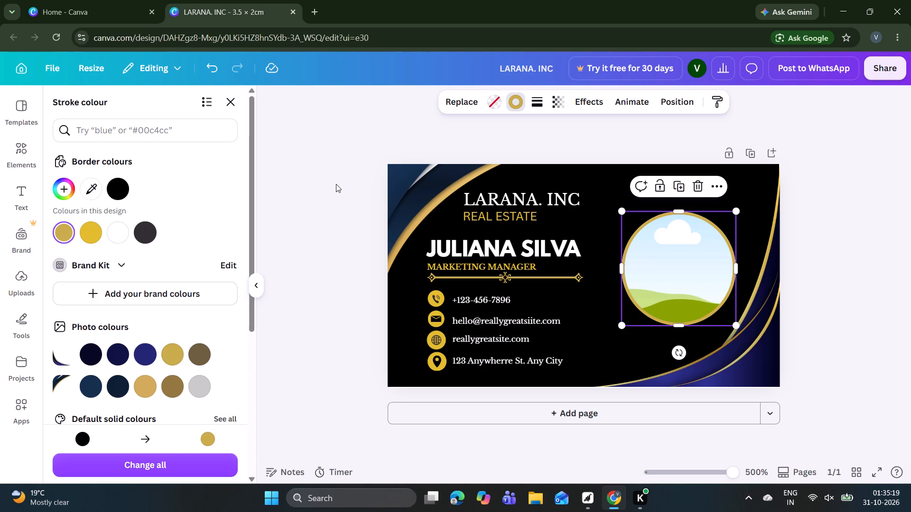
pyautogui.click(336, 184)
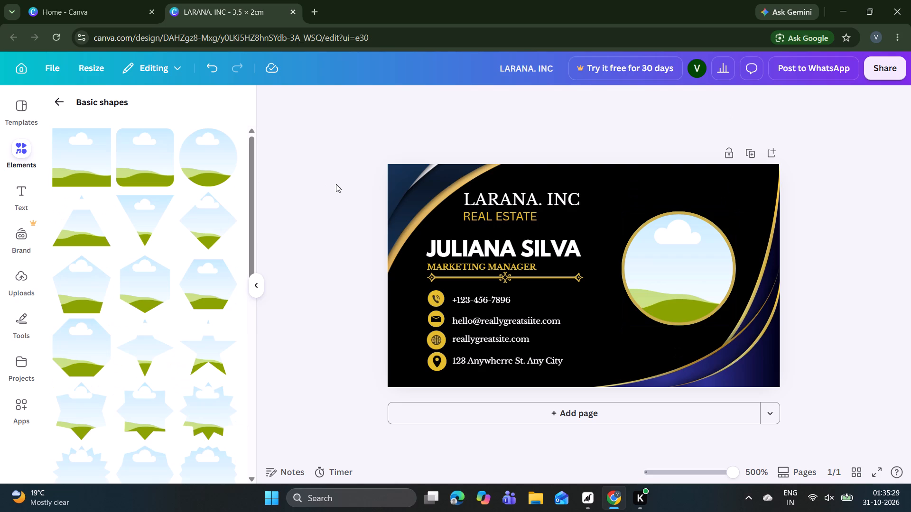
# Leave the basic shape frames and return to the general elements search.
pyautogui.click(58, 106)
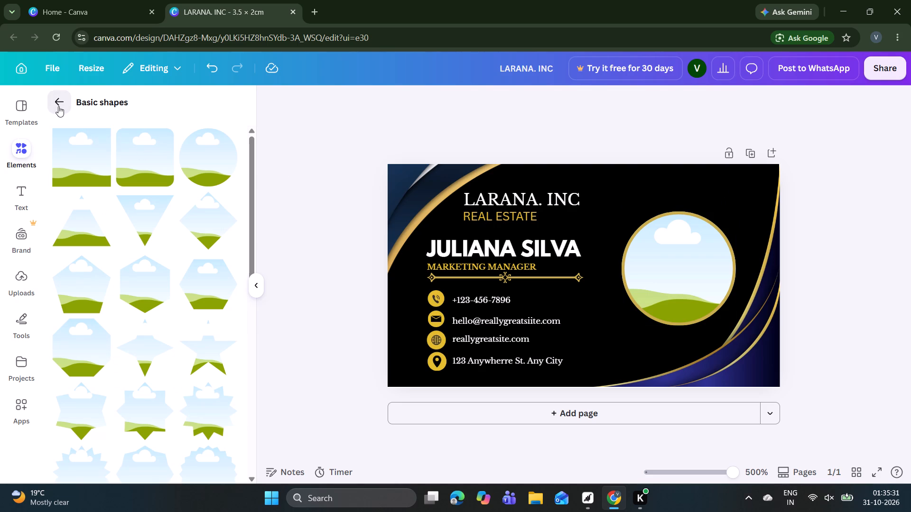
pyautogui.click(58, 110)
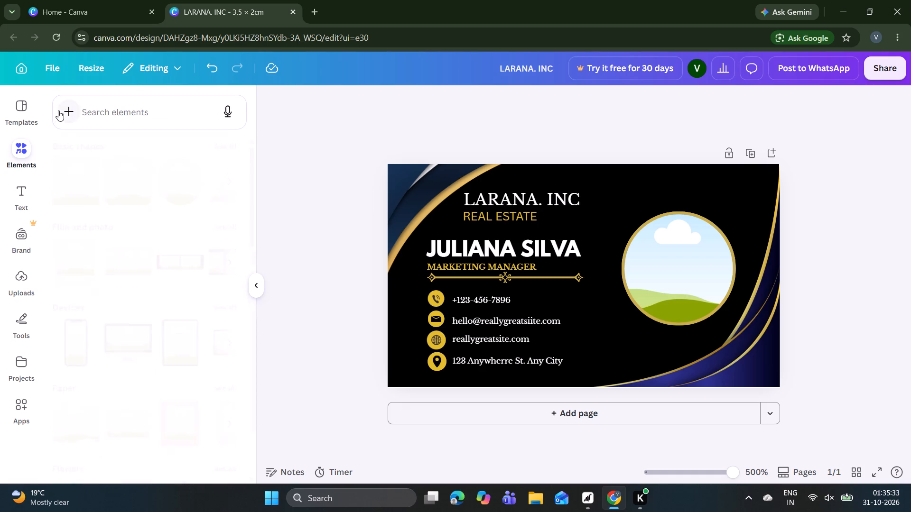
pyautogui.click(96, 107)
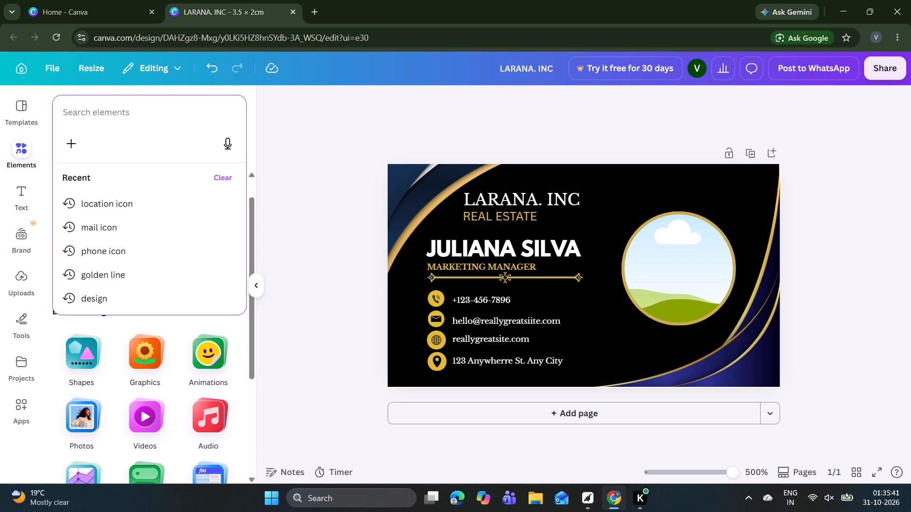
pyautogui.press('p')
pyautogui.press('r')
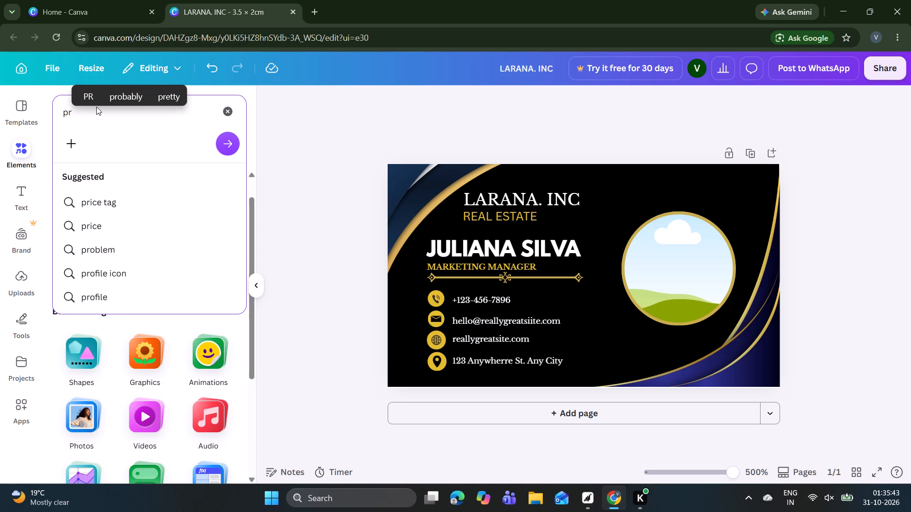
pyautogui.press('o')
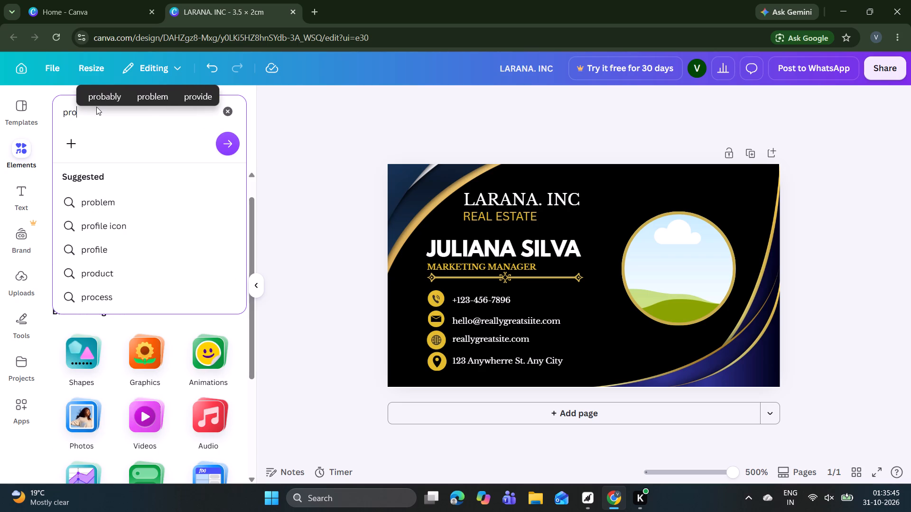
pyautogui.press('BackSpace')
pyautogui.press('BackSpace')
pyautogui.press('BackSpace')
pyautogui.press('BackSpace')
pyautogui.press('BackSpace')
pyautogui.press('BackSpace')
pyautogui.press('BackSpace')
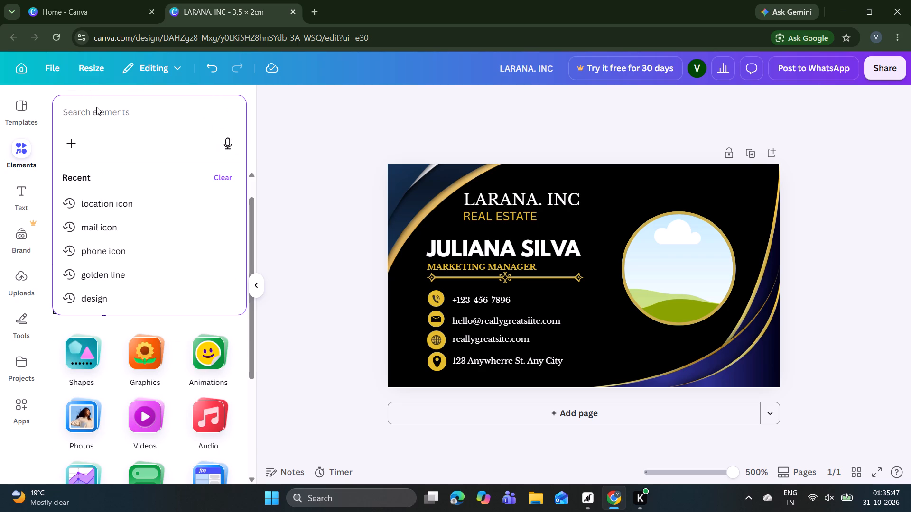
# Search the elements for "markit manager" and show all of the photo results.
pyautogui.press('m')
pyautogui.write('ae')
pyautogui.press('BackSpace')
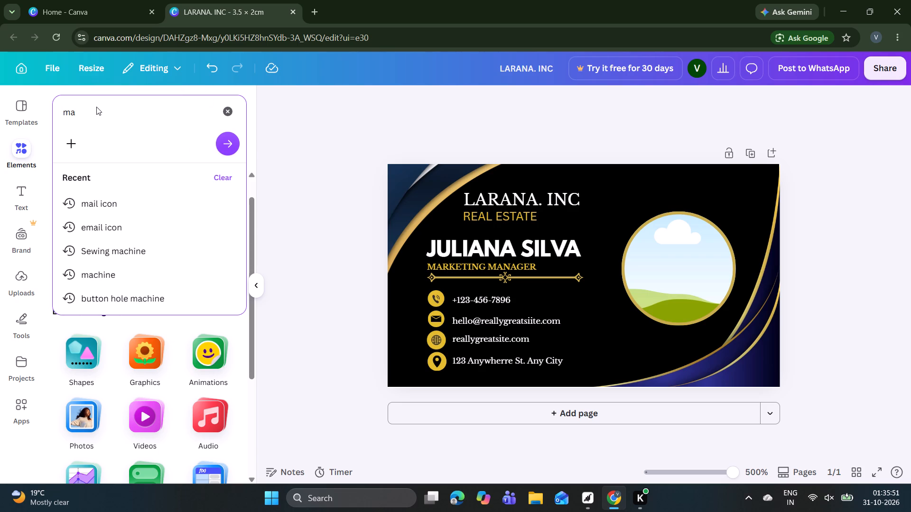
pyautogui.press('r')
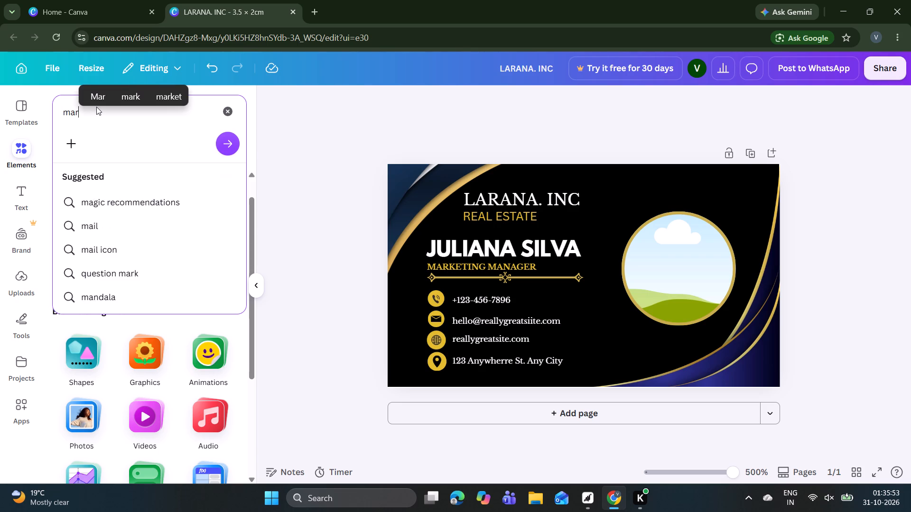
pyautogui.press('l')
pyautogui.press('BackSpace')
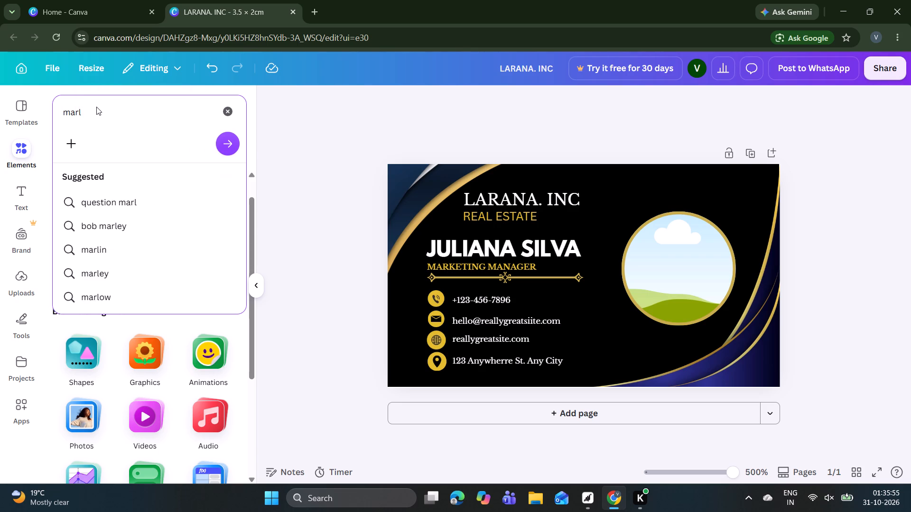
pyautogui.write('ki')
pyautogui.press('t')
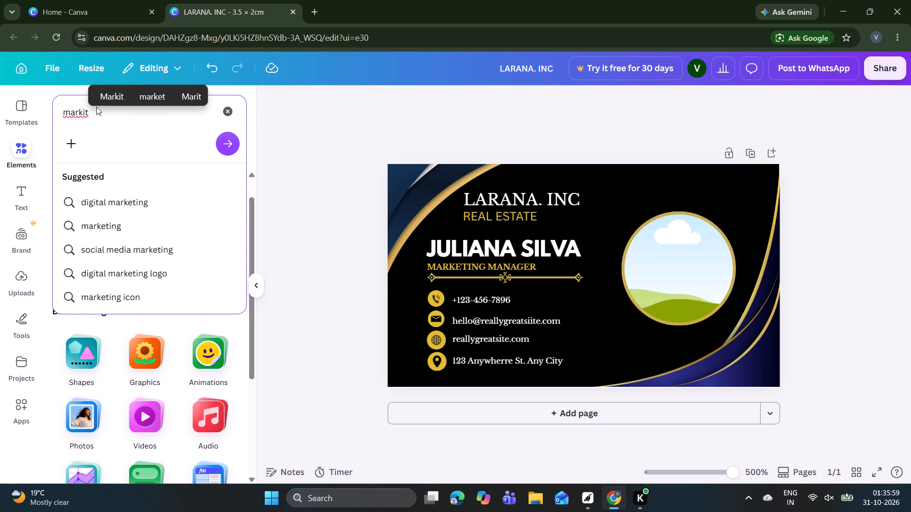
pyautogui.press('space')
pyautogui.write('n')
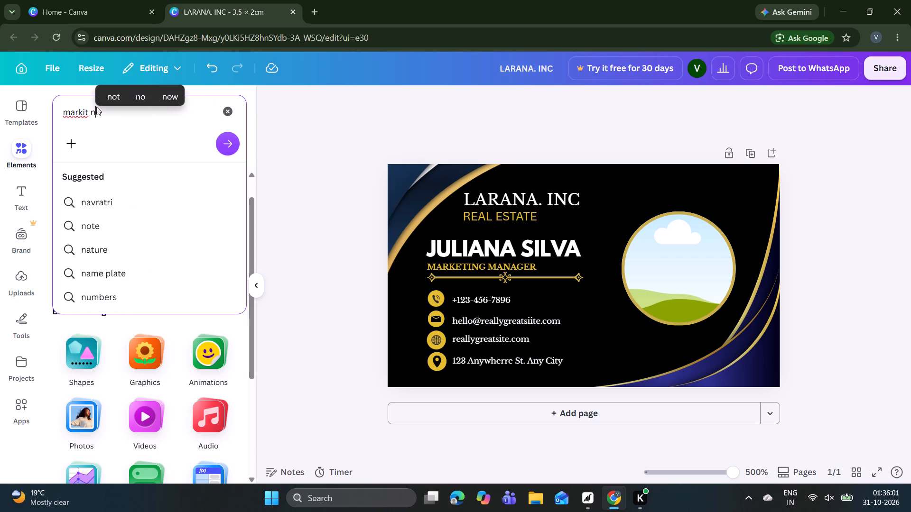
pyautogui.press('BackSpace')
pyautogui.press('m')
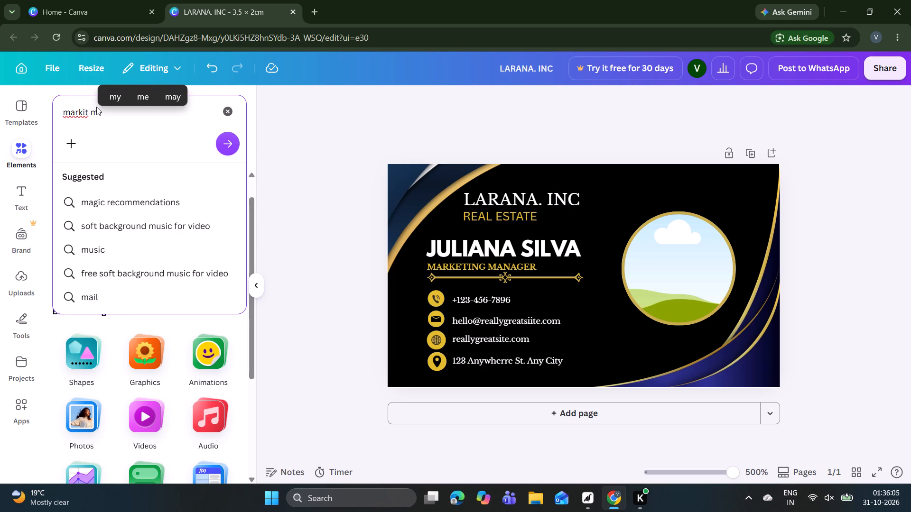
pyautogui.press('a')
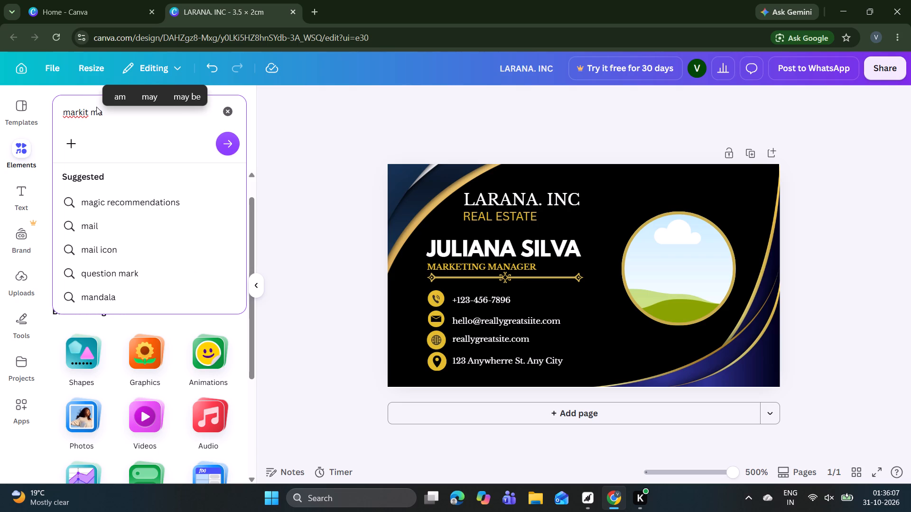
pyautogui.press('n')
pyautogui.press('a')
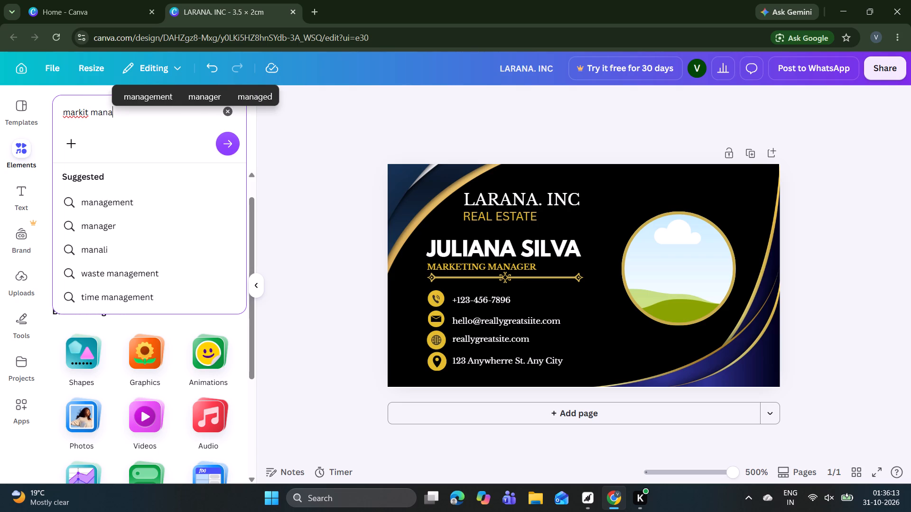
pyautogui.press('g')
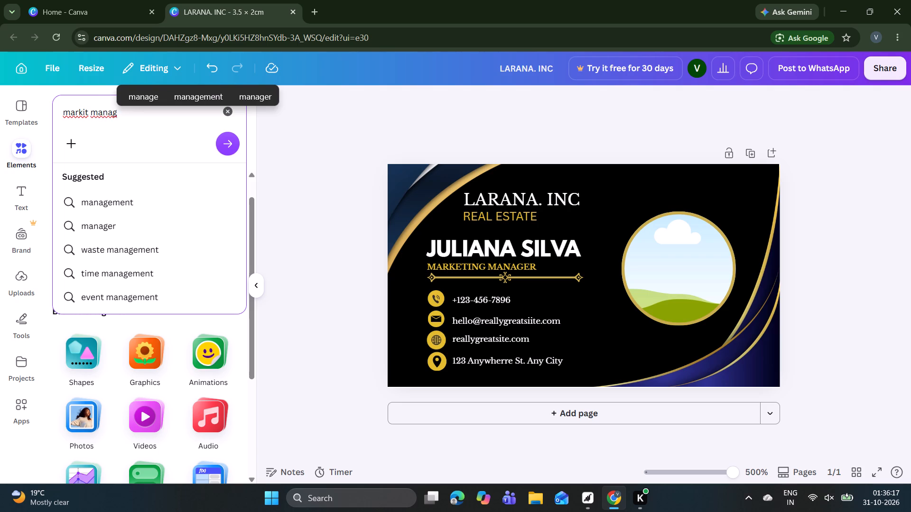
pyautogui.write('er')
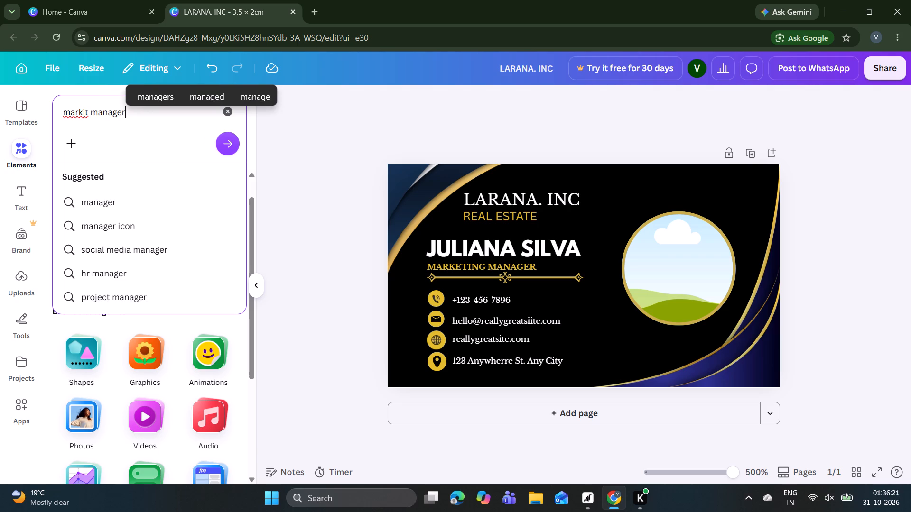
pyautogui.press('Return')
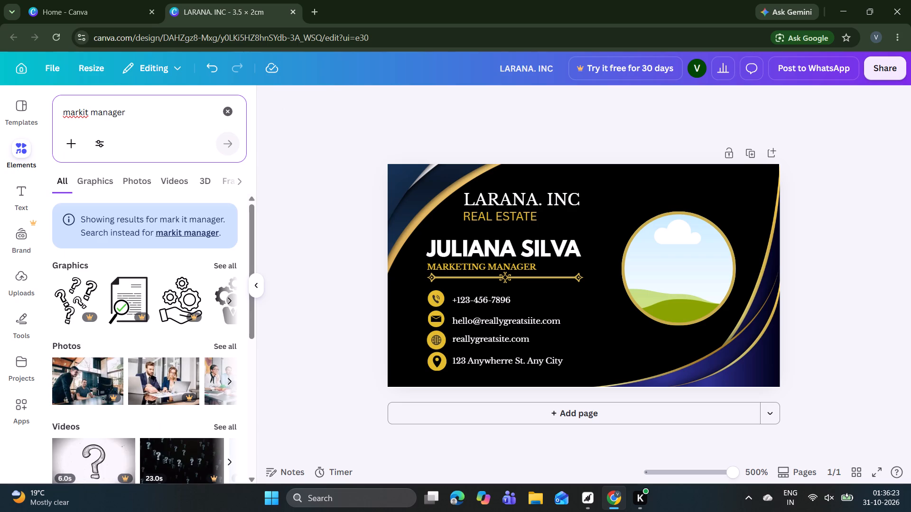
pyautogui.click(220, 342)
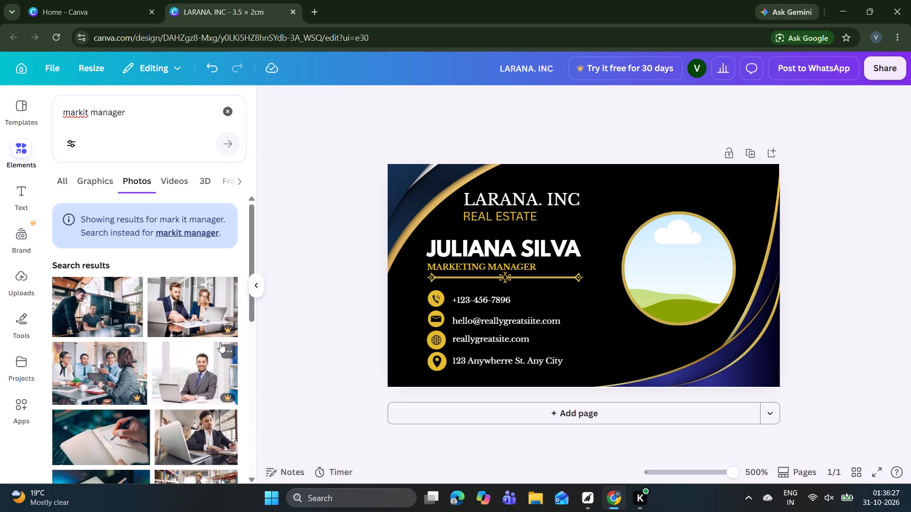
# Fill the card's circle frame with the photo of the suited man writing beside a laptop, and clear the selection.
pyautogui.scroll(-2, 220, 342)
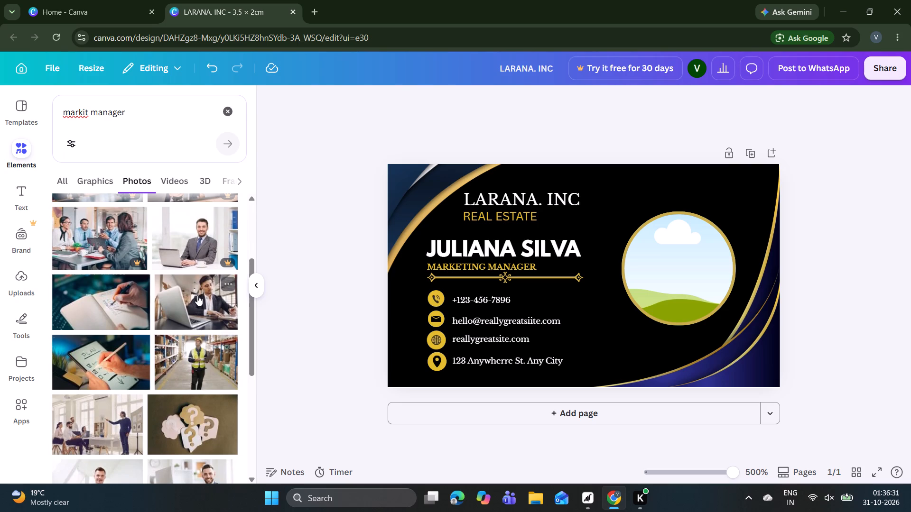
pyautogui.moveTo(197, 295); pyautogui.dragTo(479, 269)
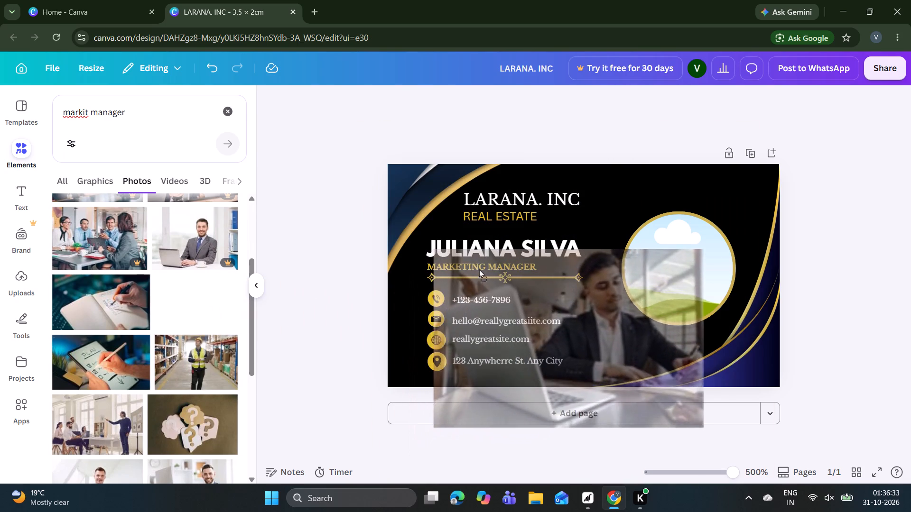
pyautogui.moveTo(479, 269); pyautogui.dragTo(641, 238)
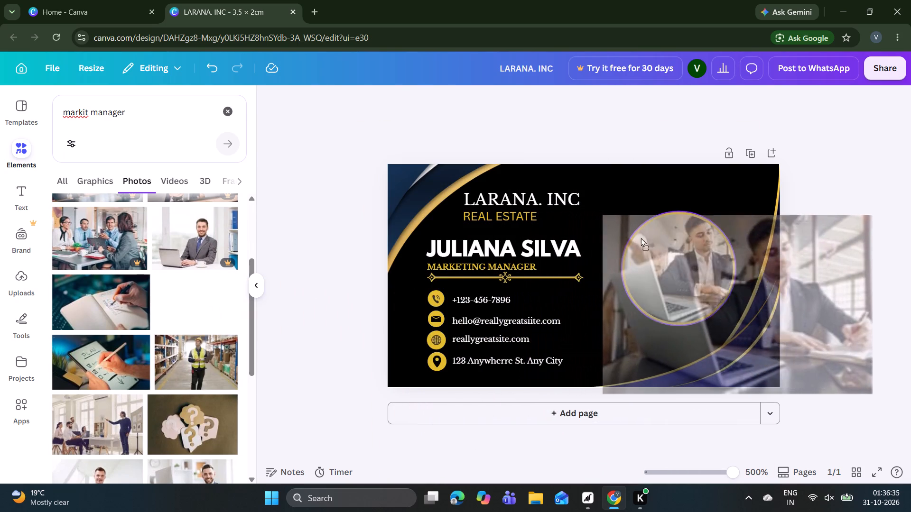
pyautogui.moveTo(641, 238); pyautogui.dragTo(627, 237)
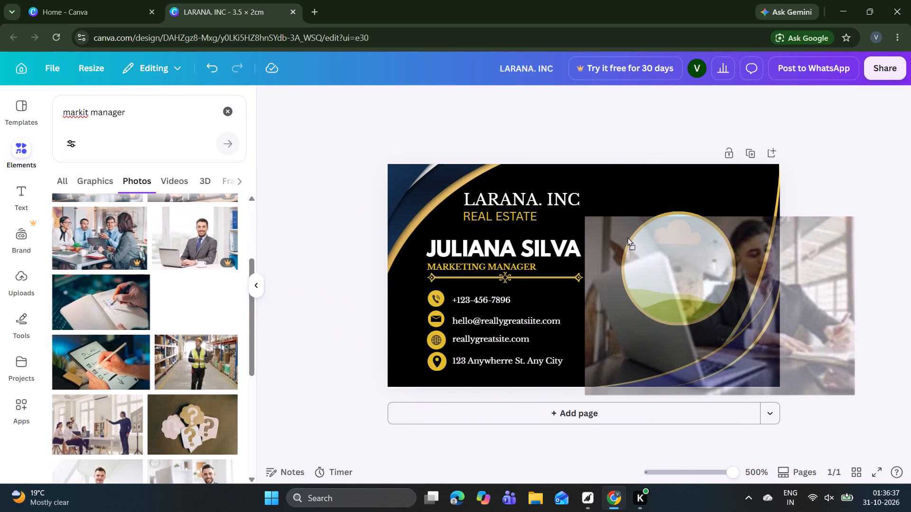
pyautogui.moveTo(627, 237); pyautogui.dragTo(721, 241)
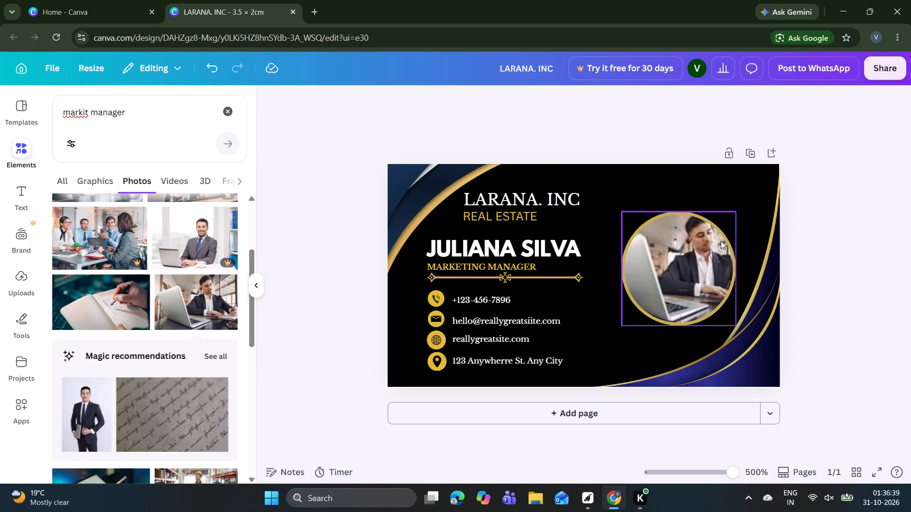
pyautogui.click(817, 219)
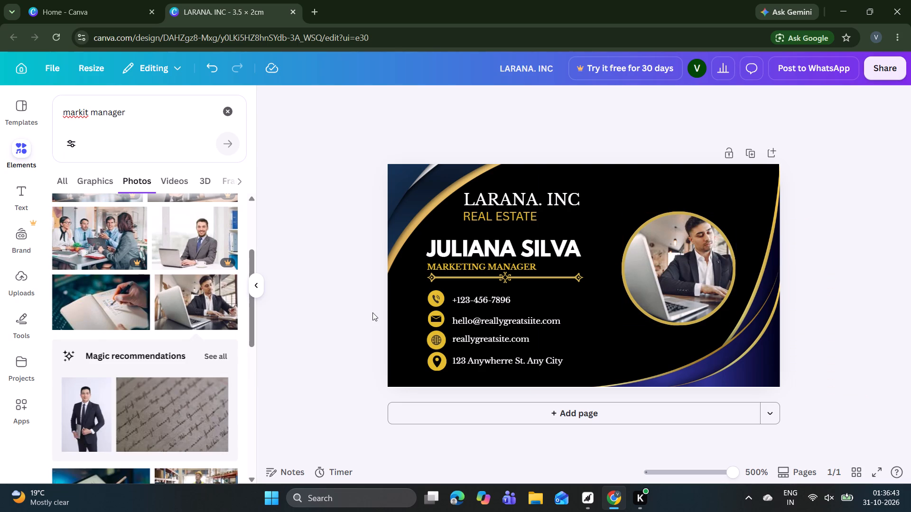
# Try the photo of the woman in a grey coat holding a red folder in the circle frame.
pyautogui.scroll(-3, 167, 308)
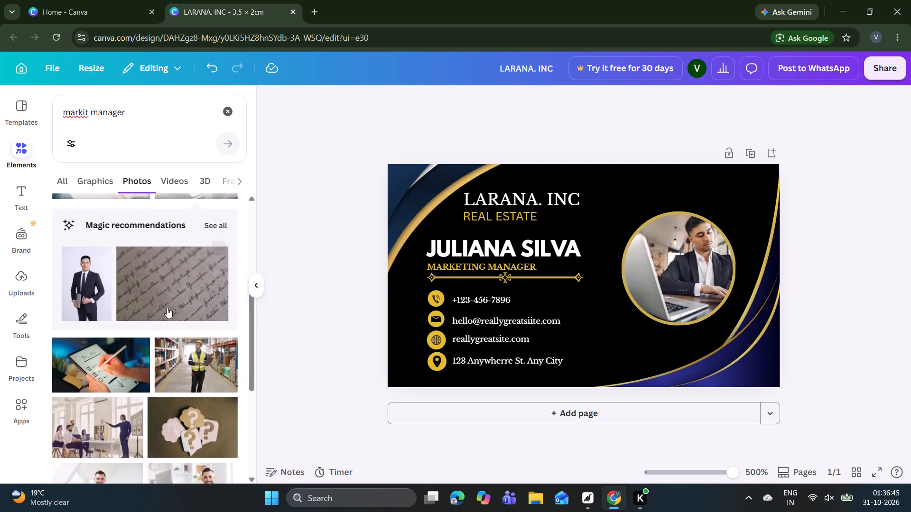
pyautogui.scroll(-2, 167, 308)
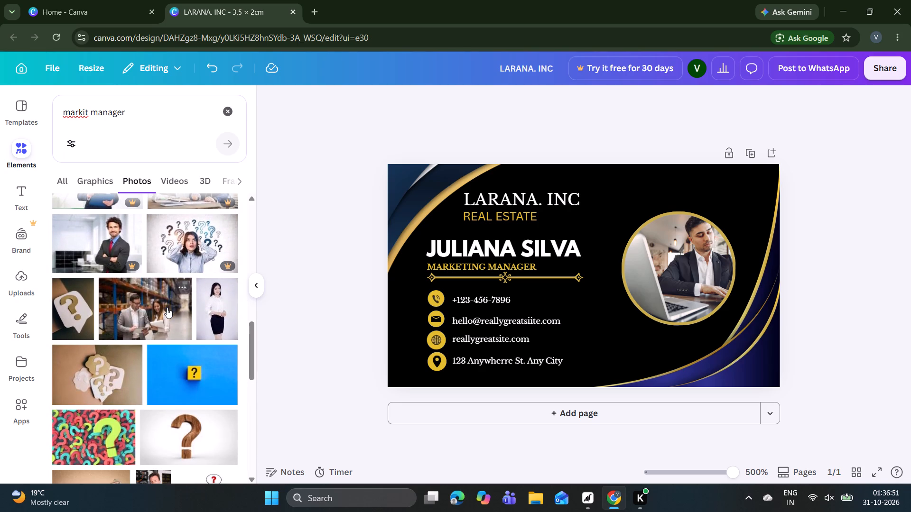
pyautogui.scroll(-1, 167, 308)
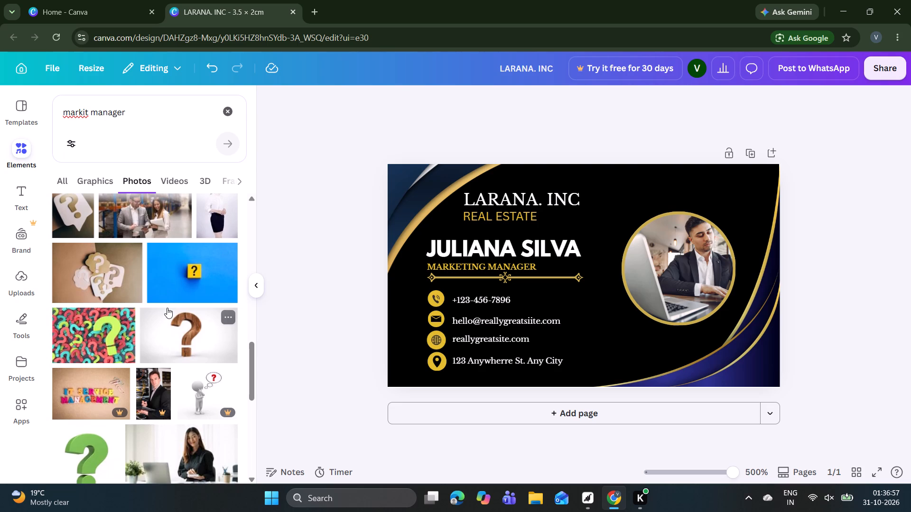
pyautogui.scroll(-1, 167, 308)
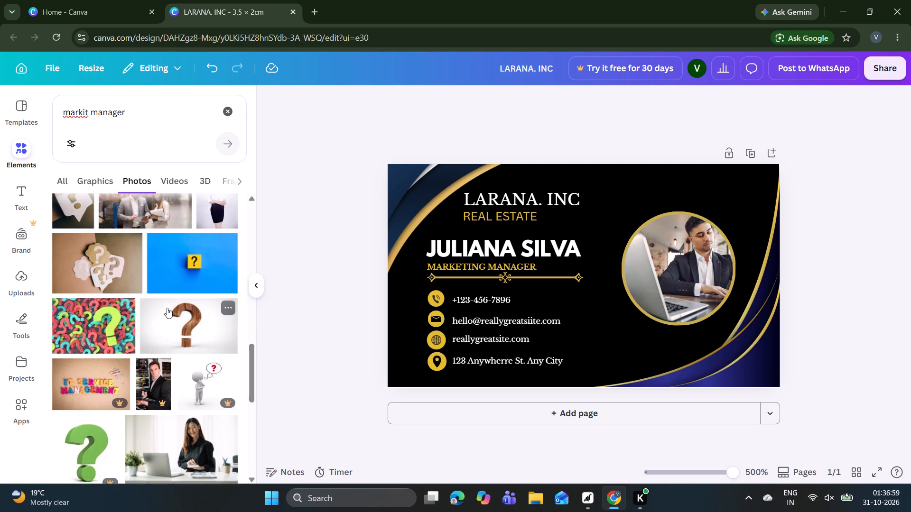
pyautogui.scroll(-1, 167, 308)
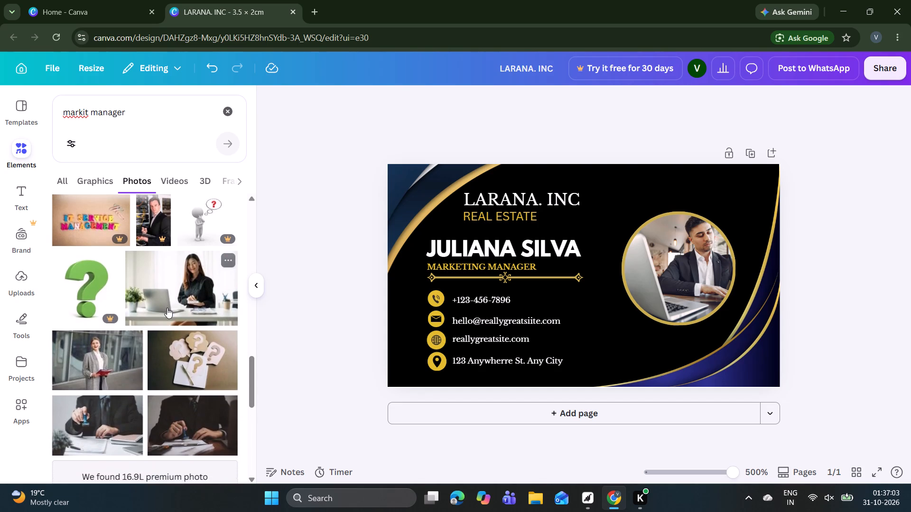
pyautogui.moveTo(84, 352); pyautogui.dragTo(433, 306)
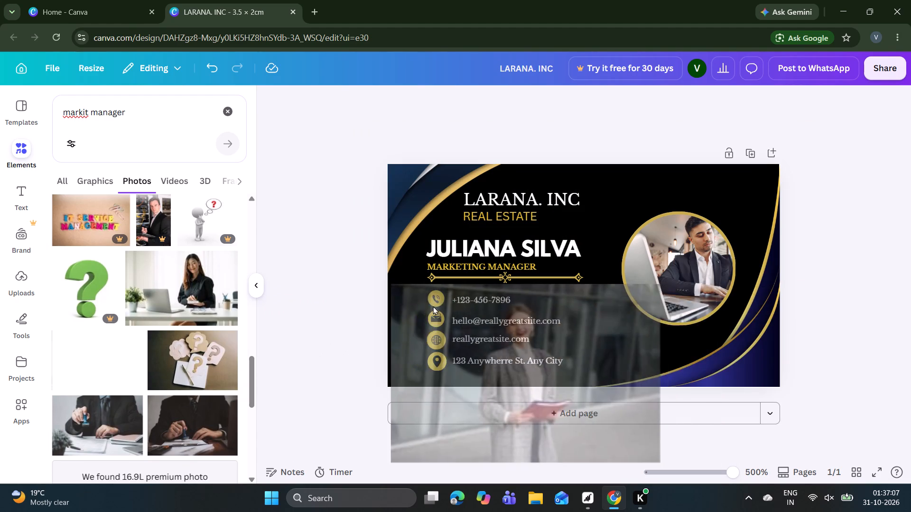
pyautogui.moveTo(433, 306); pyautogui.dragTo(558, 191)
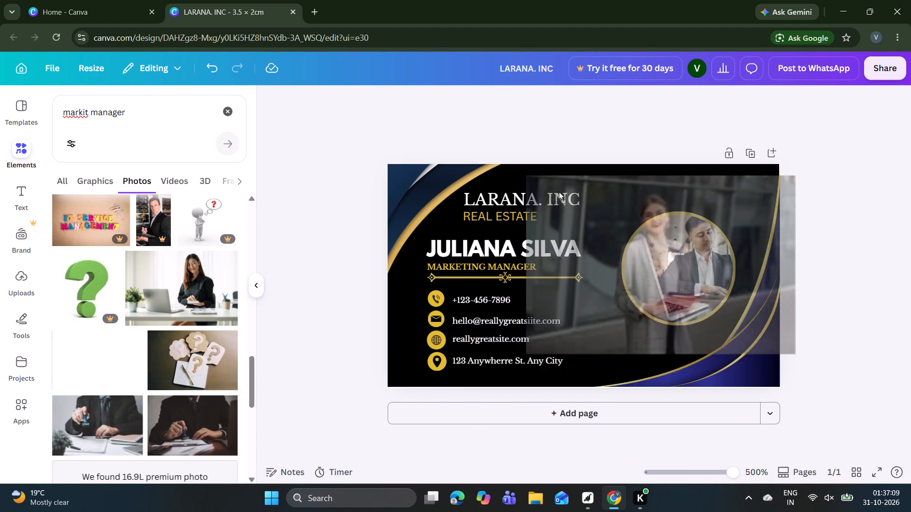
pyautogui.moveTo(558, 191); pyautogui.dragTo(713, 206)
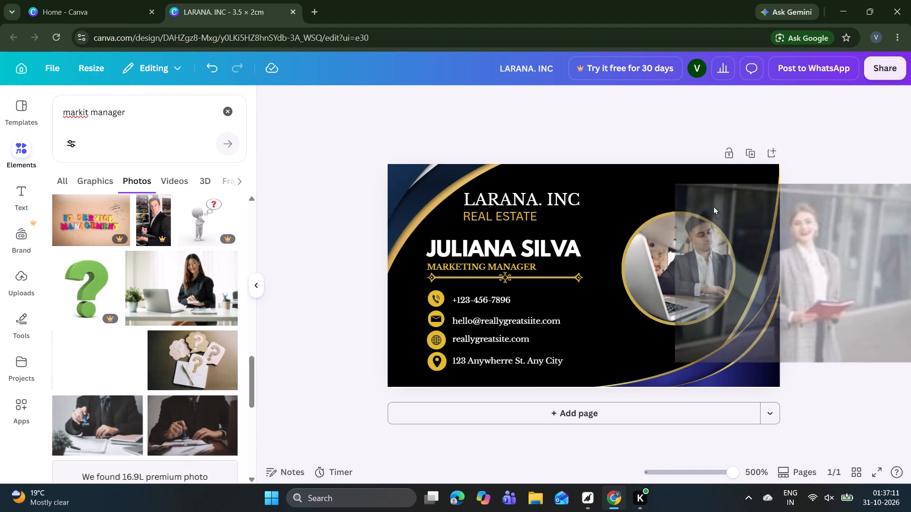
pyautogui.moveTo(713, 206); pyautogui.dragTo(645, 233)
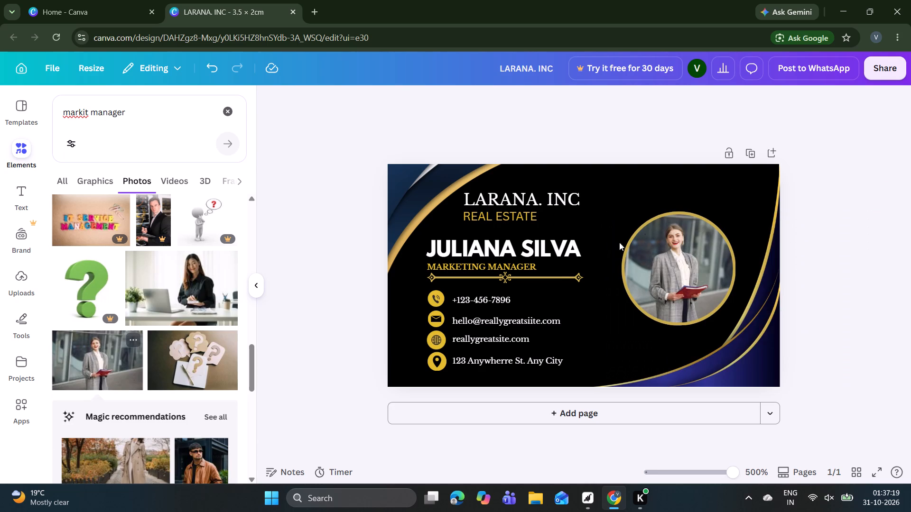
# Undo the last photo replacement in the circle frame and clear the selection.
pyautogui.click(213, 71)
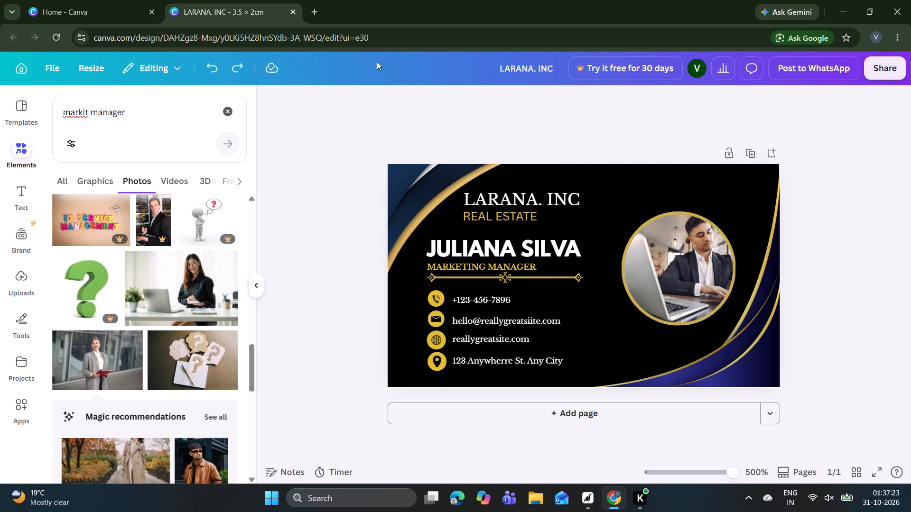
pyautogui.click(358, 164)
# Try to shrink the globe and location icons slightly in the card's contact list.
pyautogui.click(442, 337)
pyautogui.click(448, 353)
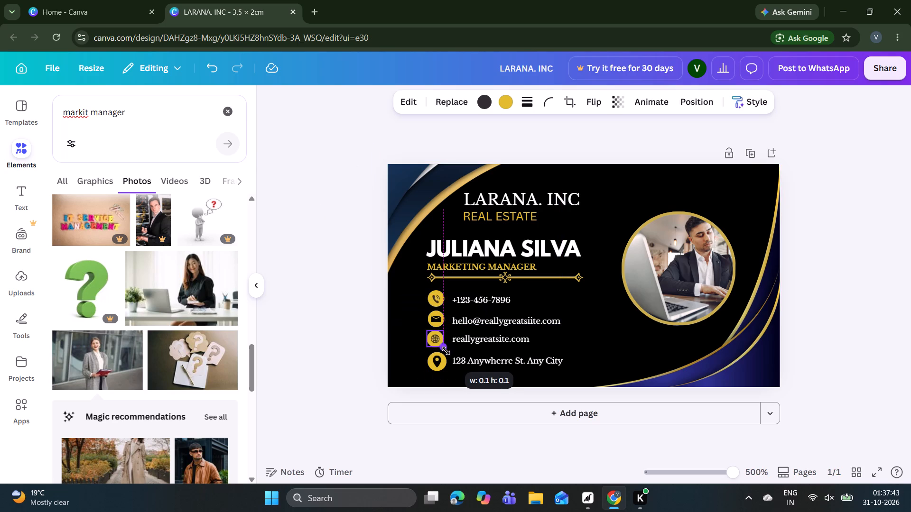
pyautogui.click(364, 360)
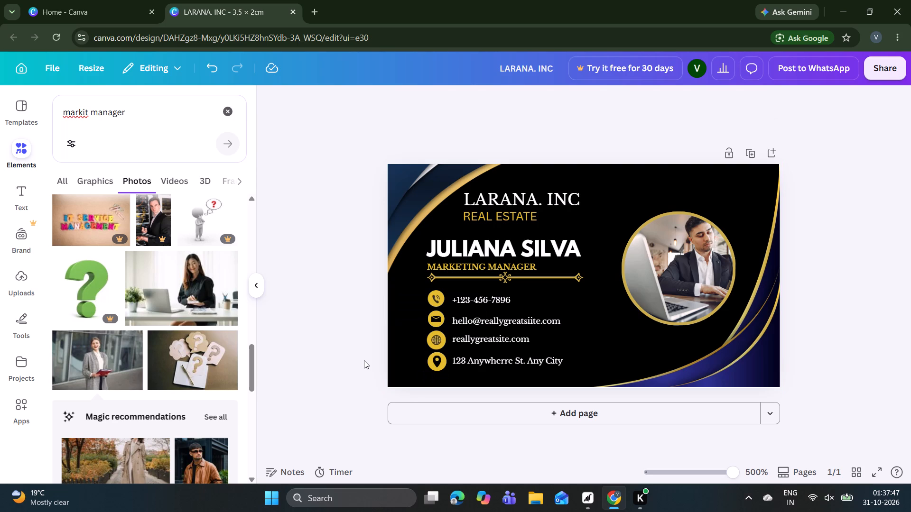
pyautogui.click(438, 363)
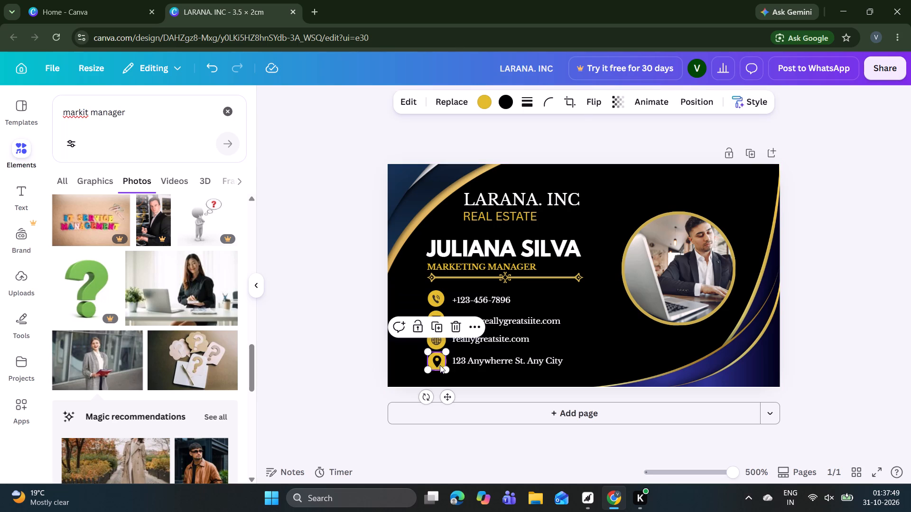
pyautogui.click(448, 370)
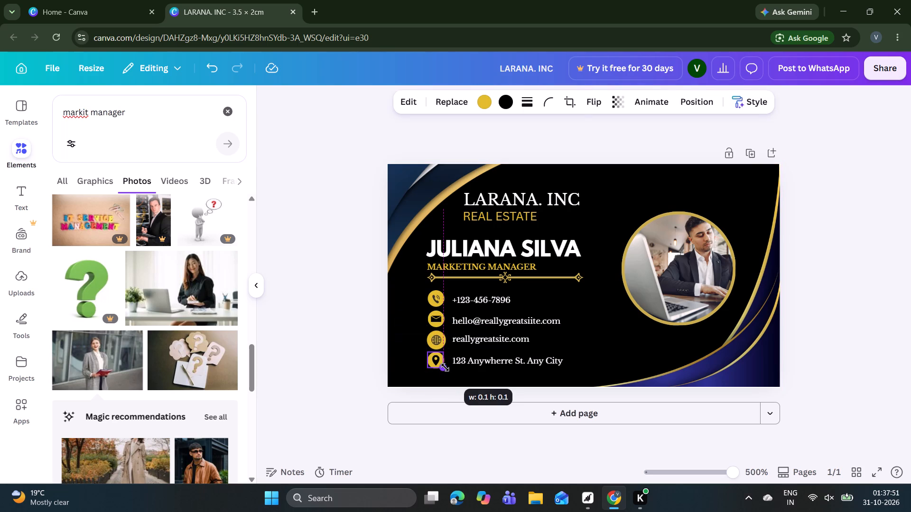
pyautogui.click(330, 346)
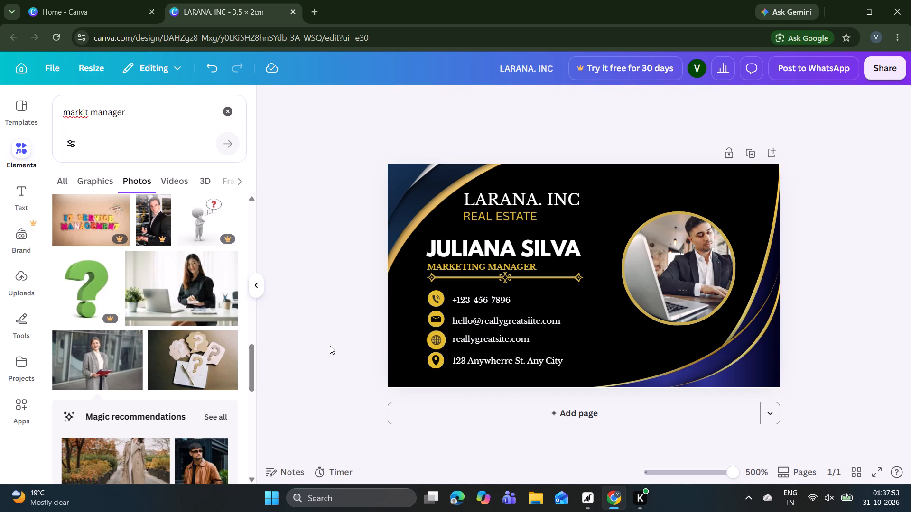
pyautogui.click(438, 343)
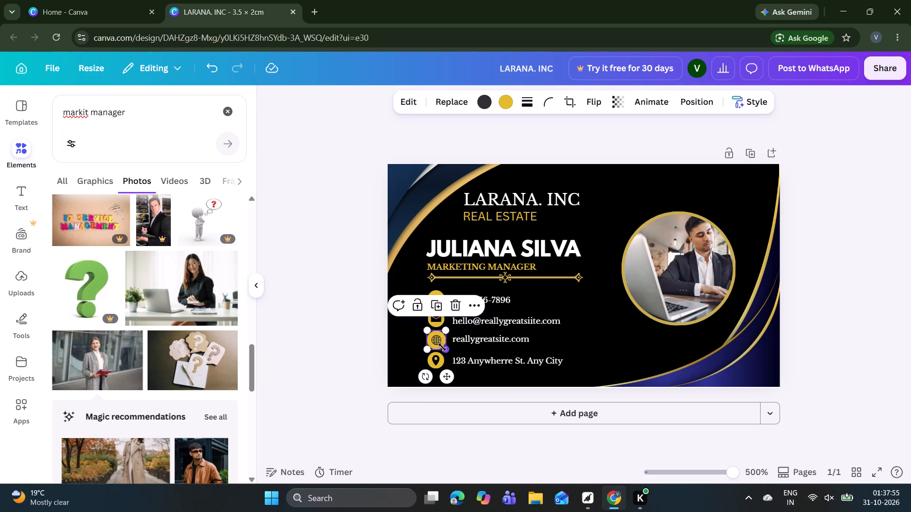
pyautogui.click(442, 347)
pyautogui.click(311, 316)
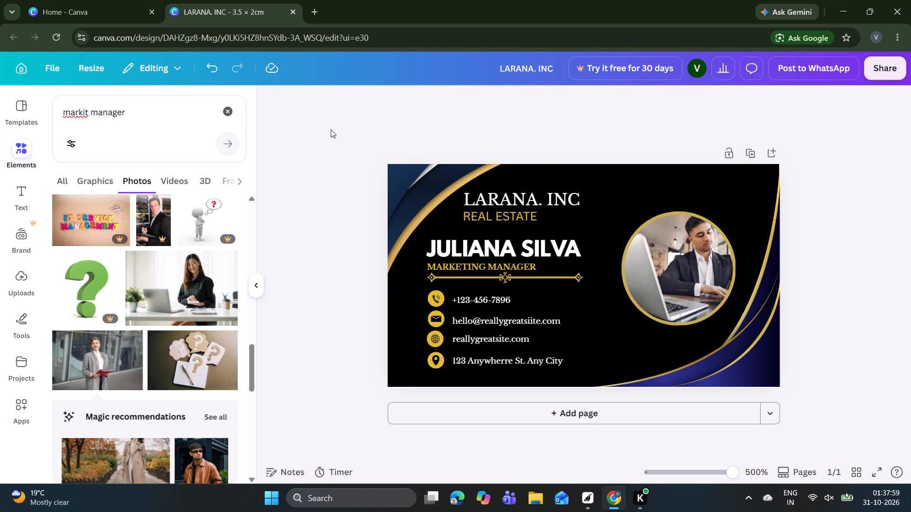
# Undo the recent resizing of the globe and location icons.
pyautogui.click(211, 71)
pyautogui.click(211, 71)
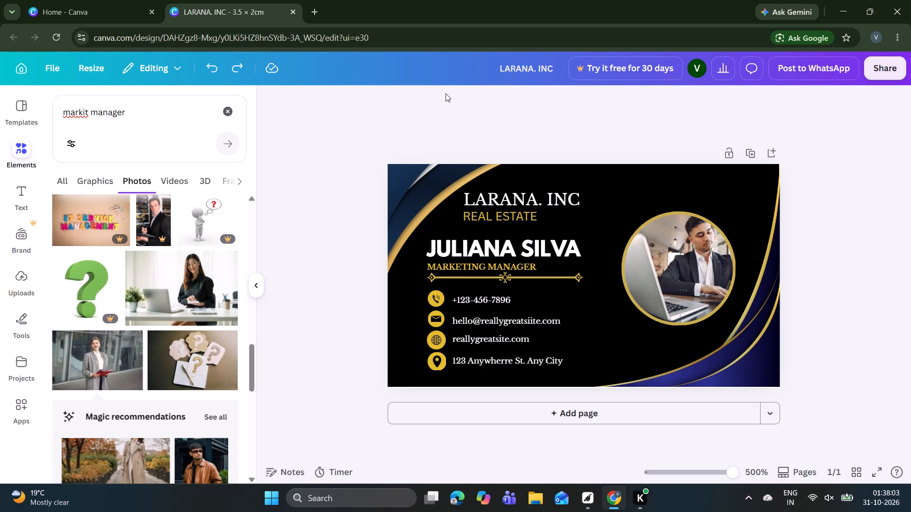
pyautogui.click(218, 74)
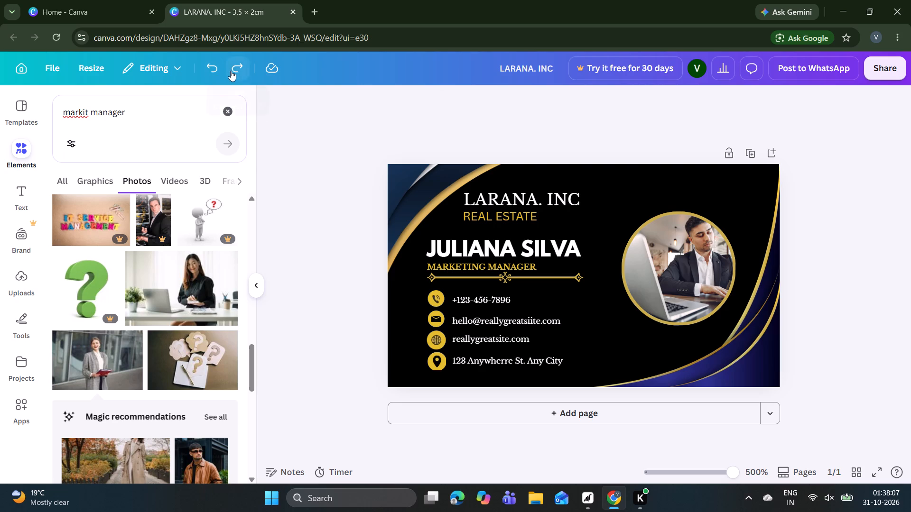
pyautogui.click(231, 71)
# Add a second page below the finished business card front.
pyautogui.click(614, 406)
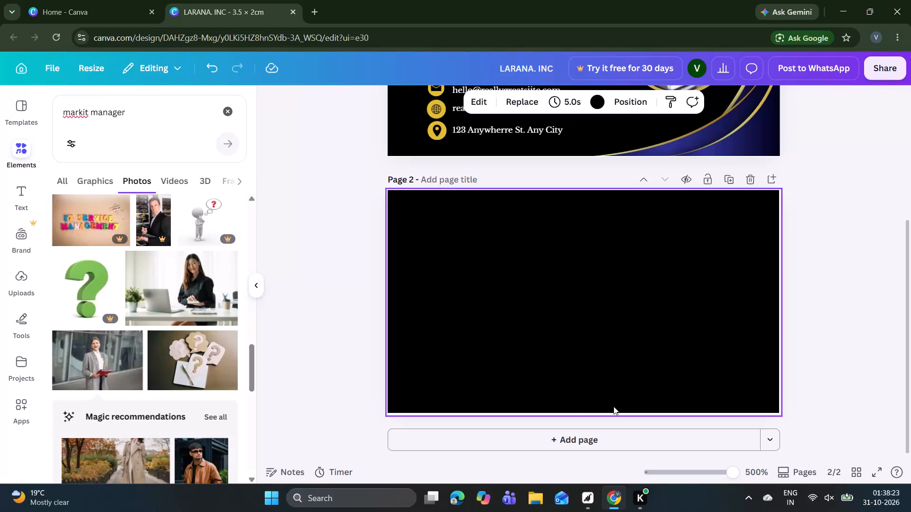
# Clear the elements search and show the full collection of recently used elements.
pyautogui.click(227, 108)
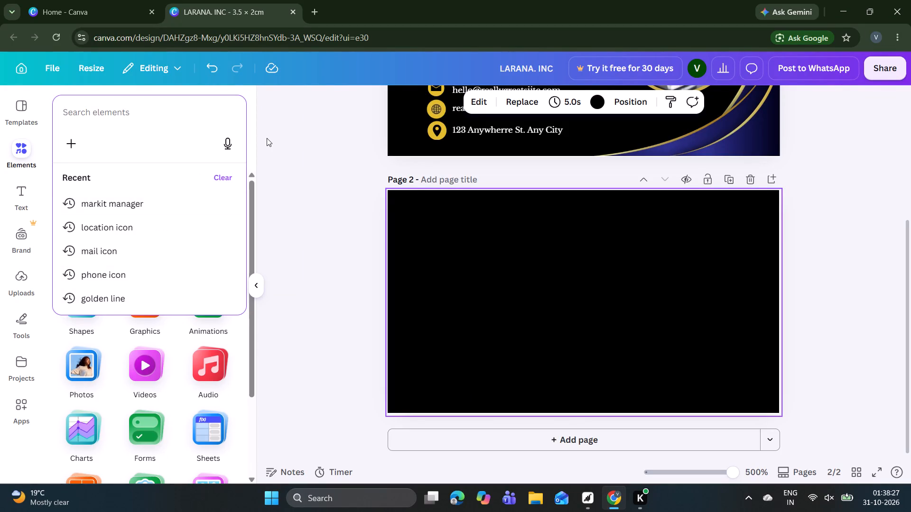
pyautogui.click(267, 138)
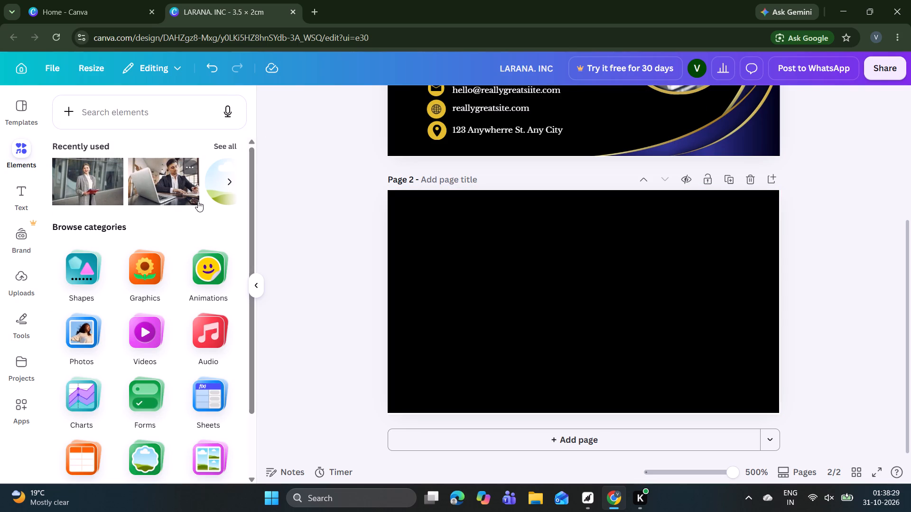
pyautogui.click(227, 139)
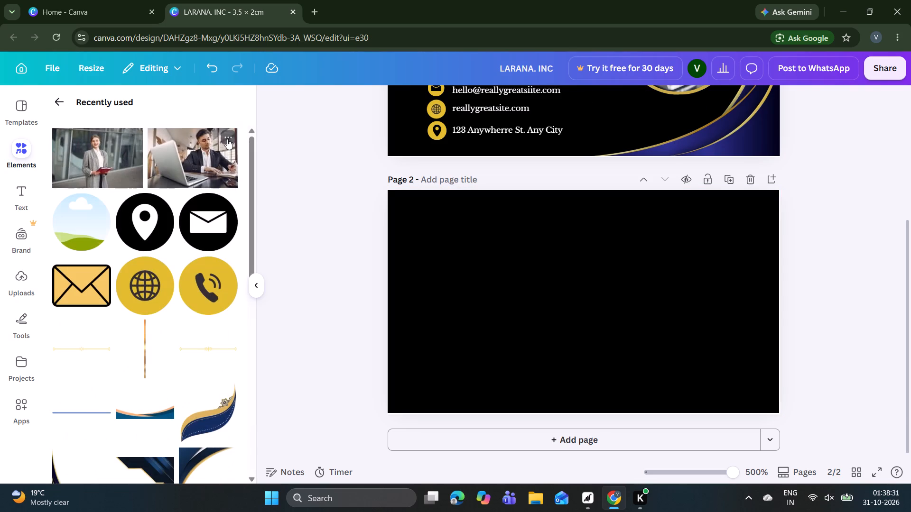
# Look through the recently used elements for graphics that suit the second page.
pyautogui.scroll(-2, 193, 330)
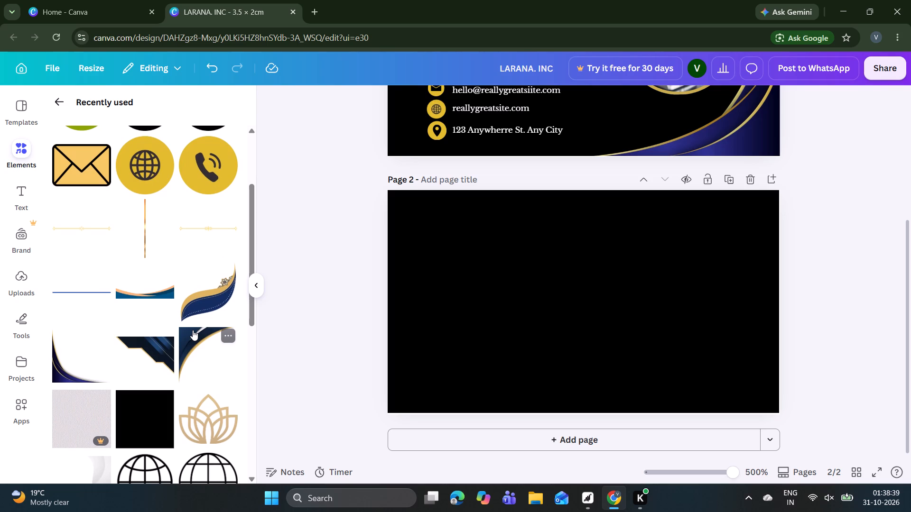
pyautogui.scroll(-2, 193, 330)
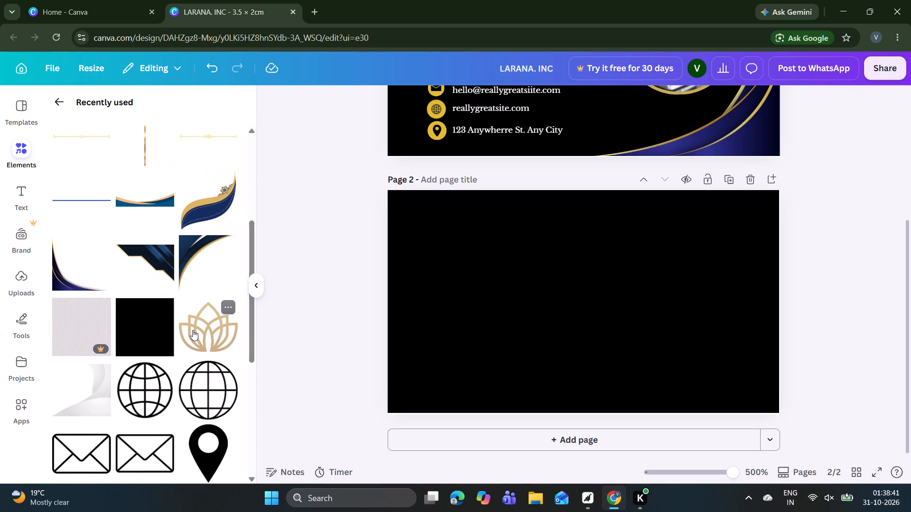
pyautogui.scroll(-2, 193, 330)
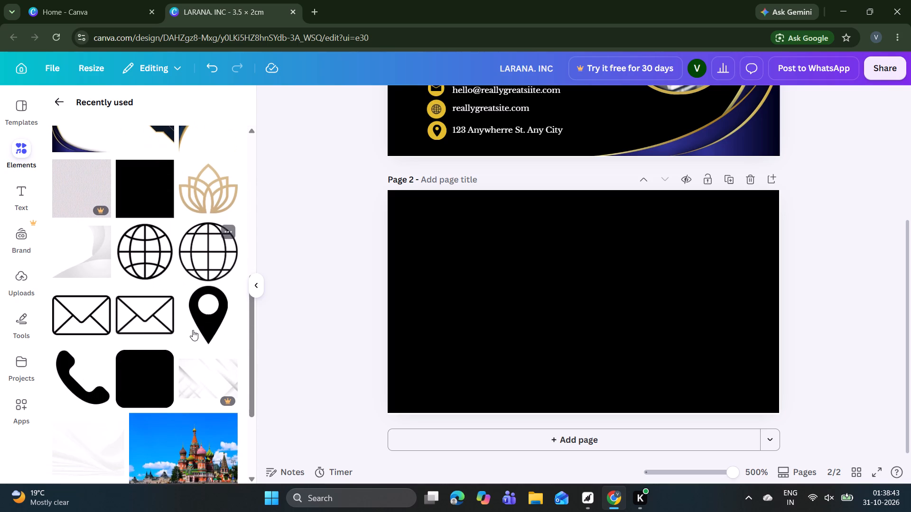
pyautogui.scroll(-4, 193, 330)
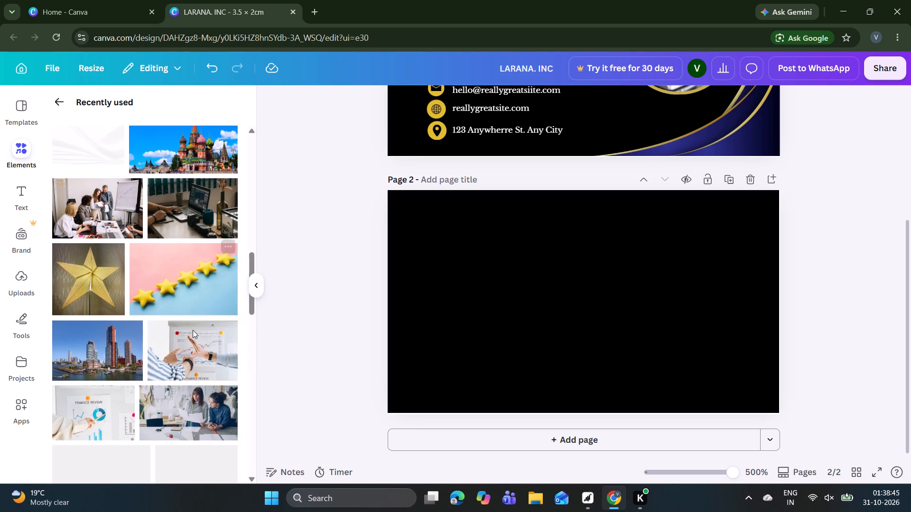
pyautogui.scroll(-2, 193, 330)
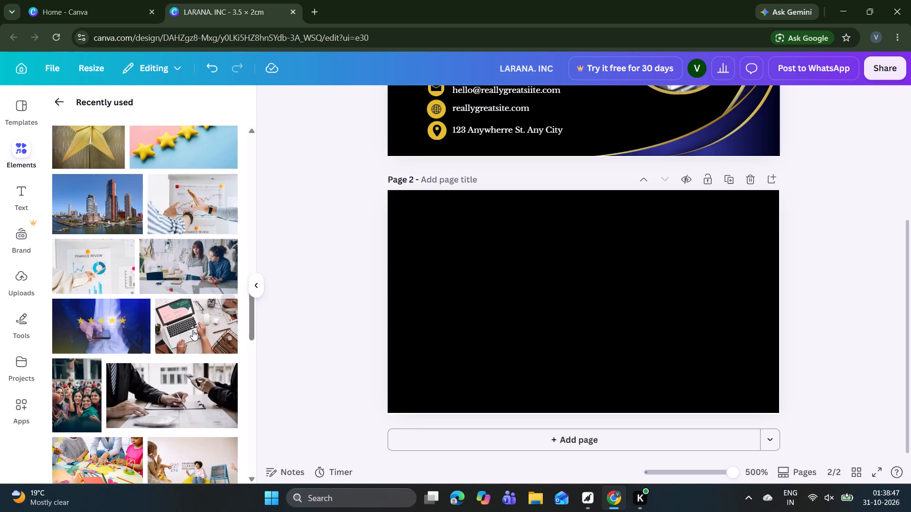
pyautogui.scroll(10, 193, 330)
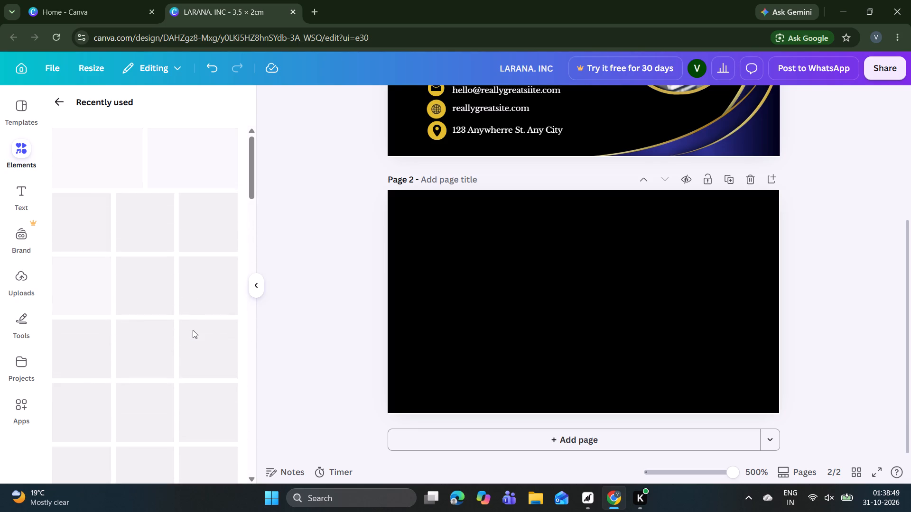
pyautogui.scroll(4, 193, 330)
pyautogui.scroll(-1, 193, 330)
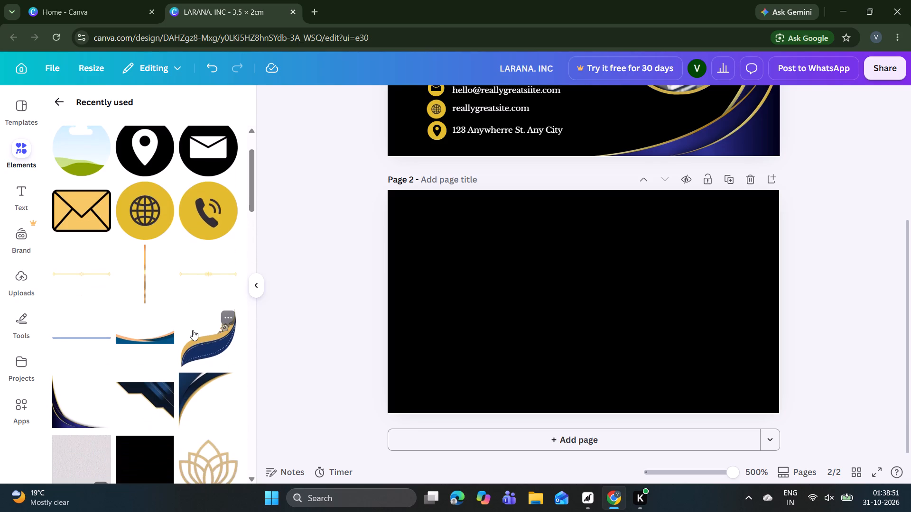
pyautogui.scroll(-2, 193, 330)
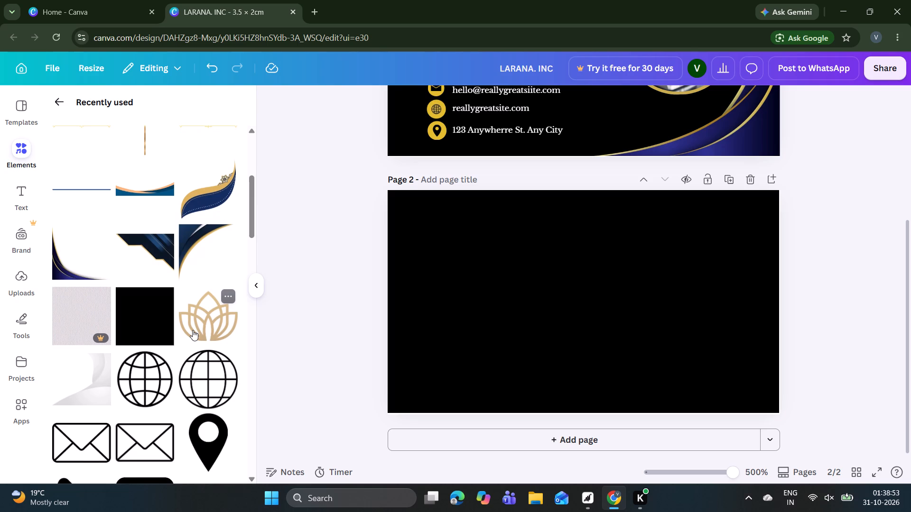
pyautogui.scroll(-5, 193, 330)
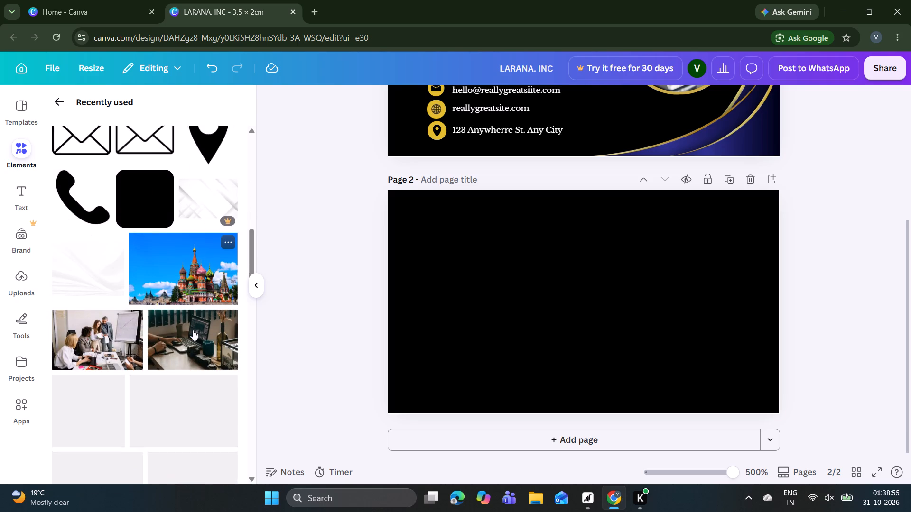
pyautogui.scroll(2, 193, 330)
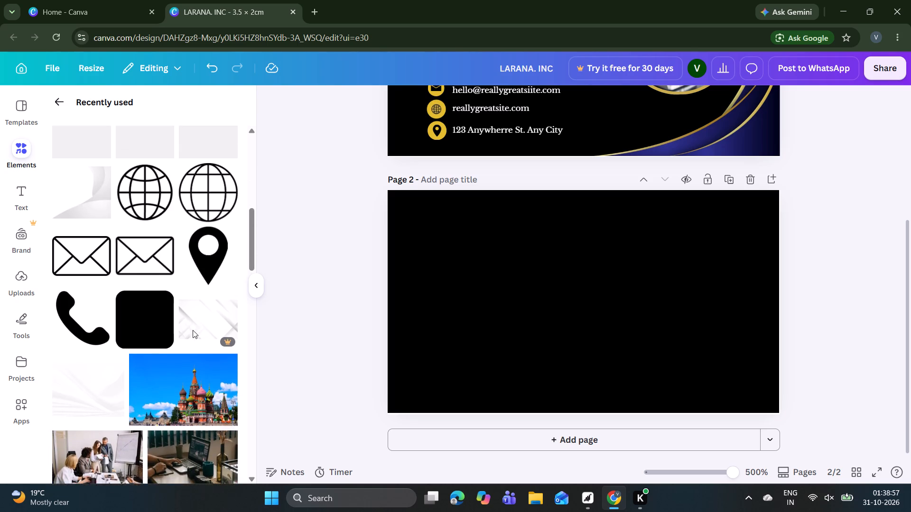
pyautogui.scroll(2, 193, 330)
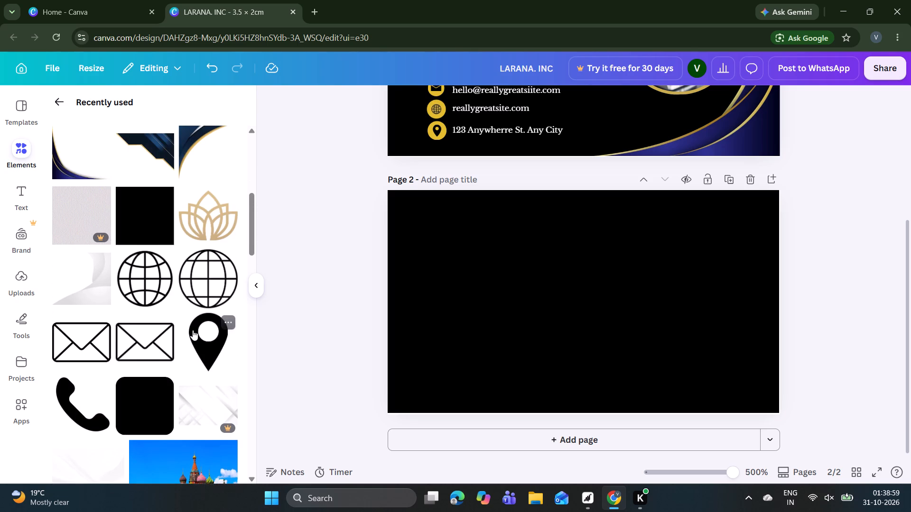
pyautogui.scroll(3, 193, 330)
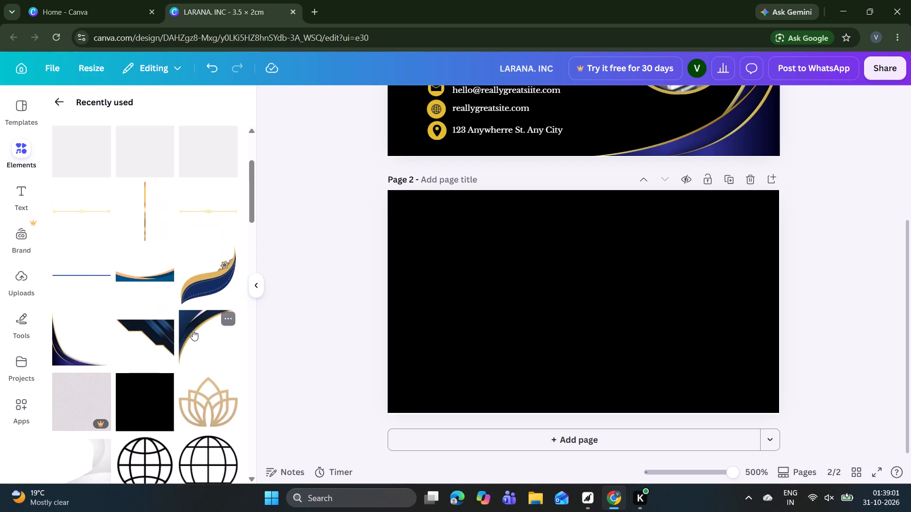
pyautogui.scroll(2, 193, 330)
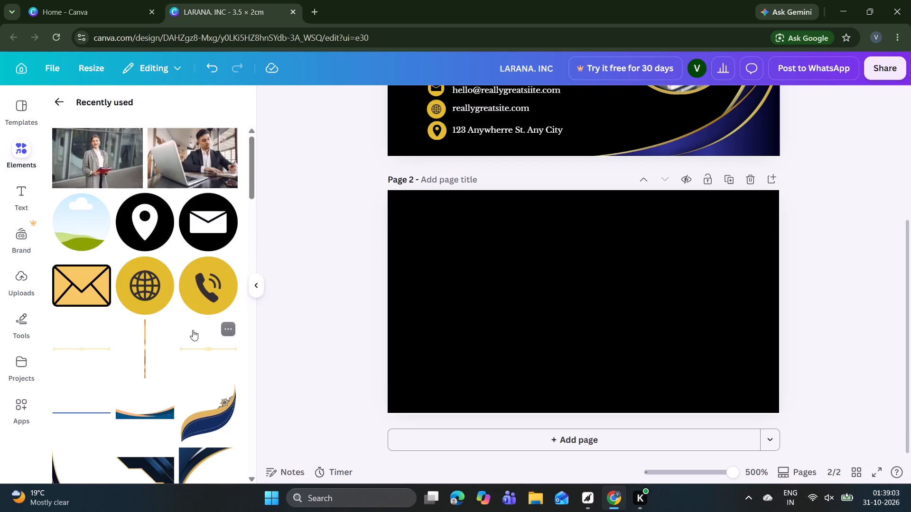
pyautogui.scroll(-4, 193, 330)
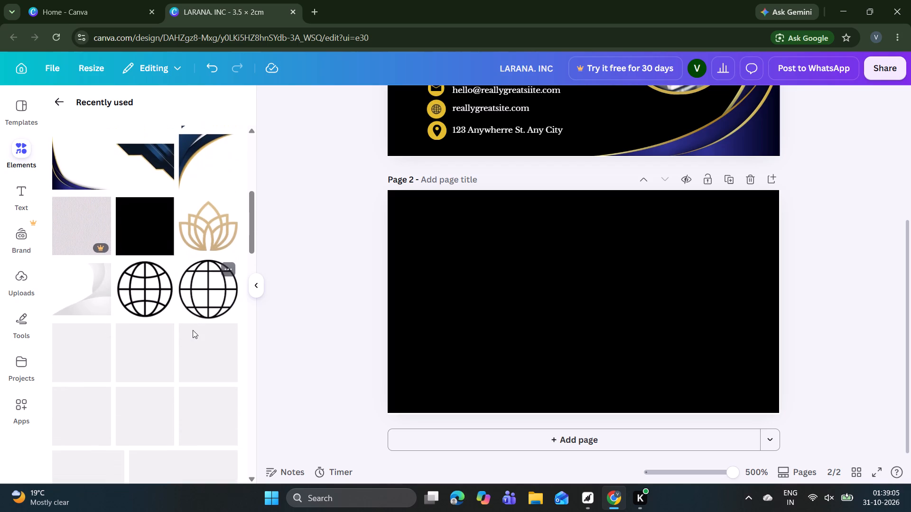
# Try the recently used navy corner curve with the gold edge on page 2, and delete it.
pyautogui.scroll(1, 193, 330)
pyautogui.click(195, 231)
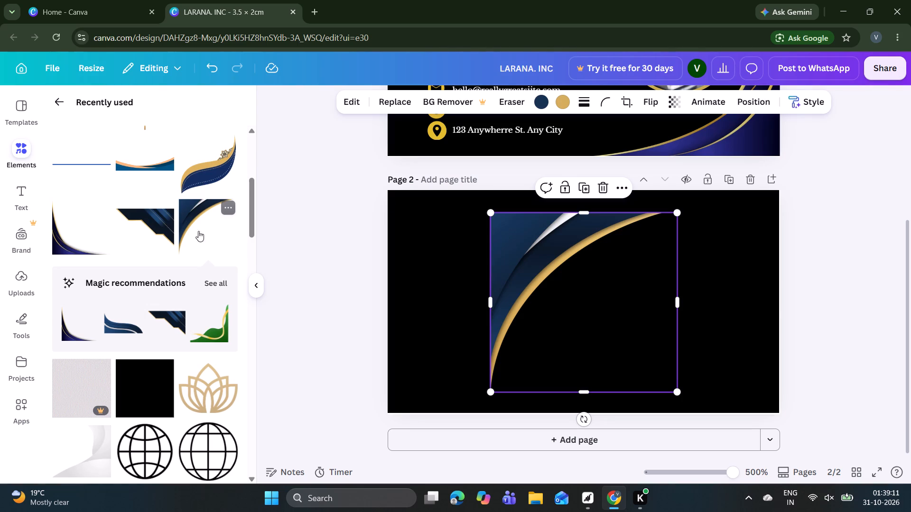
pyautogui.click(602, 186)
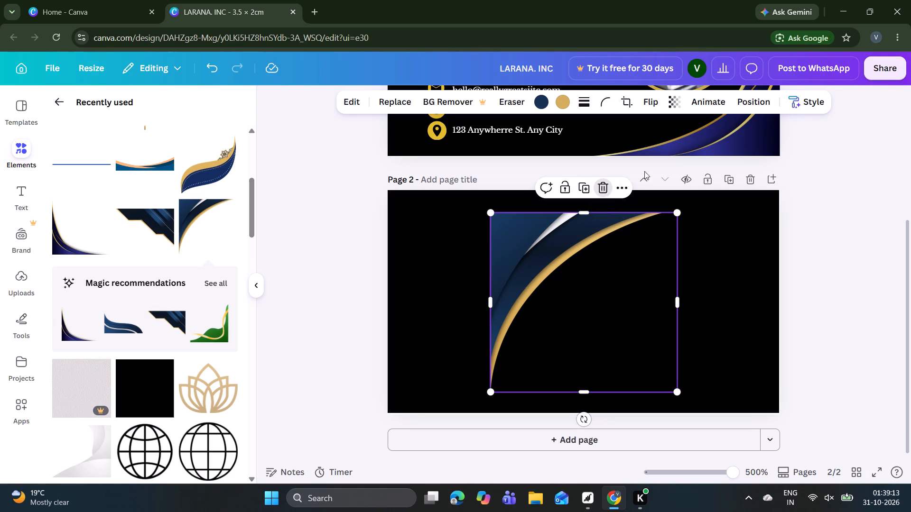
# Unlock the large navy-gold curve graphic in the lower-right corner of page 1.
pyautogui.click(683, 156)
pyautogui.click(683, 156)
pyautogui.scroll(1, 683, 156)
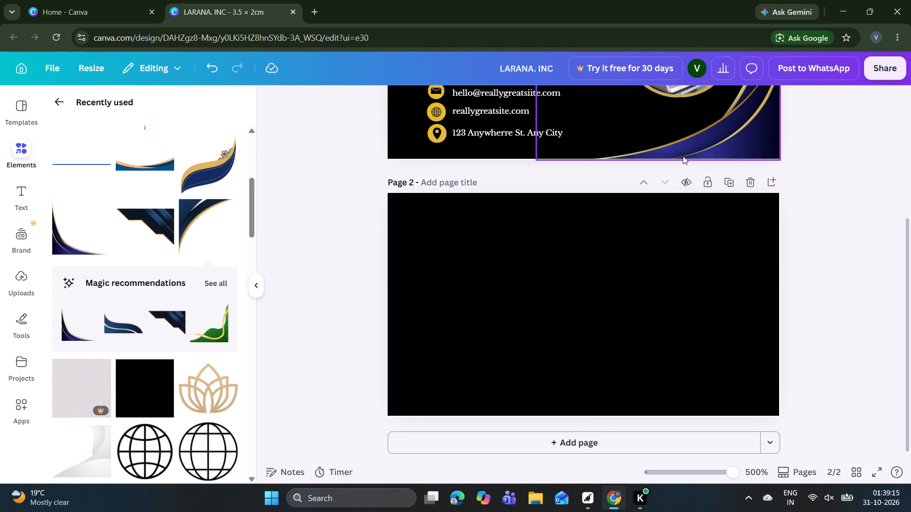
pyautogui.scroll(2, 683, 156)
pyautogui.click(781, 209)
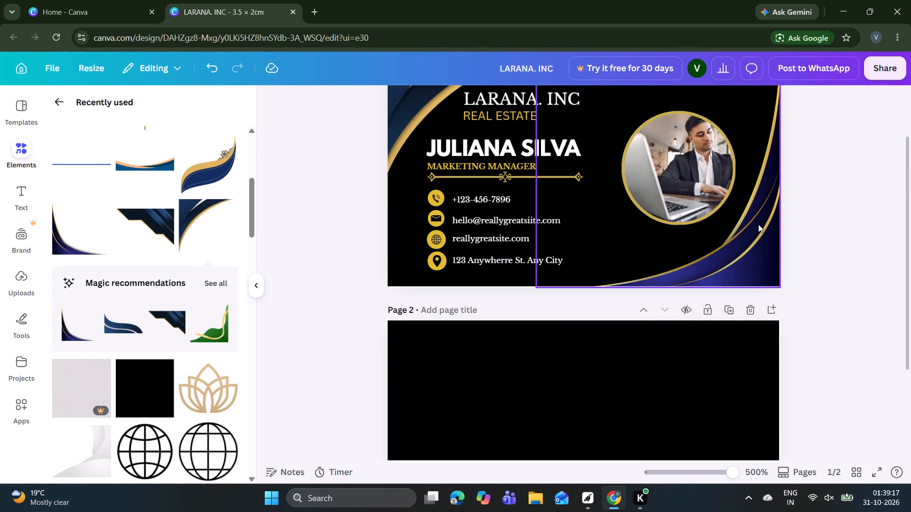
pyautogui.rightClick(758, 224)
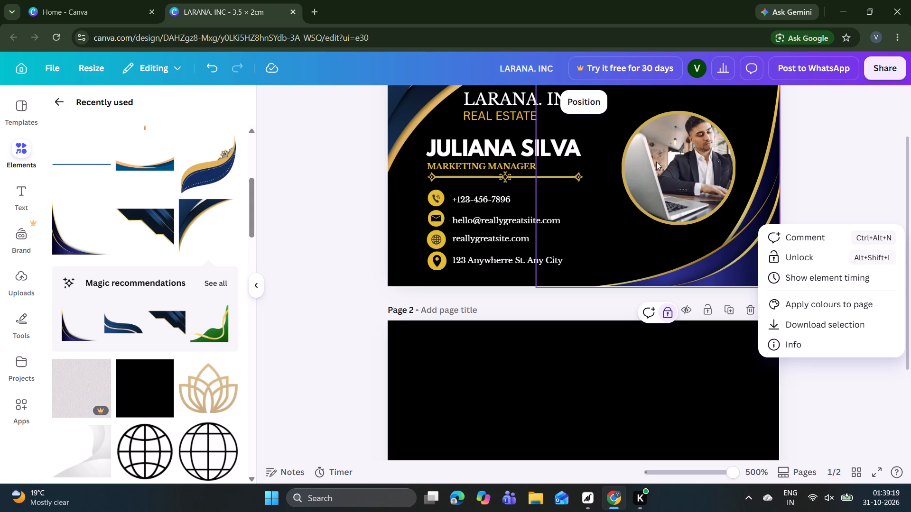
pyautogui.click(782, 172)
pyautogui.scroll(2, 782, 172)
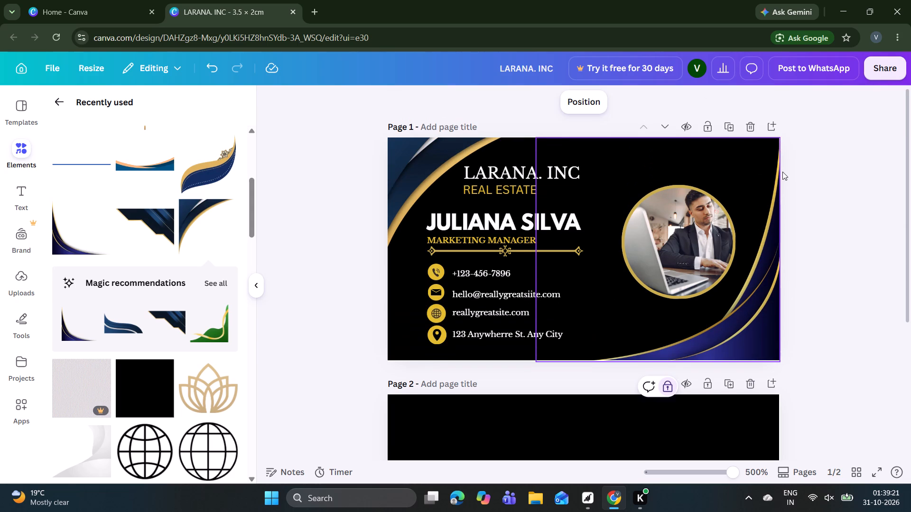
pyautogui.click(764, 202)
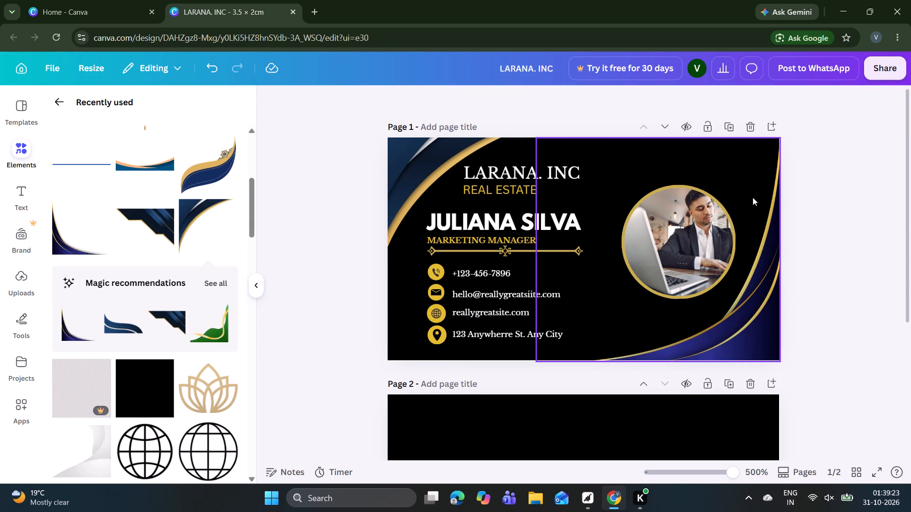
pyautogui.click(753, 197)
pyautogui.click(672, 381)
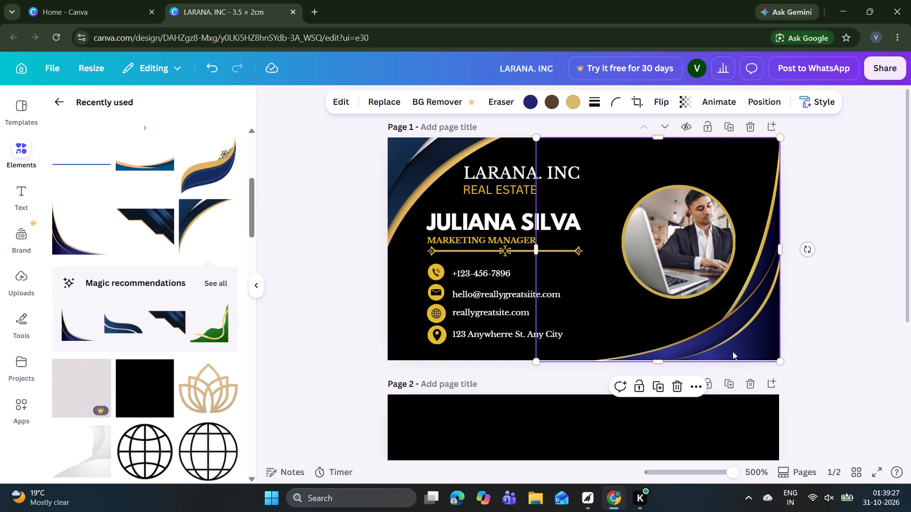
# Duplicate the unlocked navy-gold curve and move the copy onto the lower-right area of page 2.
pyautogui.click(652, 388)
pyautogui.moveTo(671, 283); pyautogui.dragTo(642, 421)
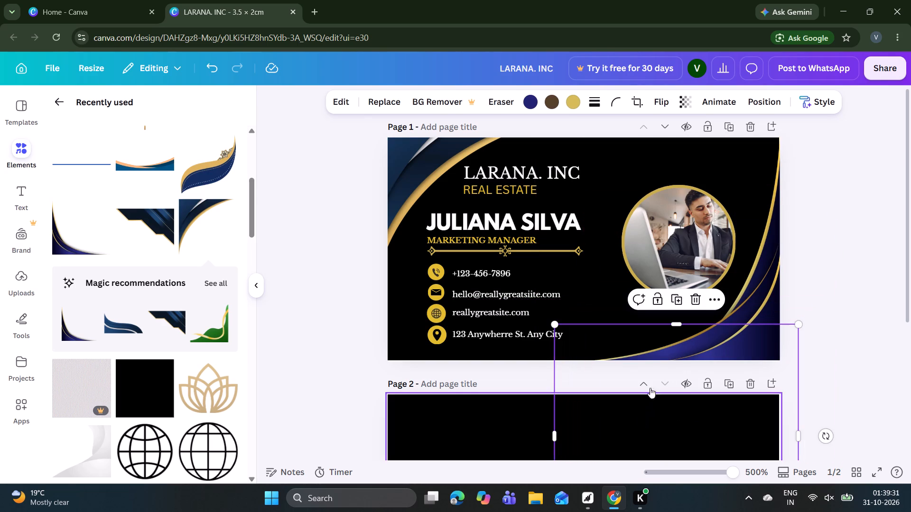
pyautogui.scroll(-4, 660, 354)
pyautogui.moveTo(689, 267); pyautogui.dragTo(666, 331)
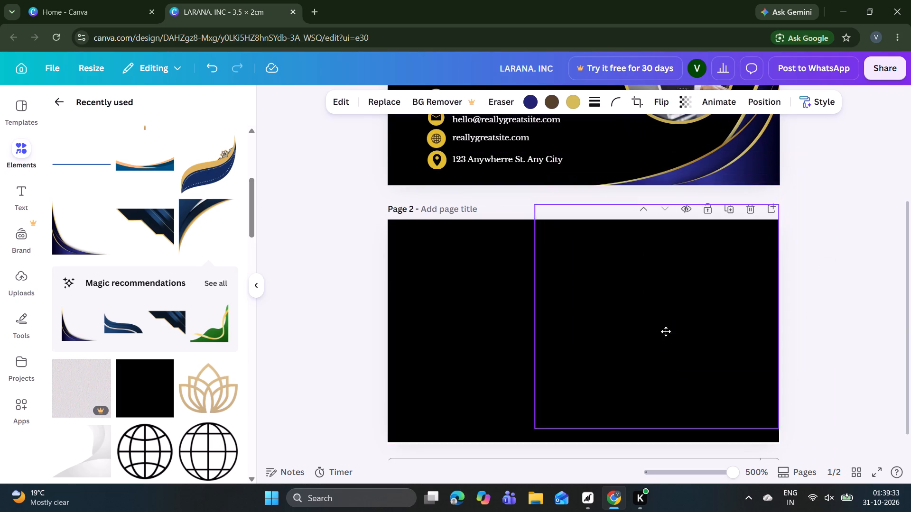
pyautogui.moveTo(666, 331); pyautogui.dragTo(662, 342)
pyautogui.click(823, 183)
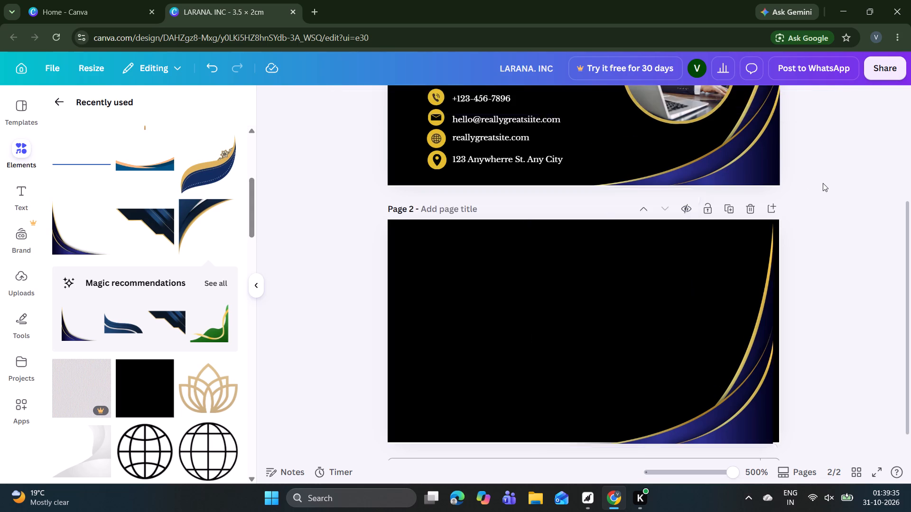
# Lock the original navy-gold curve on page 1 again.
pyautogui.scroll(3, 823, 183)
pyautogui.click(772, 251)
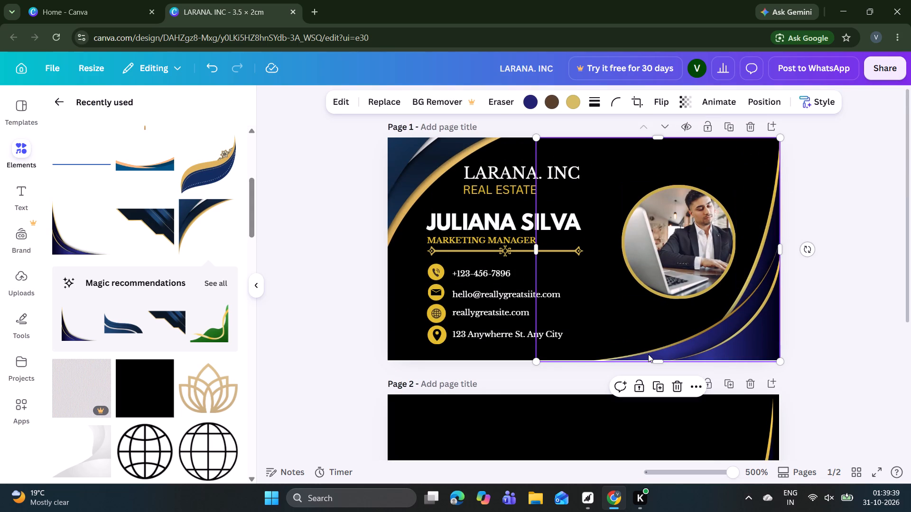
pyautogui.click(636, 386)
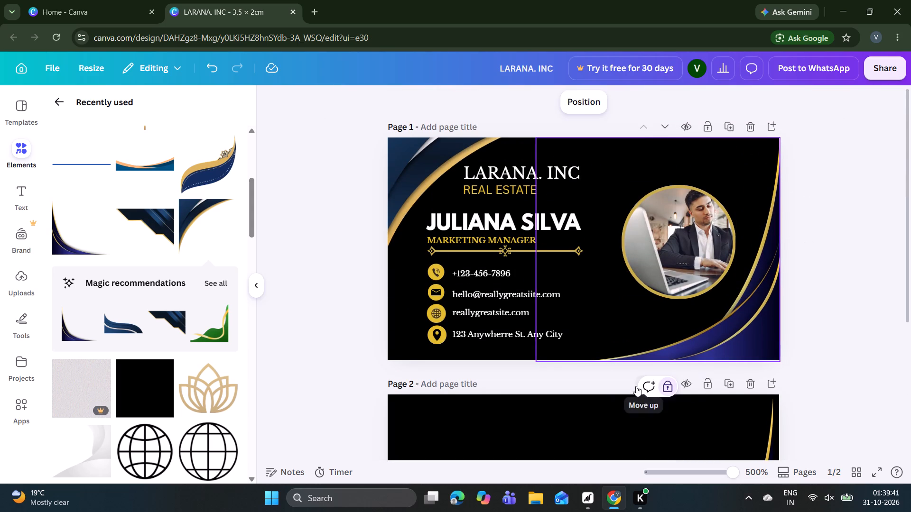
pyautogui.click(372, 336)
# Flip the page 2 curve vertically and position it in the upper-right corner, slightly past the page edges.
pyautogui.scroll(-4, 372, 336)
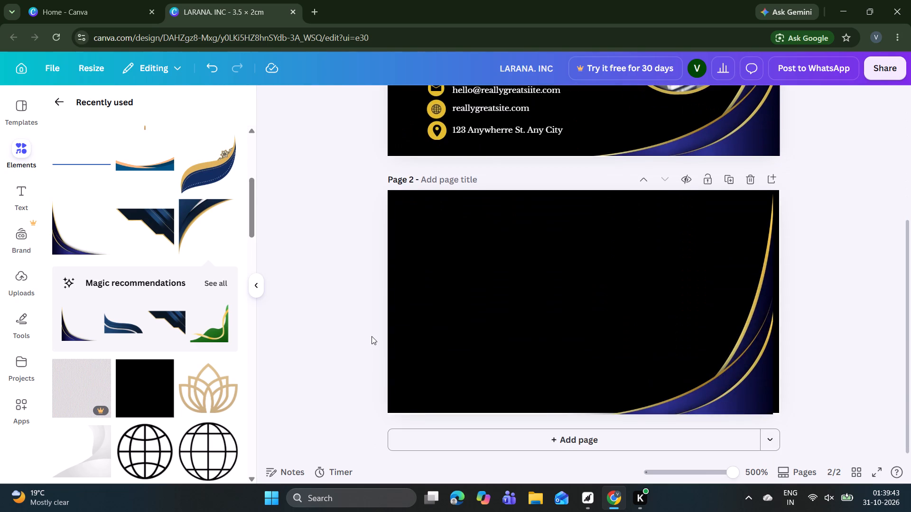
pyautogui.moveTo(679, 299); pyautogui.dragTo(689, 298)
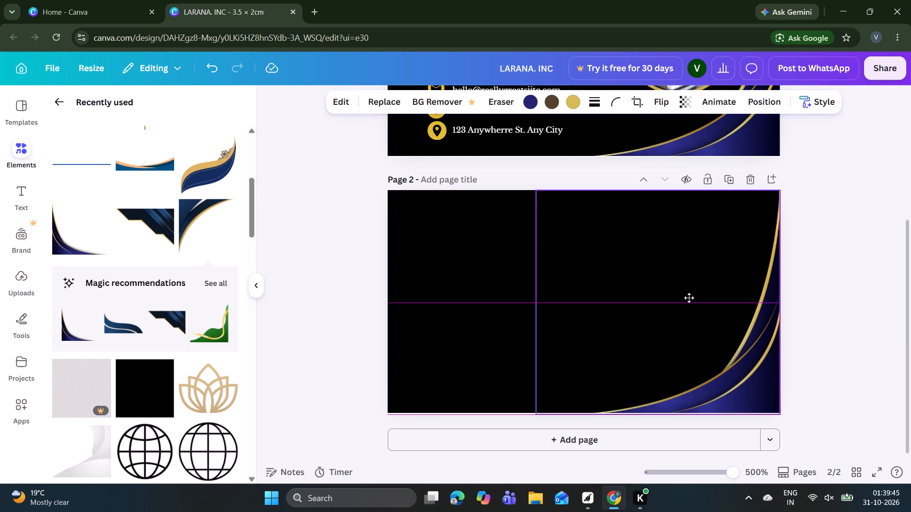
pyautogui.moveTo(689, 298); pyautogui.dragTo(683, 294)
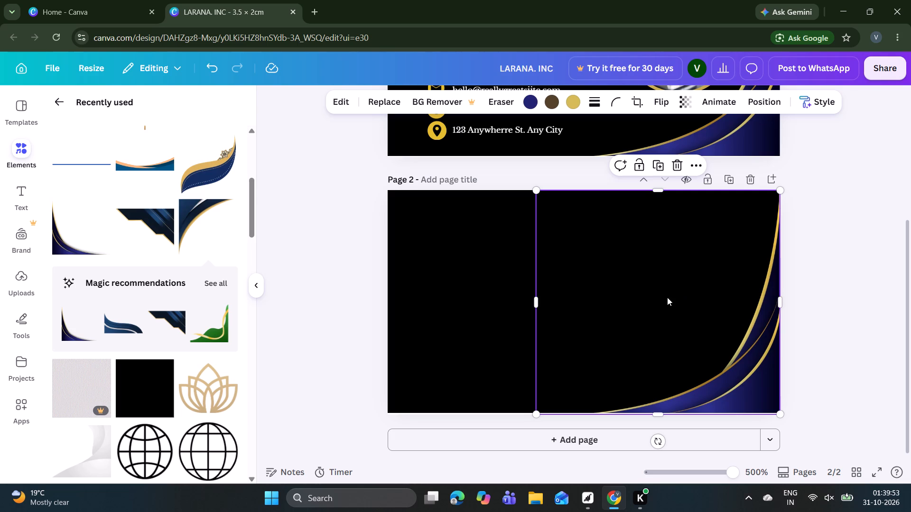
pyautogui.click(664, 106)
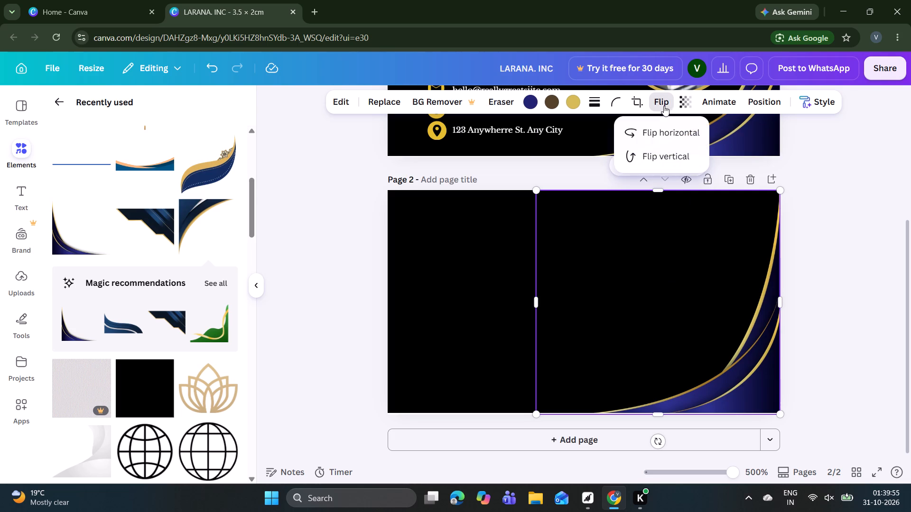
pyautogui.click(654, 155)
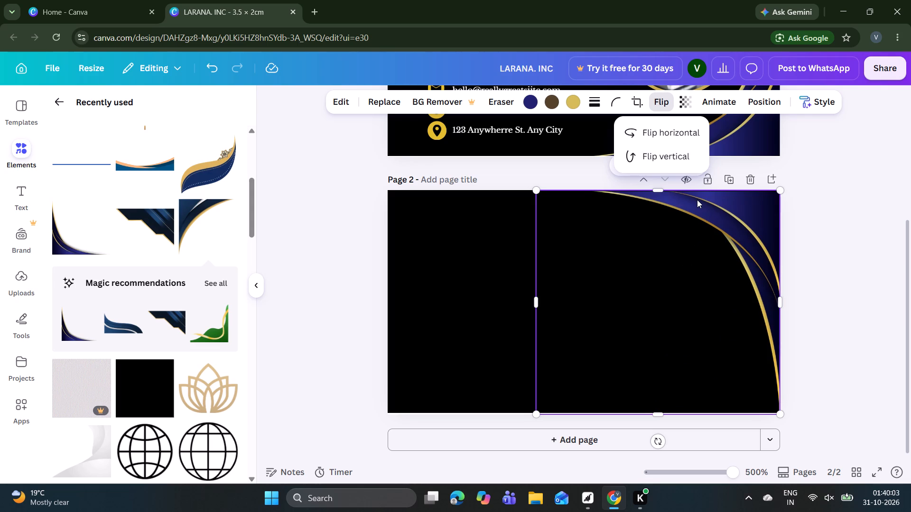
pyautogui.moveTo(712, 219); pyautogui.dragTo(724, 213)
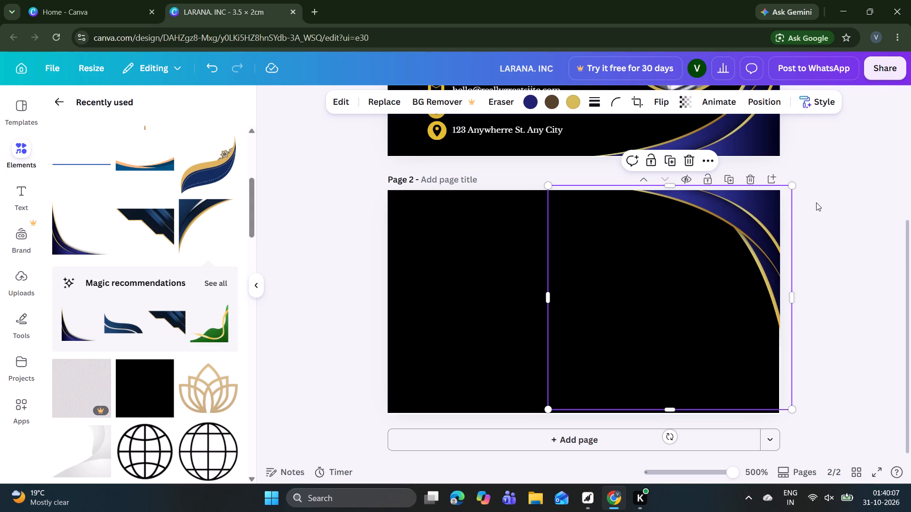
pyautogui.click(816, 202)
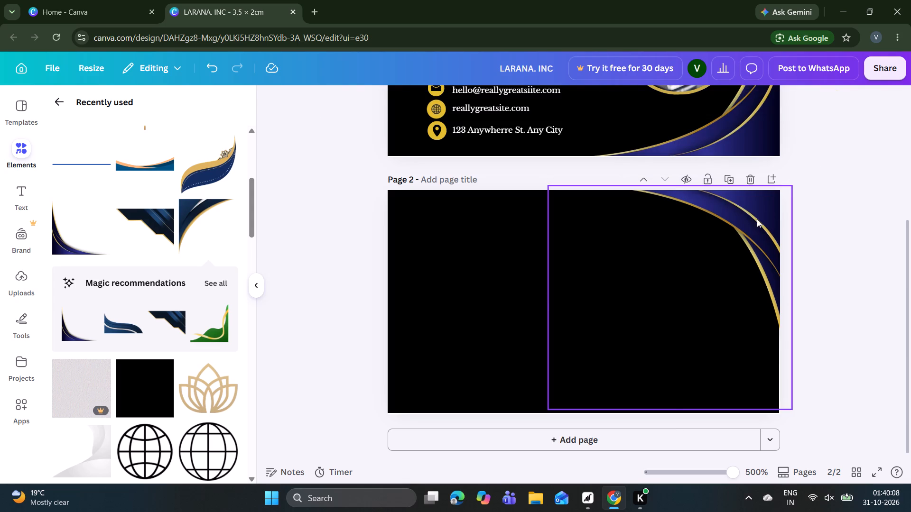
# Duplicate the upper-right curve on page 2, flip the copy horizontally, and move it toward the page's left side.
pyautogui.click(747, 224)
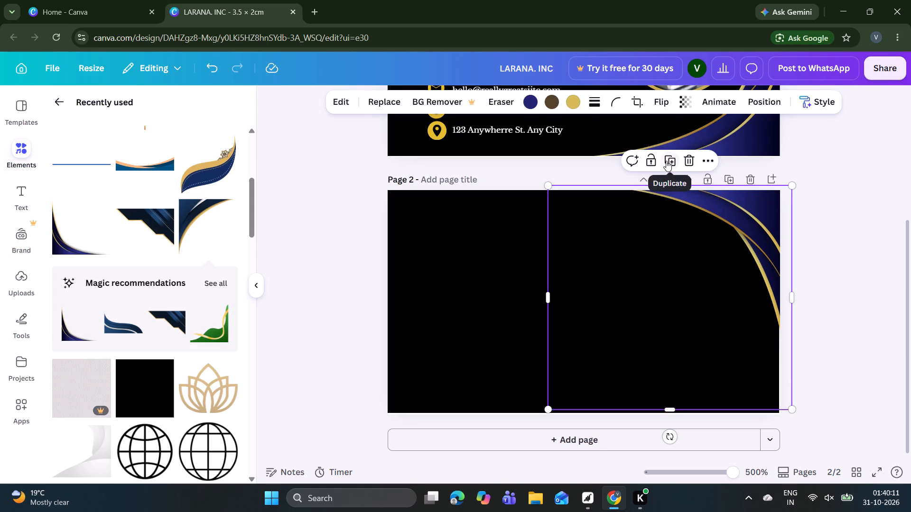
pyautogui.click(666, 161)
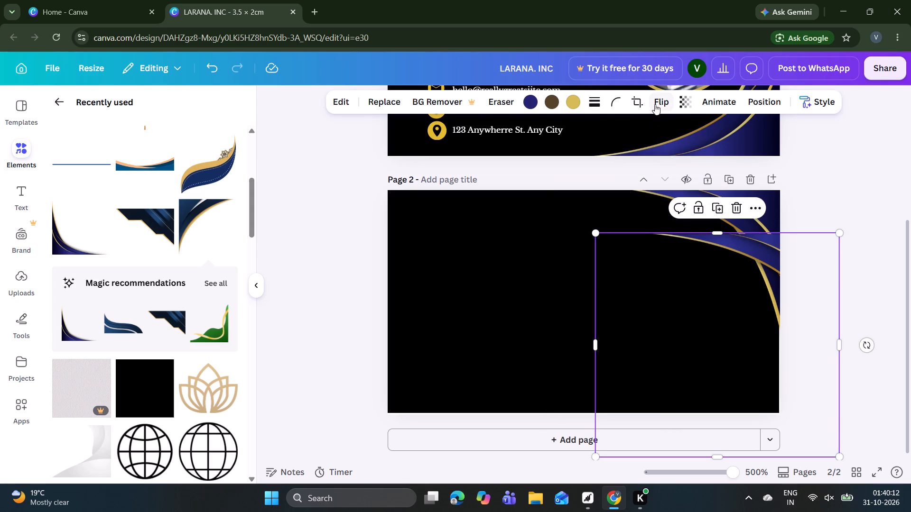
pyautogui.click(660, 107)
pyautogui.click(669, 131)
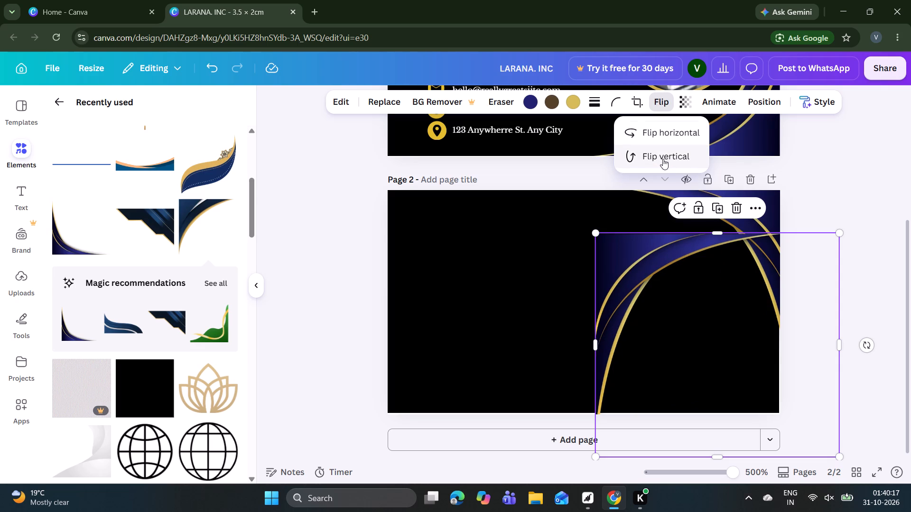
pyautogui.moveTo(653, 268); pyautogui.dragTo(514, 360)
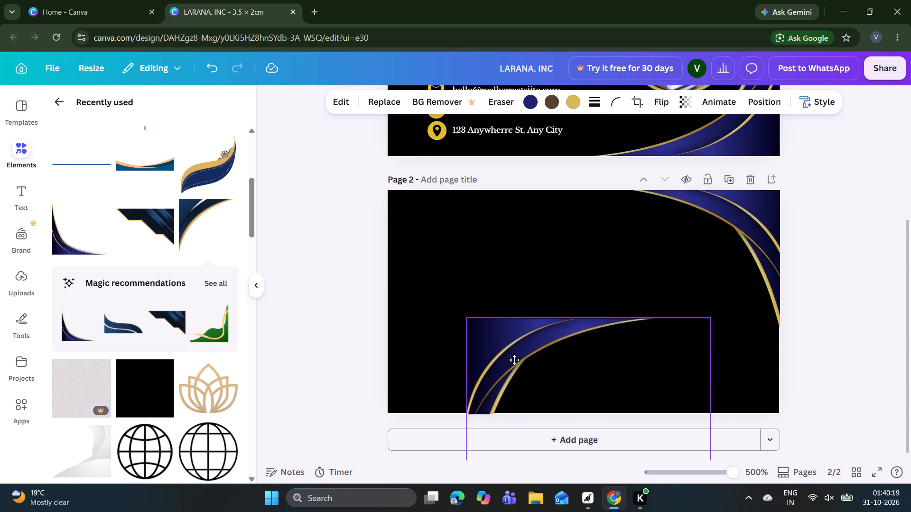
pyautogui.moveTo(514, 360); pyautogui.dragTo(483, 289)
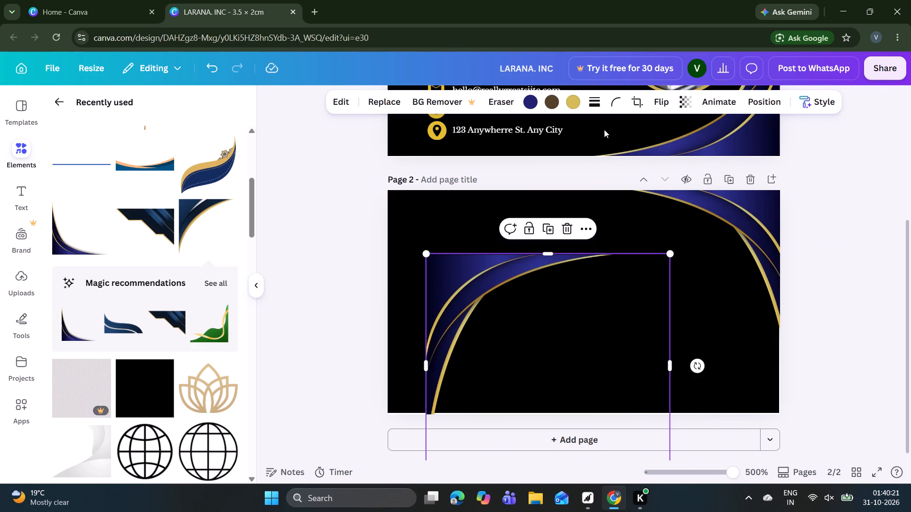
# Flip the copied curve vertically and position it in page 2's lower-left corner, slightly past the page edges.
pyautogui.click(661, 104)
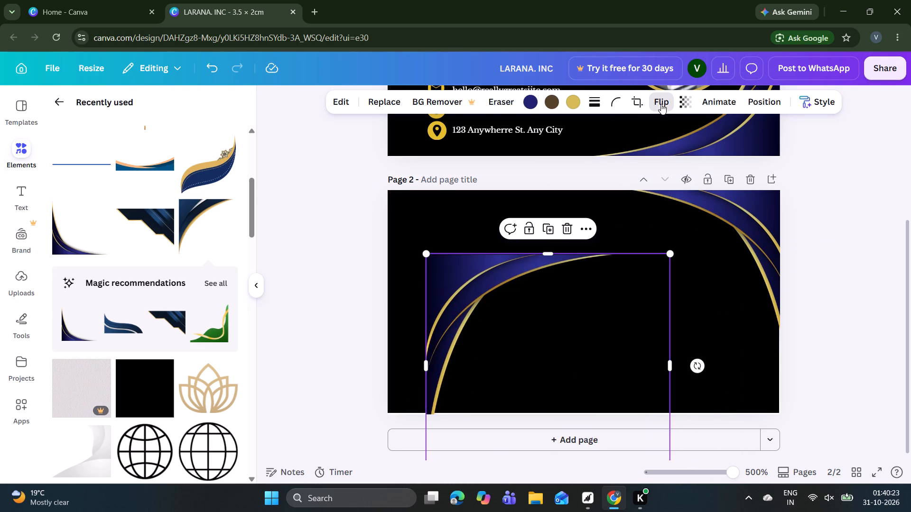
pyautogui.click(665, 133)
pyautogui.click(668, 165)
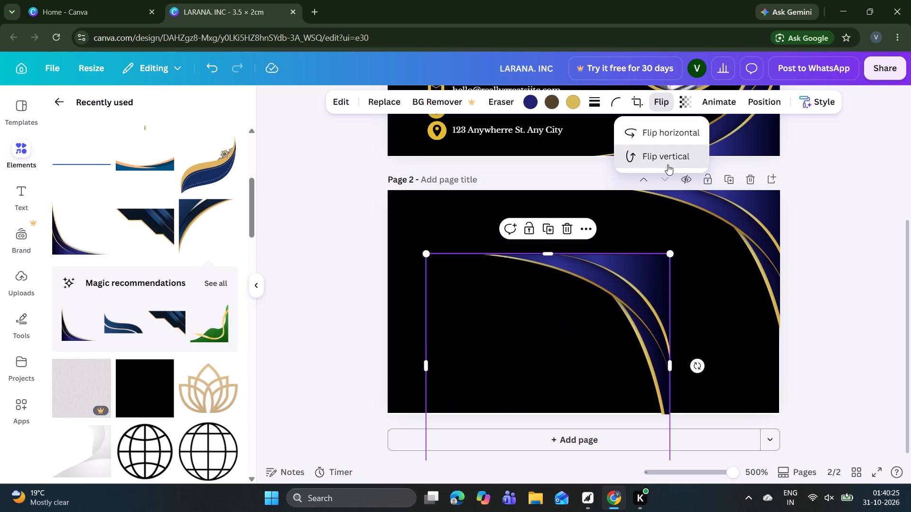
pyautogui.click(649, 140)
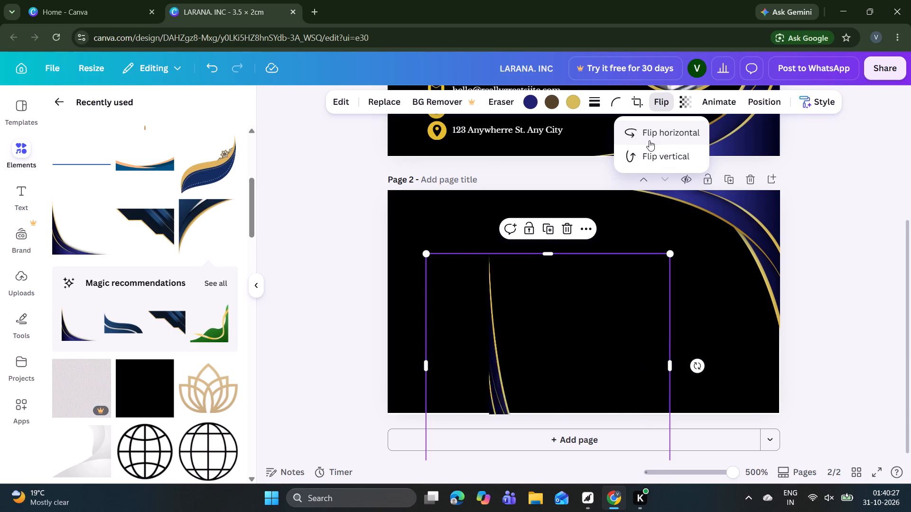
pyautogui.moveTo(486, 280); pyautogui.dragTo(436, 196)
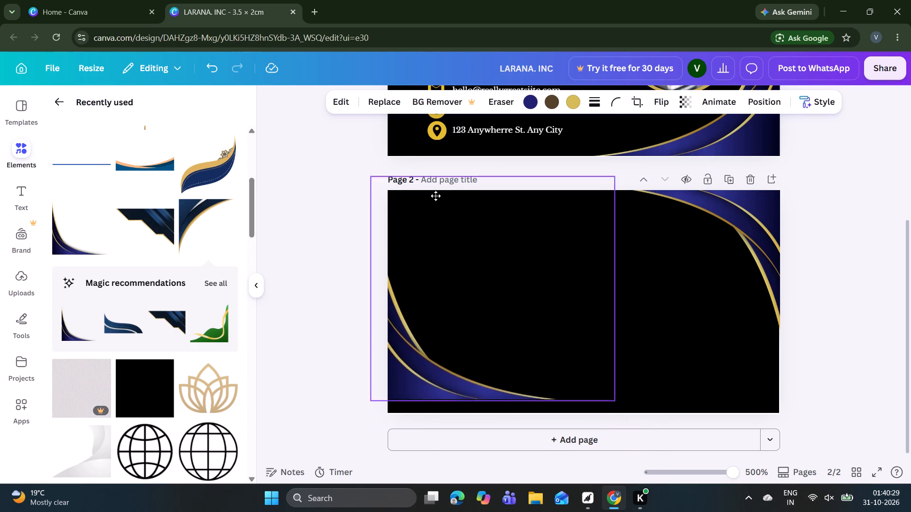
pyautogui.moveTo(436, 196); pyautogui.dragTo(448, 213)
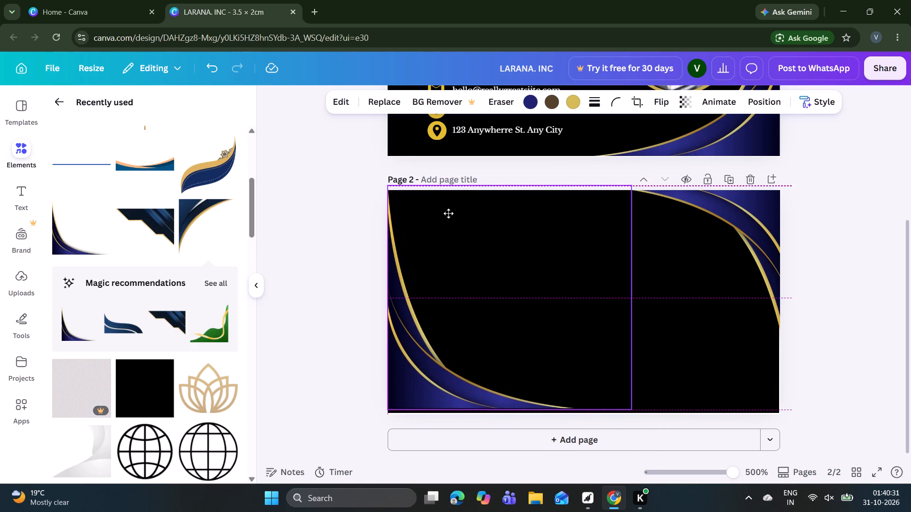
pyautogui.moveTo(448, 213); pyautogui.dragTo(450, 218)
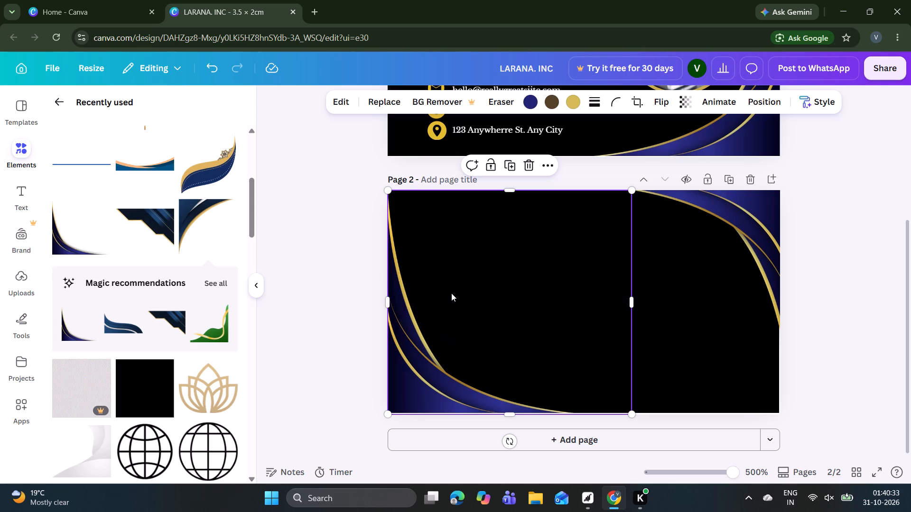
pyautogui.moveTo(451, 293); pyautogui.dragTo(445, 306)
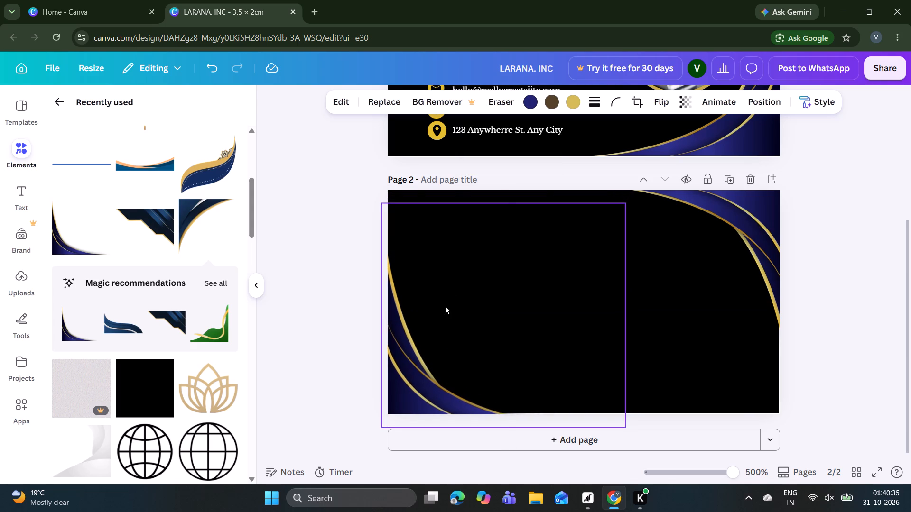
pyautogui.click(300, 301)
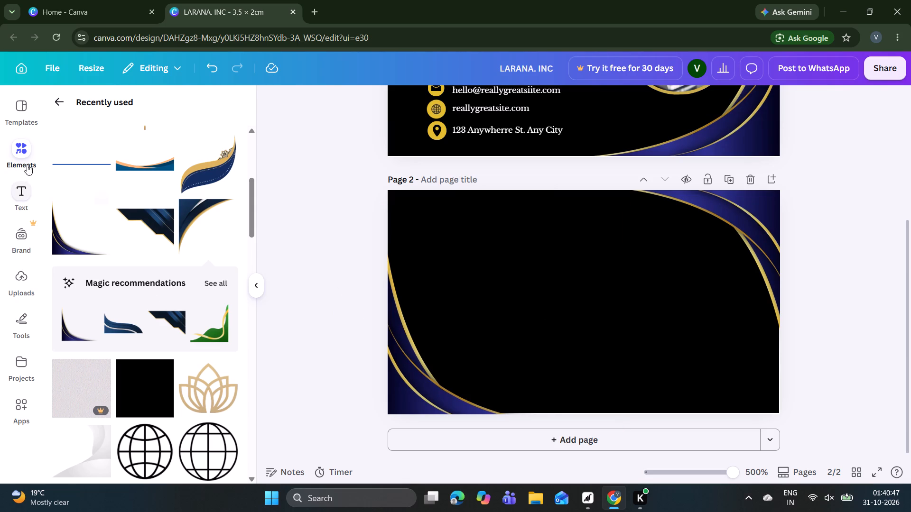
# Leave the recently used collection and search the elements for "design".
pyautogui.click(56, 110)
pyautogui.click(108, 110)
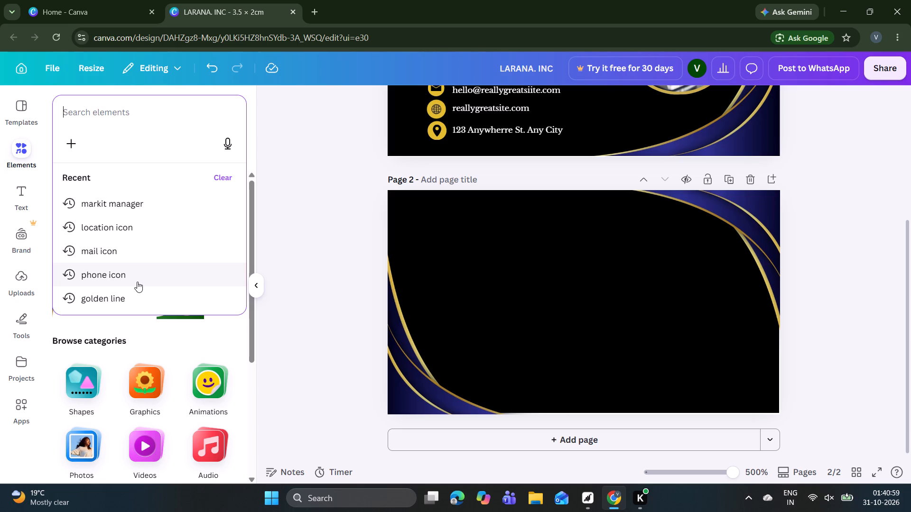
pyautogui.press('g')
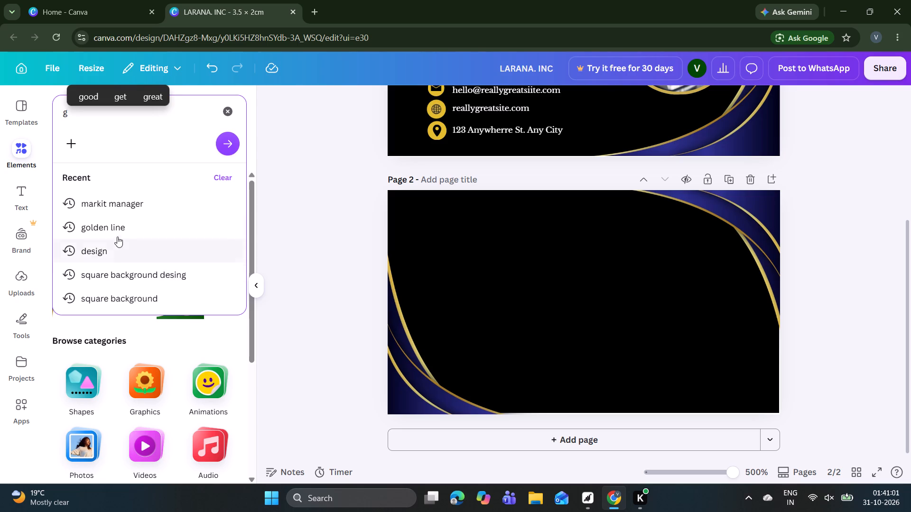
pyautogui.click(127, 251)
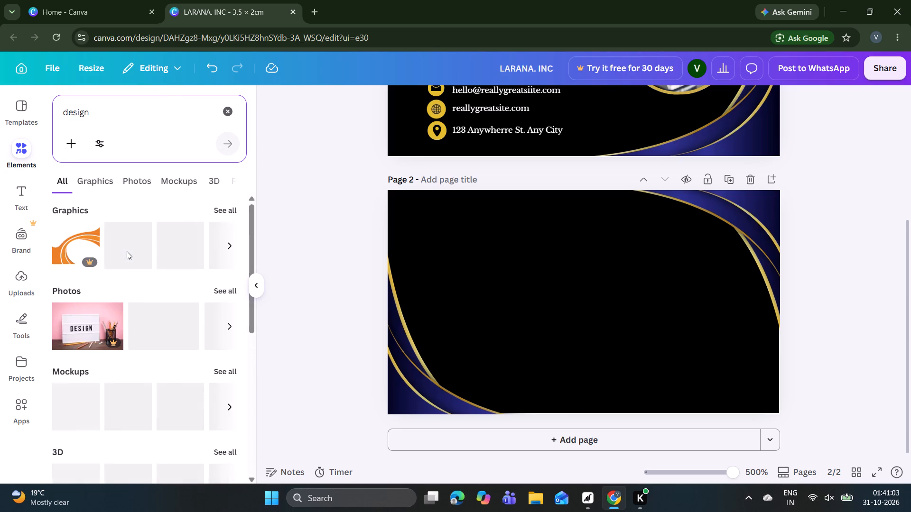
# Show all design graphics, briefly add and delete the navy-gold corner curve on page 2, and view all its related recommendations.
pyautogui.click(219, 214)
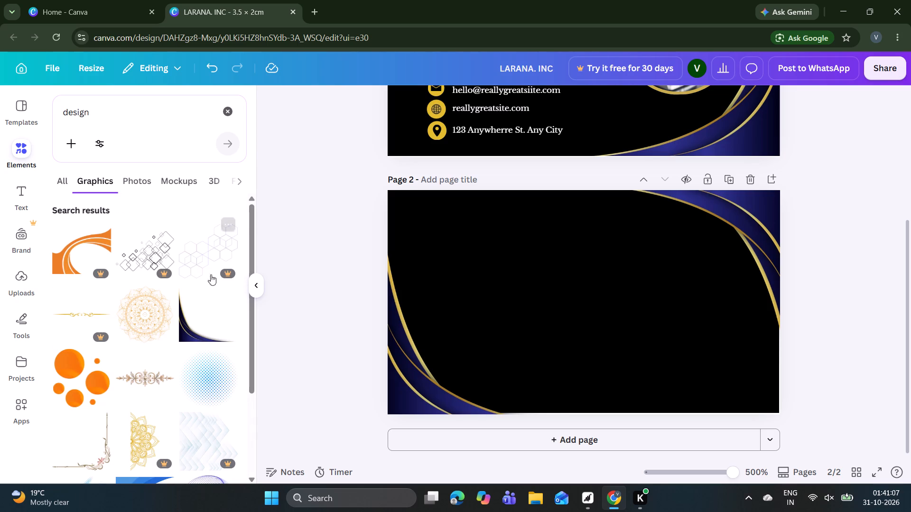
pyautogui.click(207, 328)
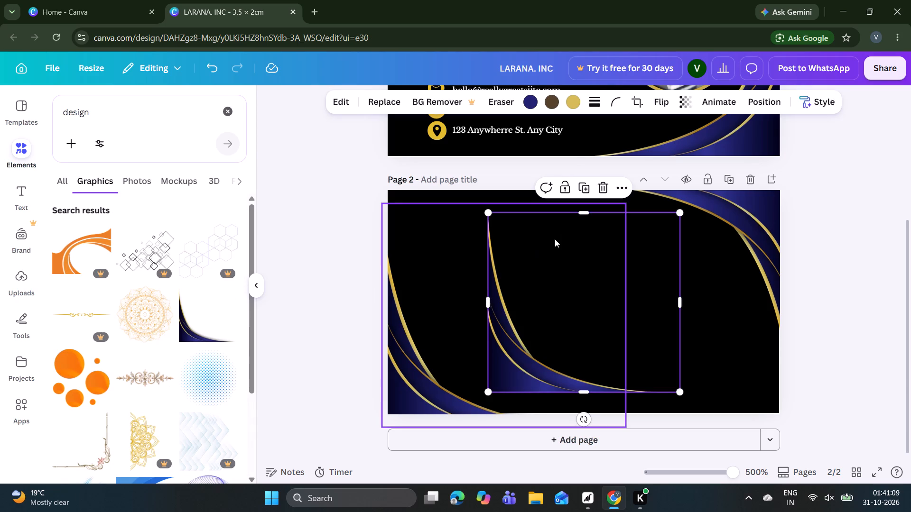
pyautogui.click(600, 191)
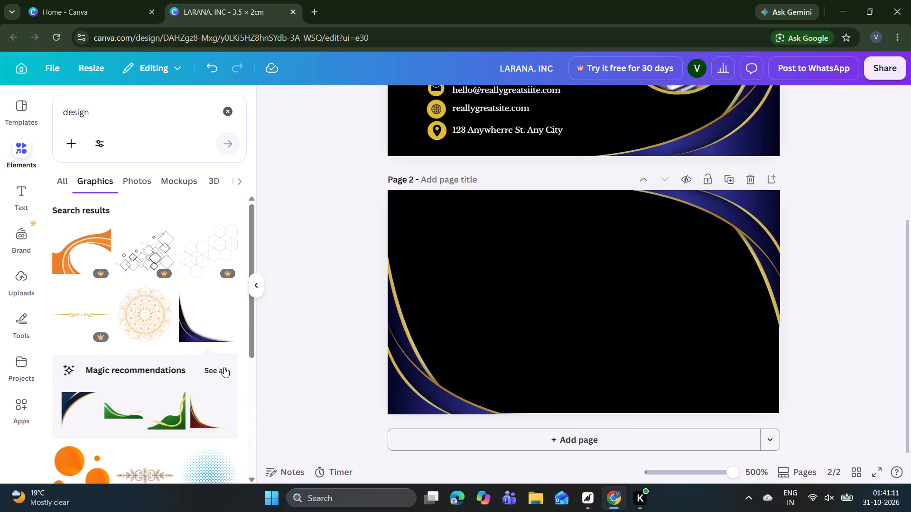
pyautogui.click(224, 367)
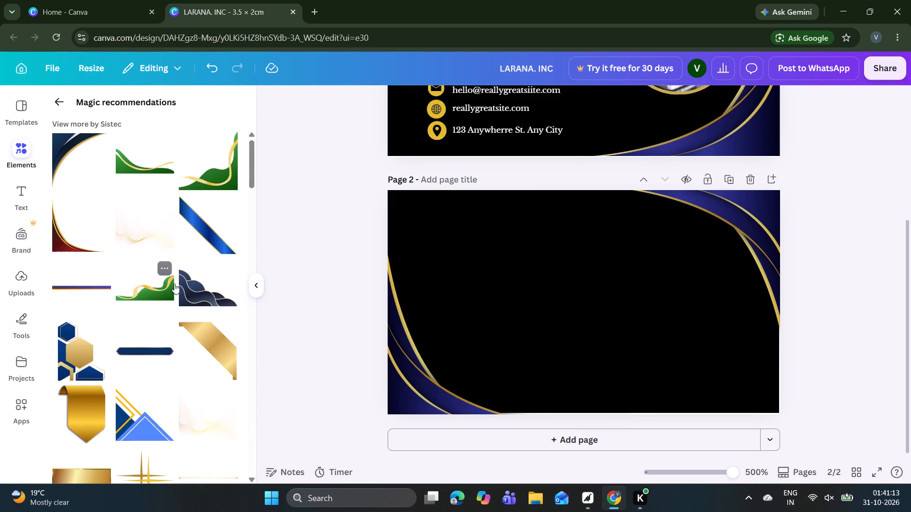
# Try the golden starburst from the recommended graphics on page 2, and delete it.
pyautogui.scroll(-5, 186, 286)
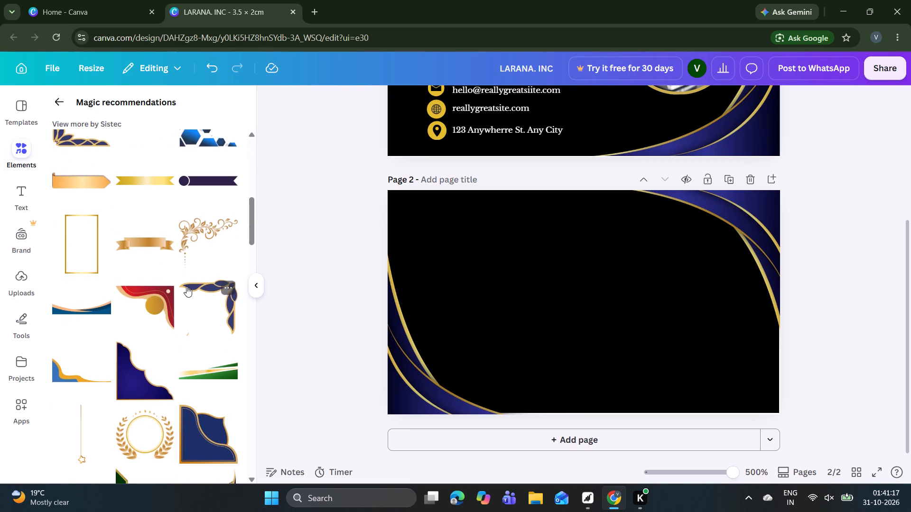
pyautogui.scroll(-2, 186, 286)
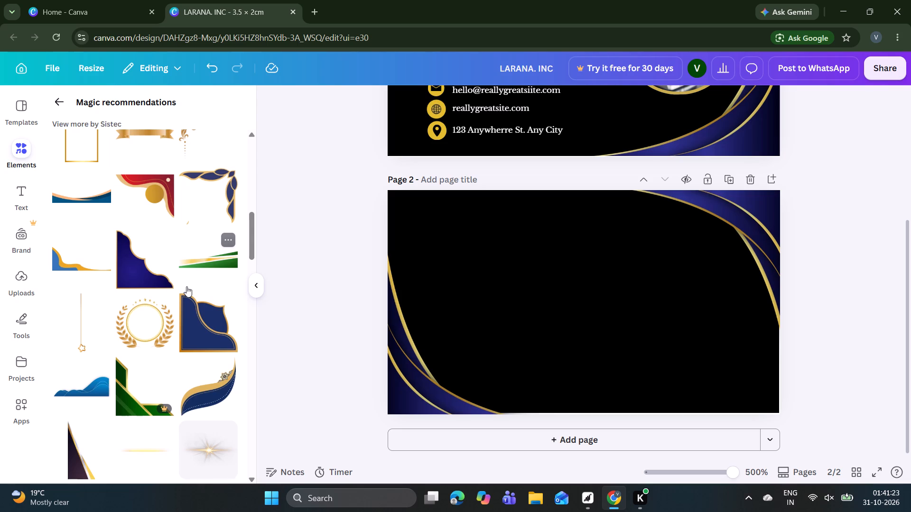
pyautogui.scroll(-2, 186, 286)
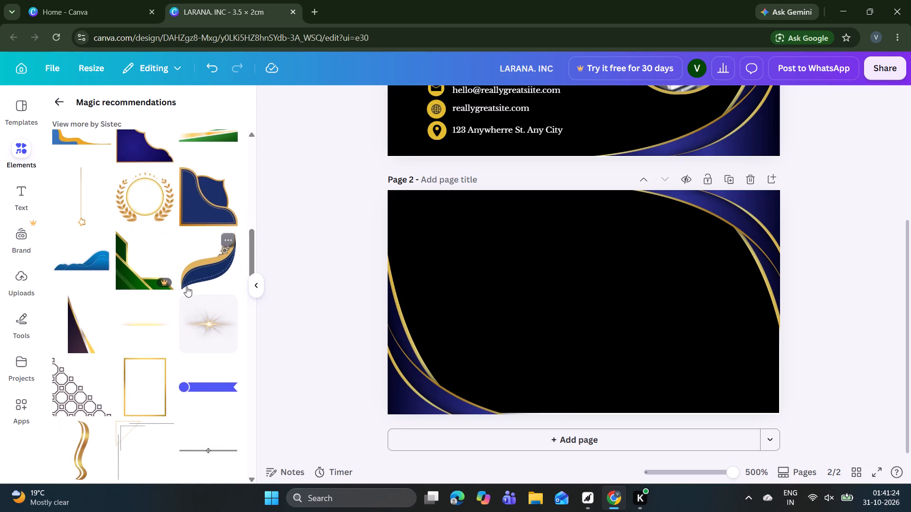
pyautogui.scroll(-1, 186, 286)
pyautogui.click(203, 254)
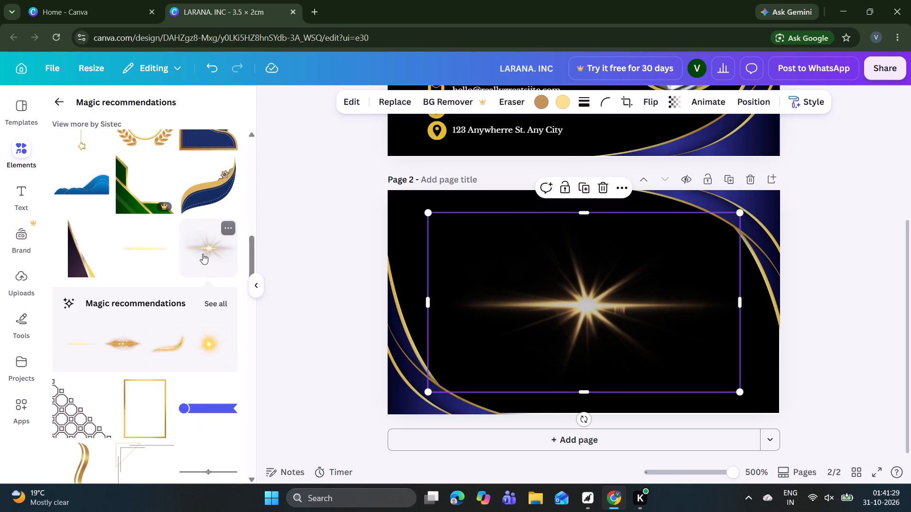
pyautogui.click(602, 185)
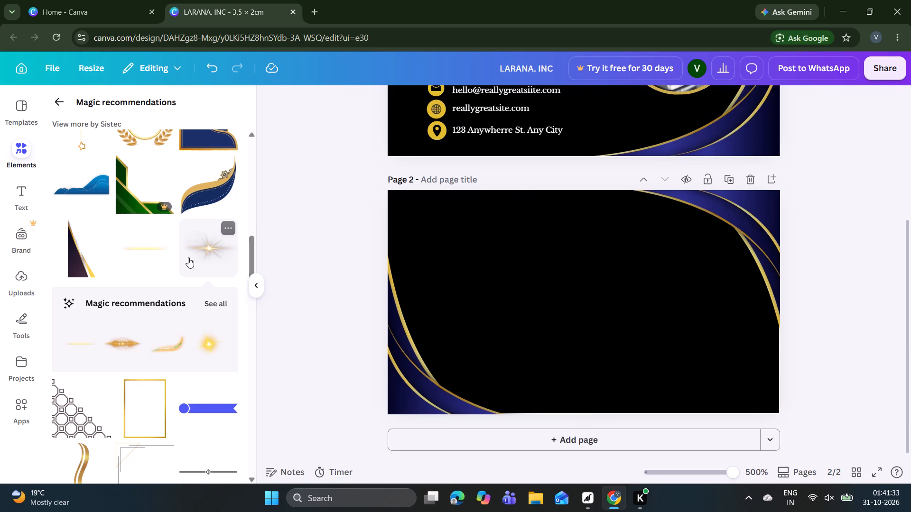
# Look through the recommended graphics for another decoration that suits page 2.
pyautogui.scroll(1, 188, 257)
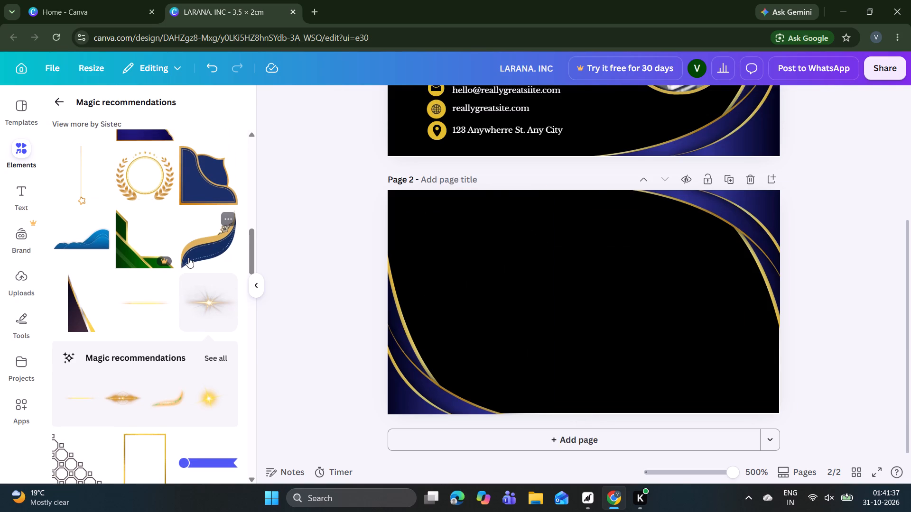
pyautogui.scroll(1, 188, 257)
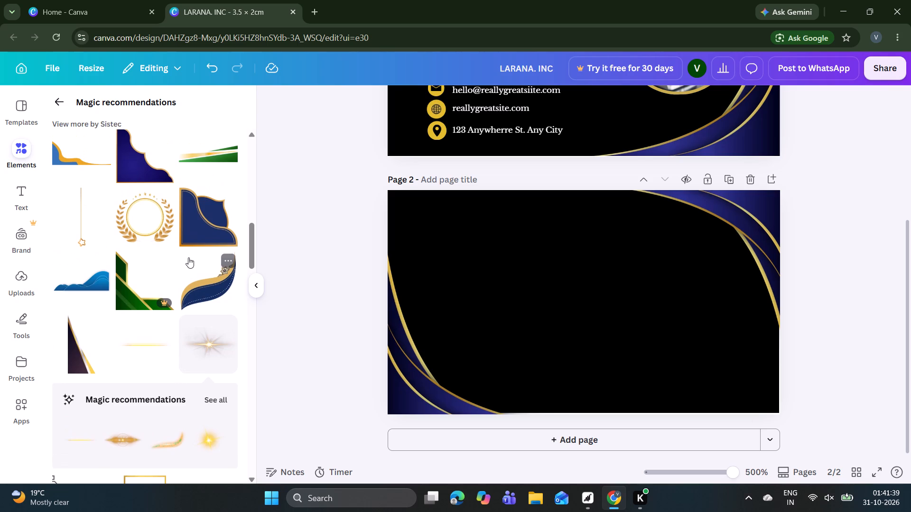
pyautogui.scroll(-1, 188, 257)
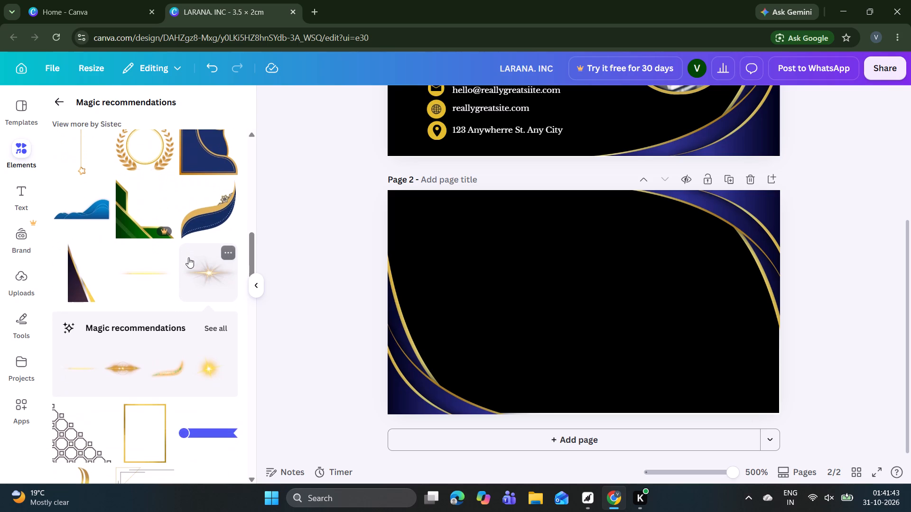
pyautogui.scroll(-1, 188, 257)
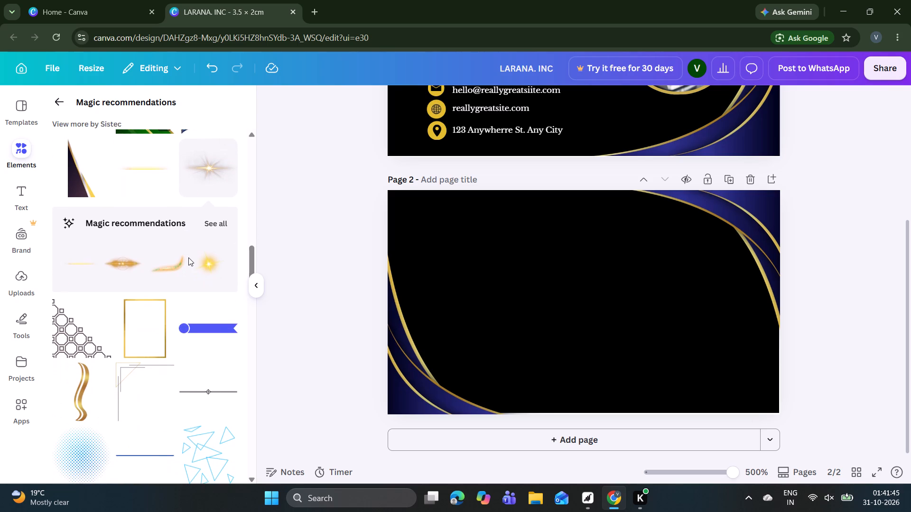
pyautogui.scroll(-1, 188, 257)
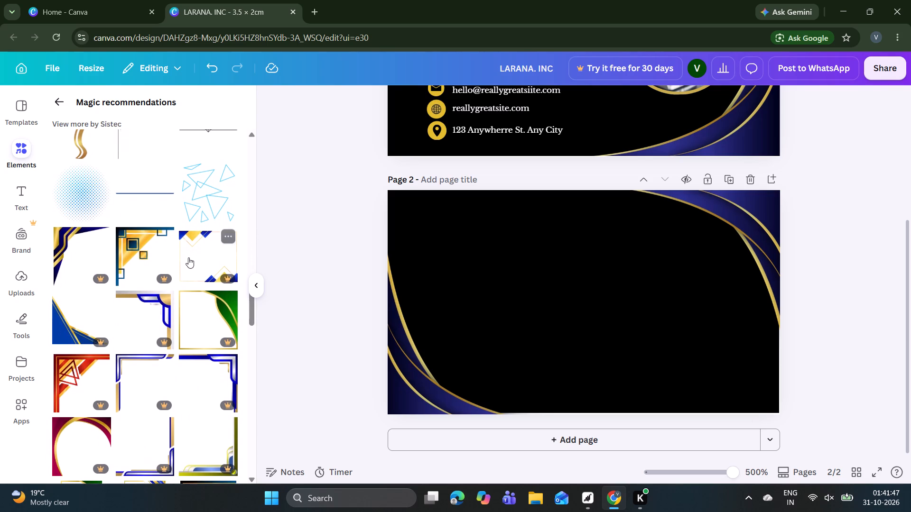
pyautogui.scroll(-3, 188, 257)
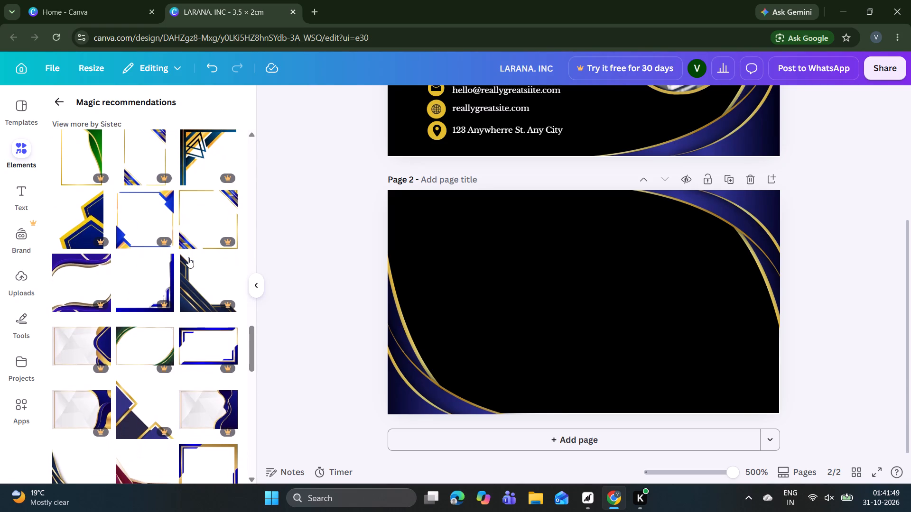
pyautogui.scroll(1, 188, 257)
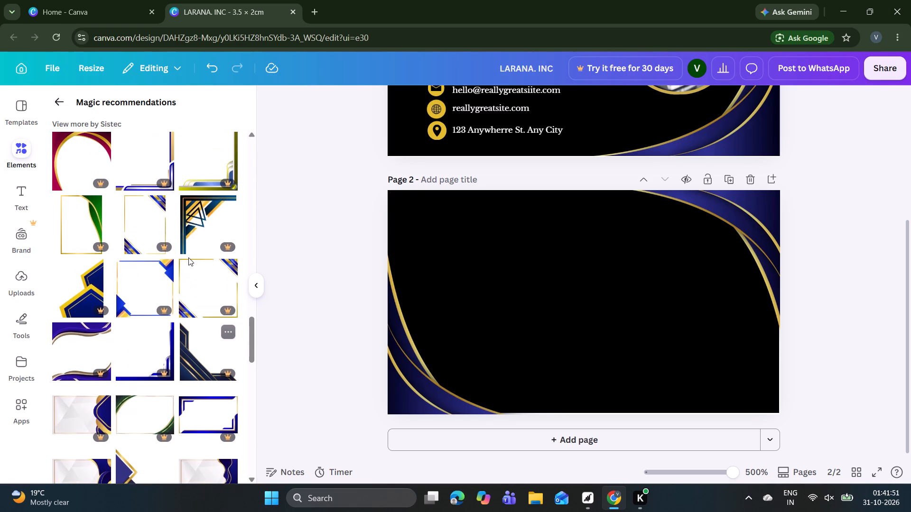
pyautogui.scroll(2, 188, 257)
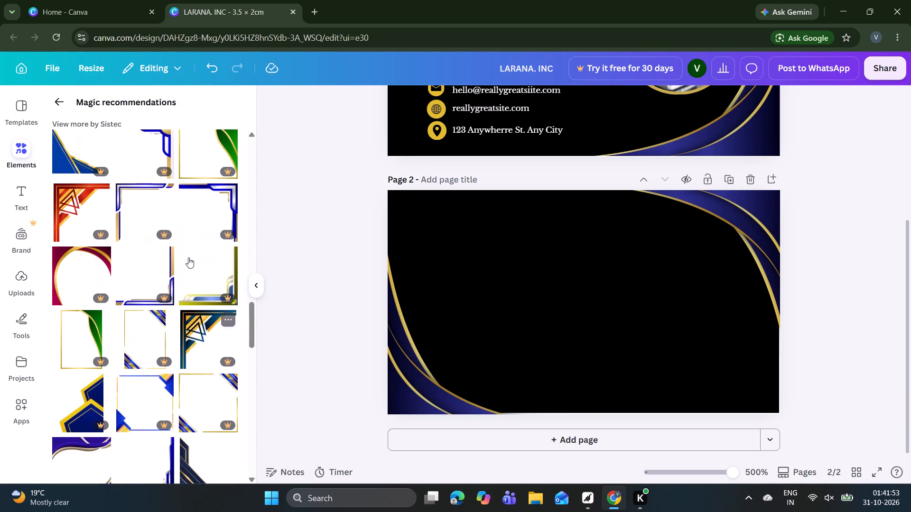
pyautogui.scroll(2, 188, 257)
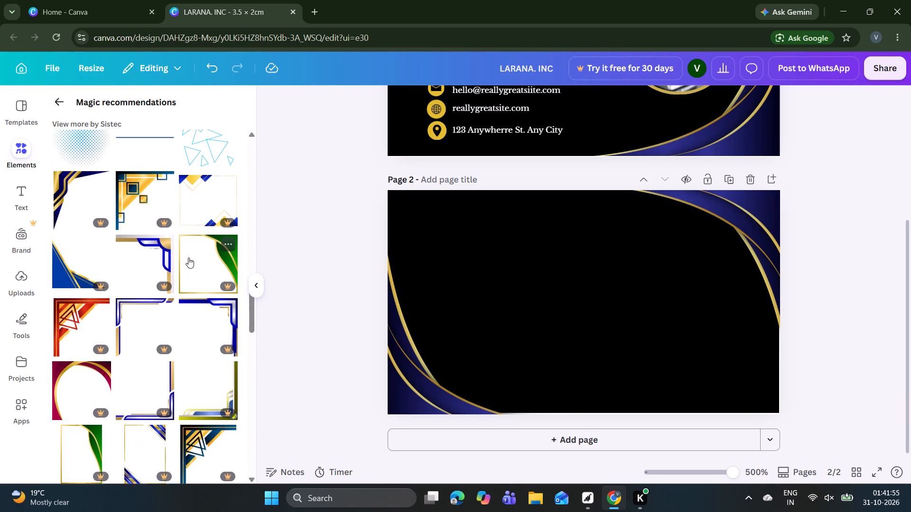
pyautogui.scroll(1, 188, 257)
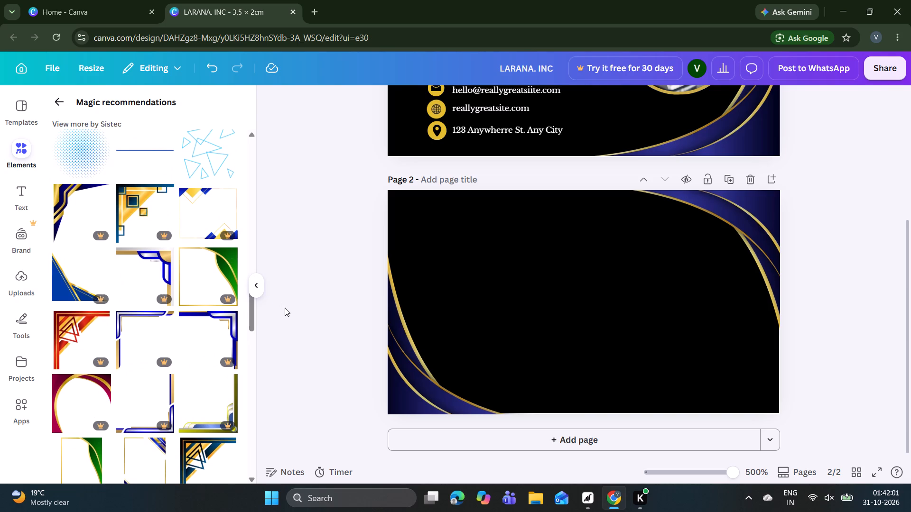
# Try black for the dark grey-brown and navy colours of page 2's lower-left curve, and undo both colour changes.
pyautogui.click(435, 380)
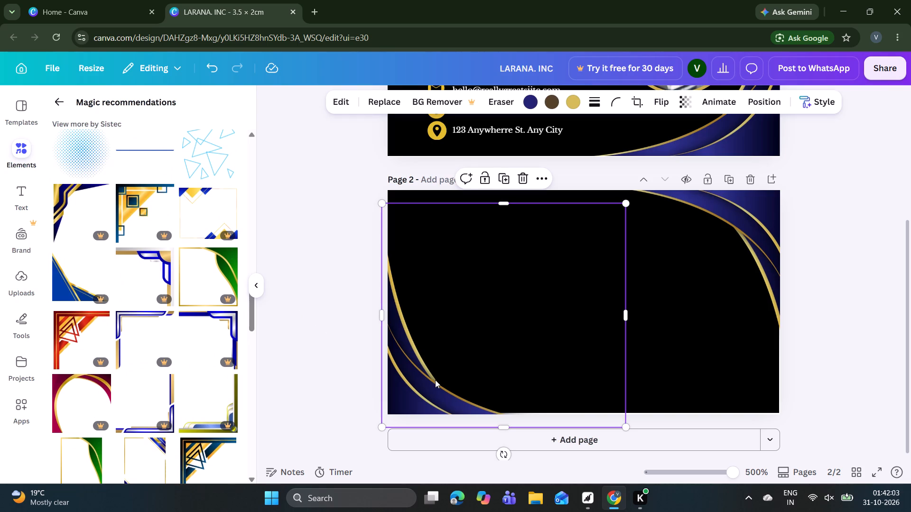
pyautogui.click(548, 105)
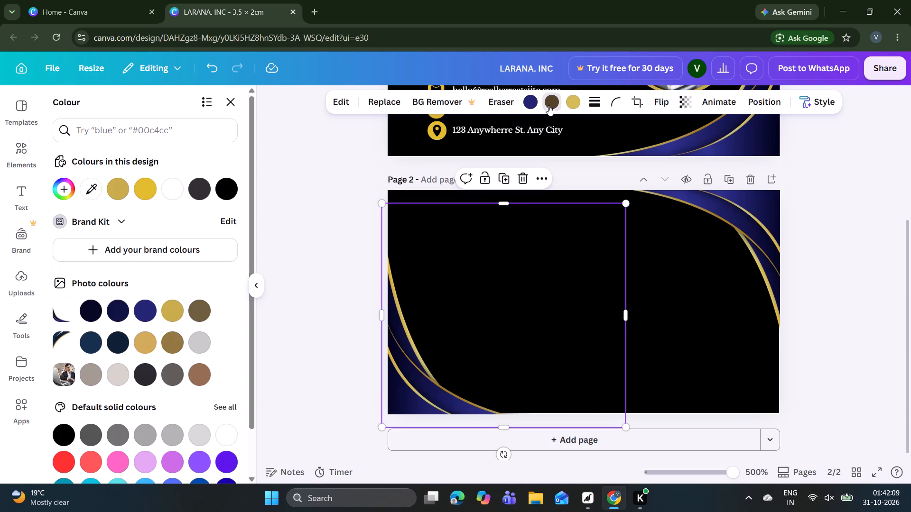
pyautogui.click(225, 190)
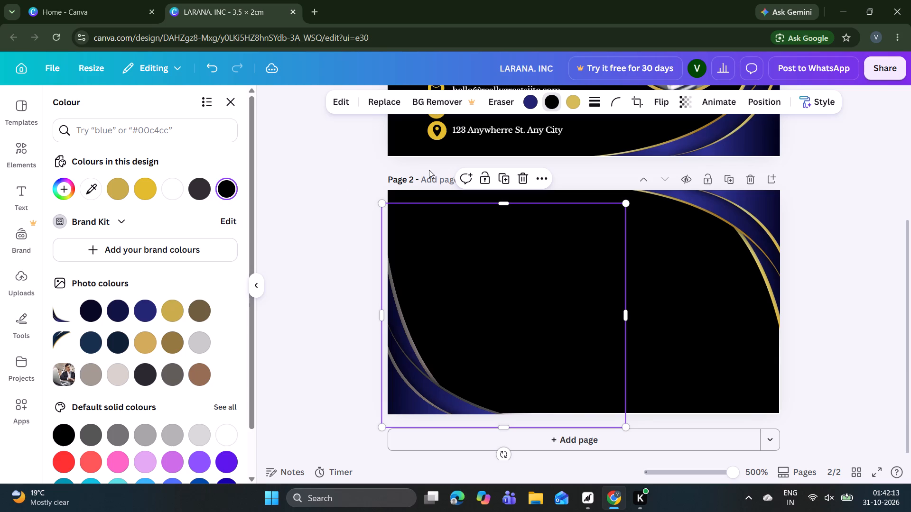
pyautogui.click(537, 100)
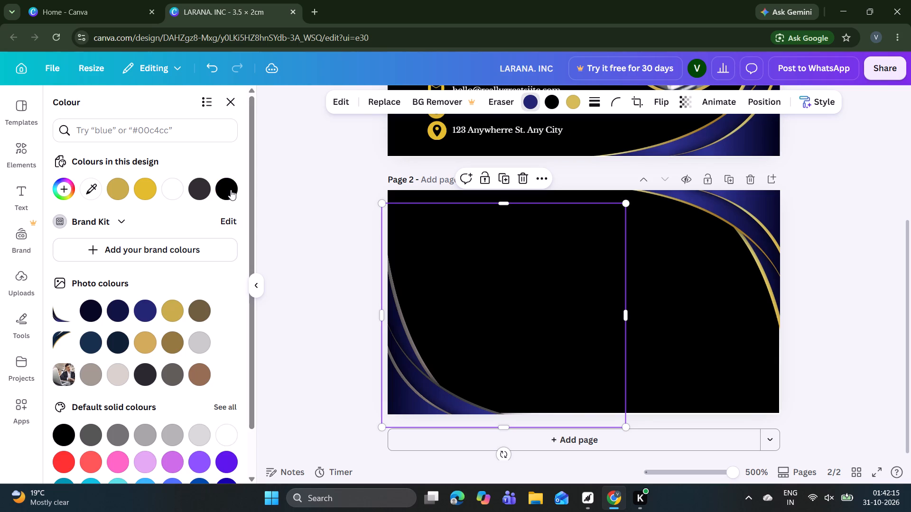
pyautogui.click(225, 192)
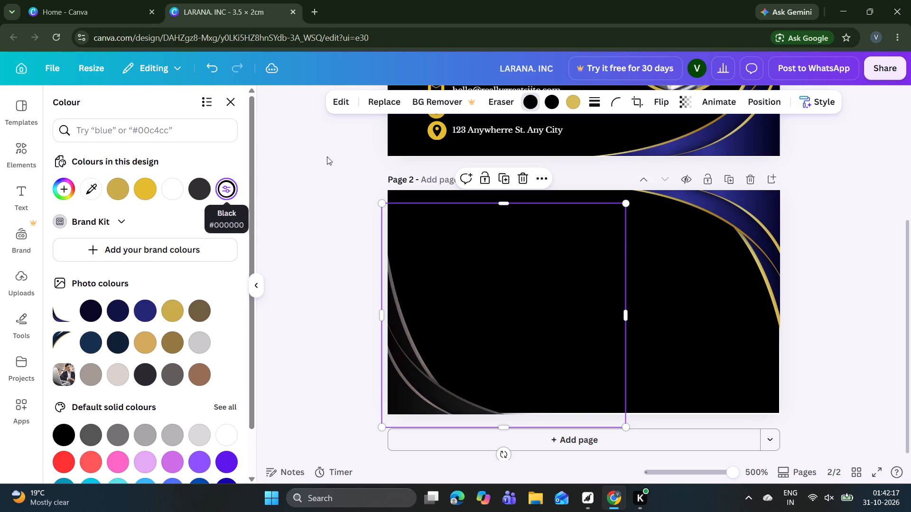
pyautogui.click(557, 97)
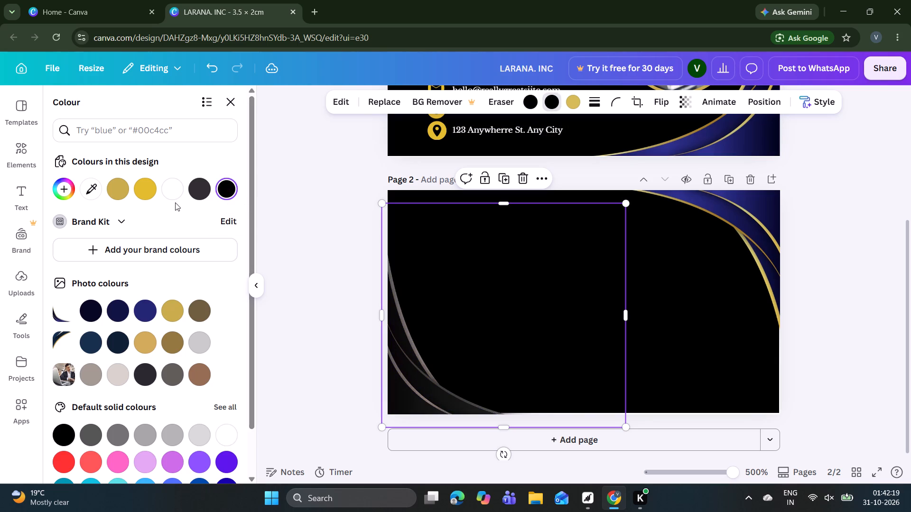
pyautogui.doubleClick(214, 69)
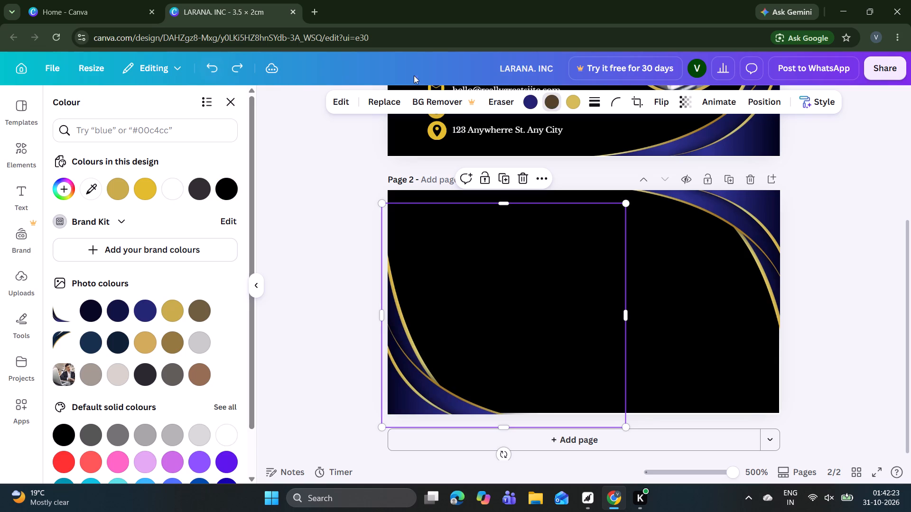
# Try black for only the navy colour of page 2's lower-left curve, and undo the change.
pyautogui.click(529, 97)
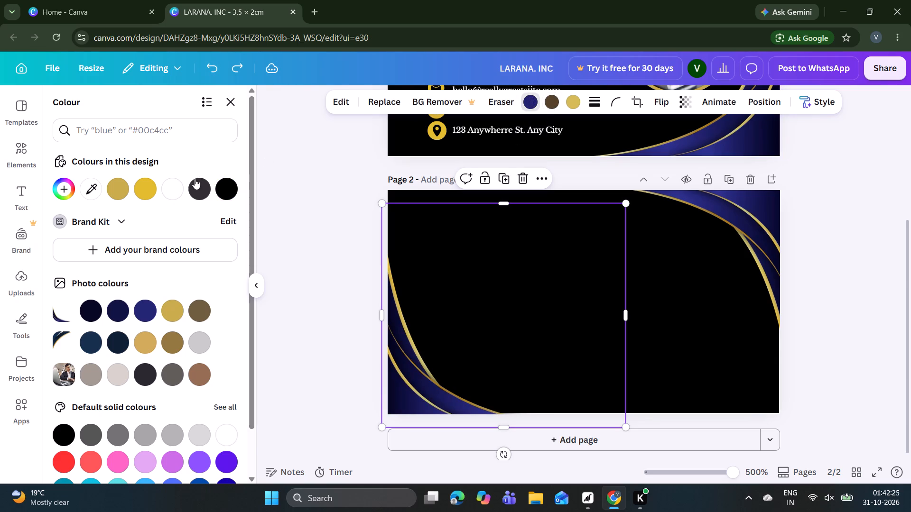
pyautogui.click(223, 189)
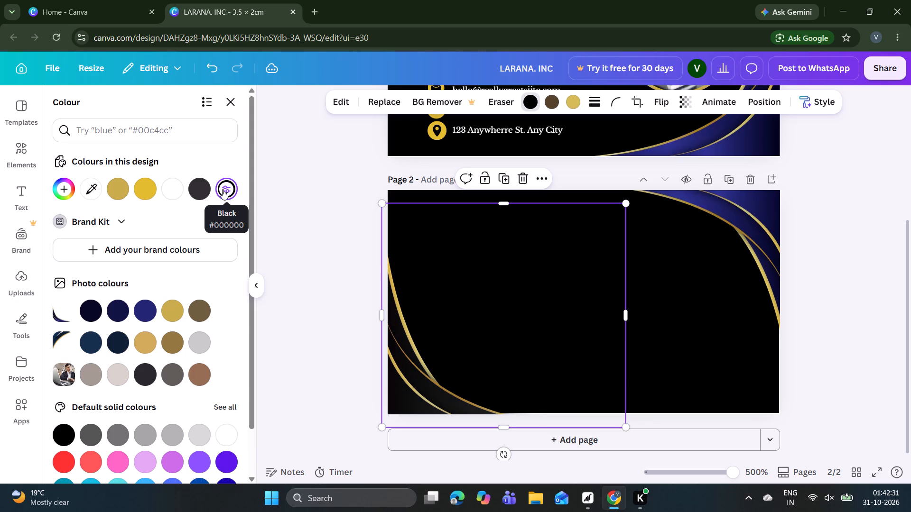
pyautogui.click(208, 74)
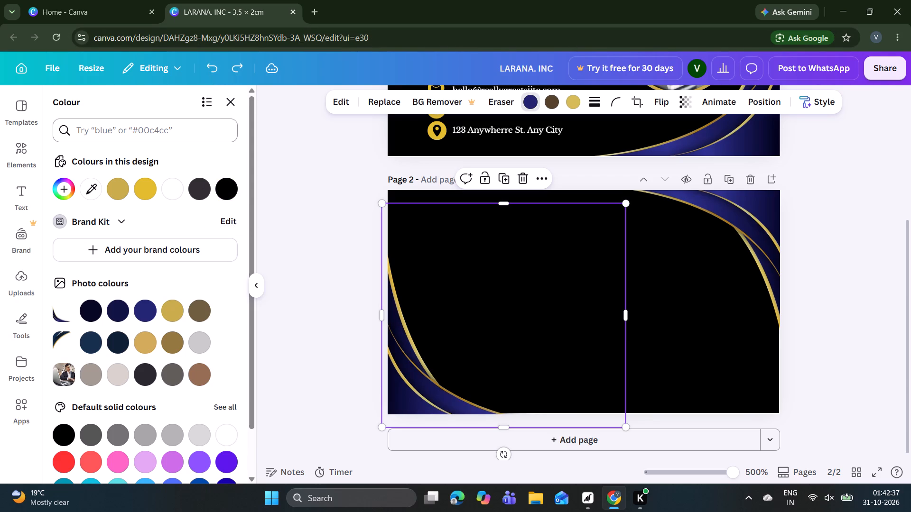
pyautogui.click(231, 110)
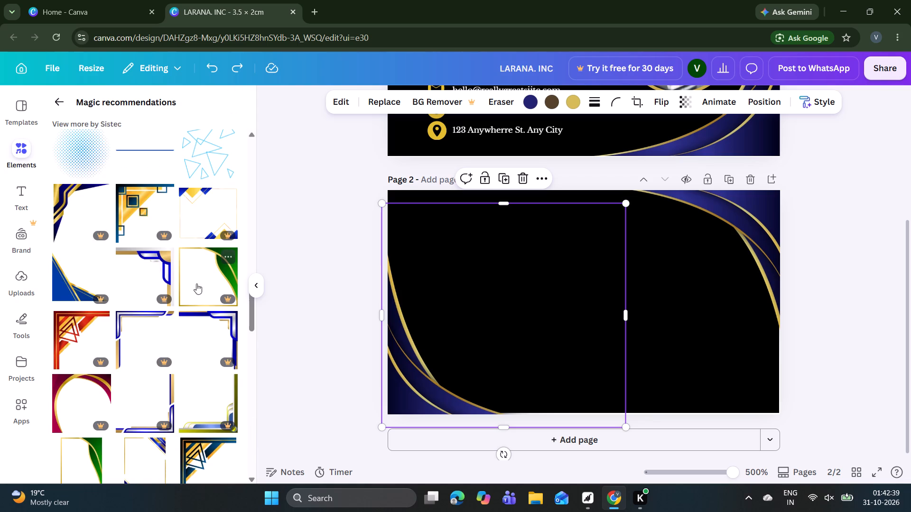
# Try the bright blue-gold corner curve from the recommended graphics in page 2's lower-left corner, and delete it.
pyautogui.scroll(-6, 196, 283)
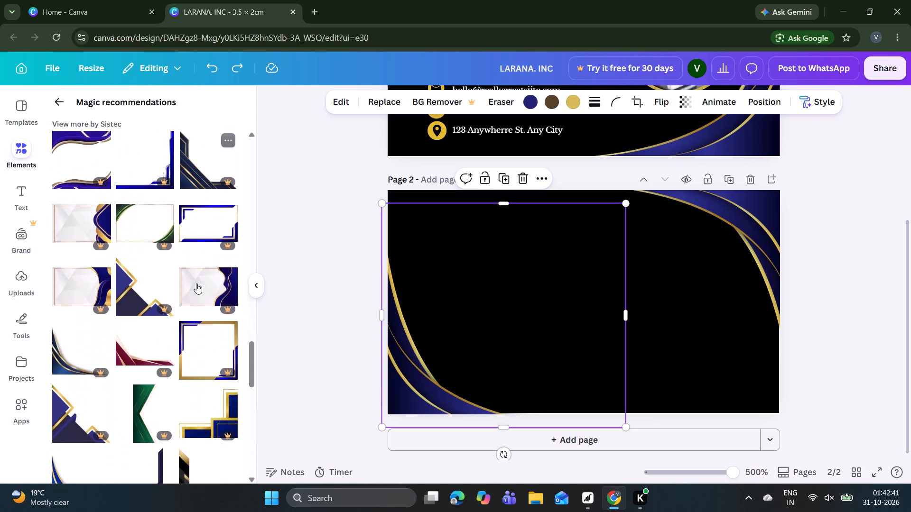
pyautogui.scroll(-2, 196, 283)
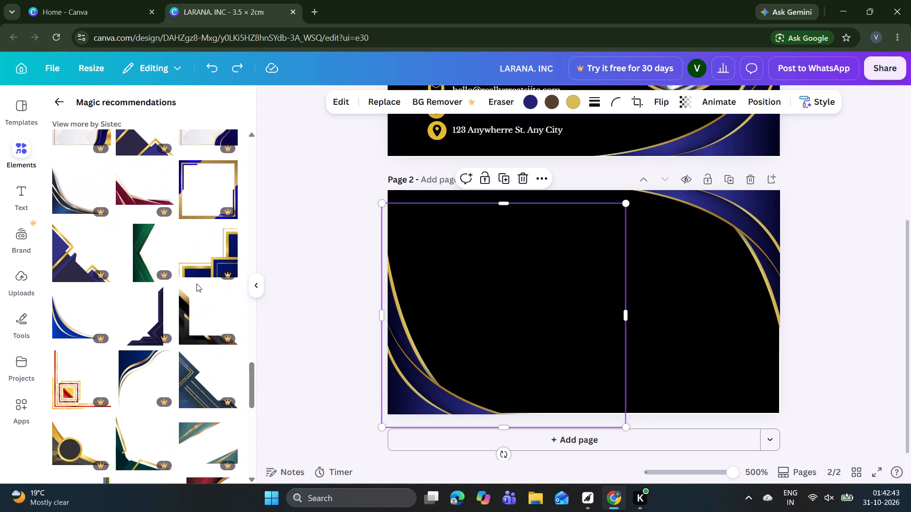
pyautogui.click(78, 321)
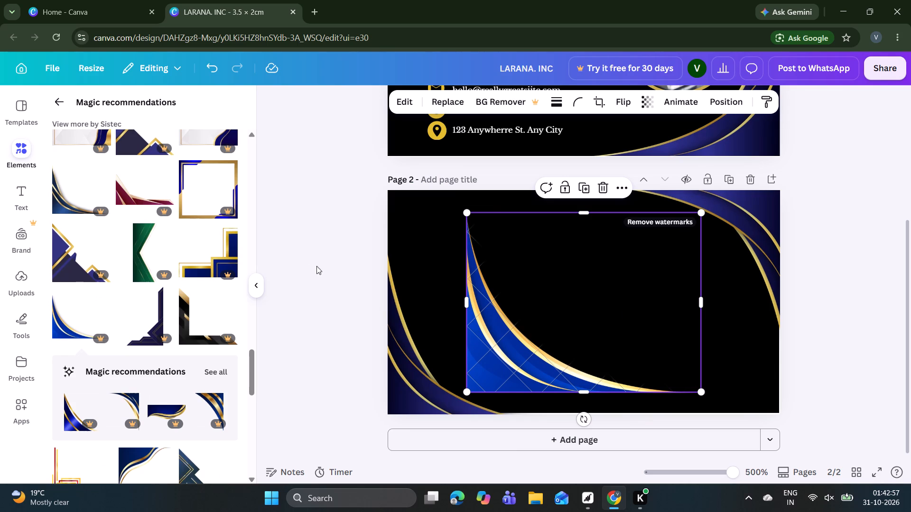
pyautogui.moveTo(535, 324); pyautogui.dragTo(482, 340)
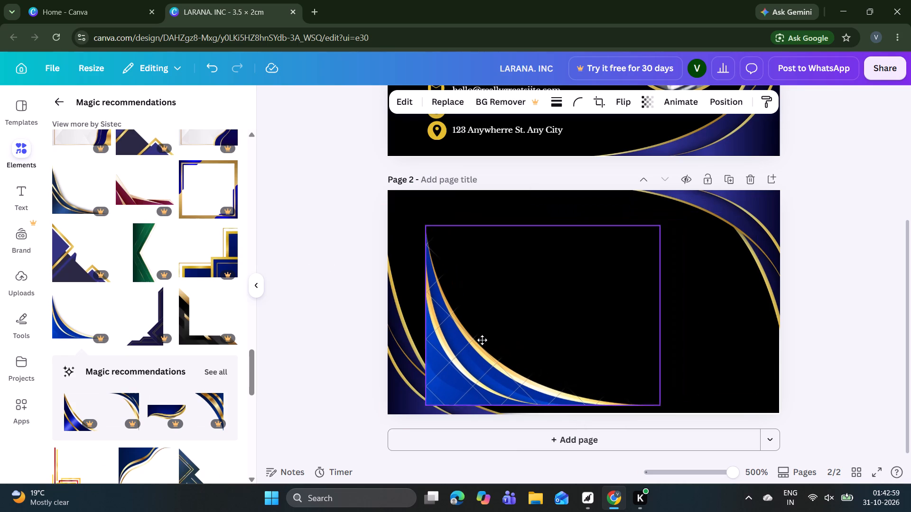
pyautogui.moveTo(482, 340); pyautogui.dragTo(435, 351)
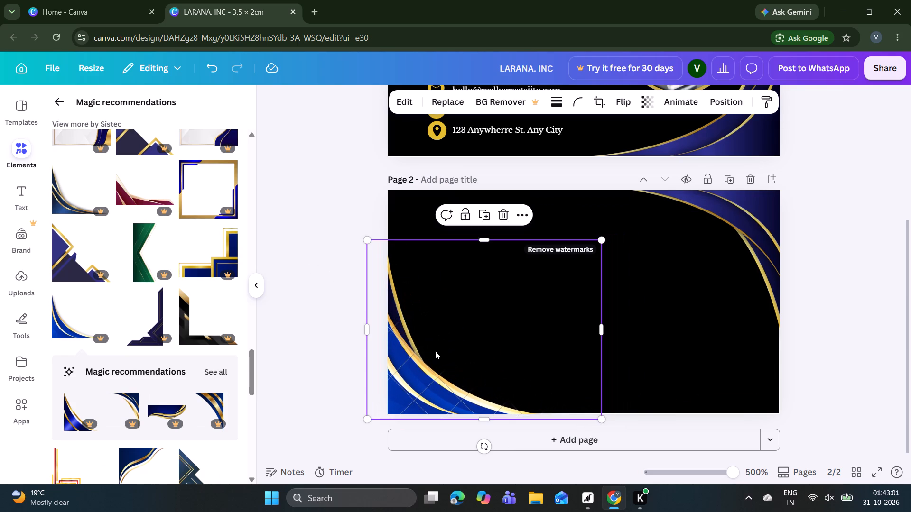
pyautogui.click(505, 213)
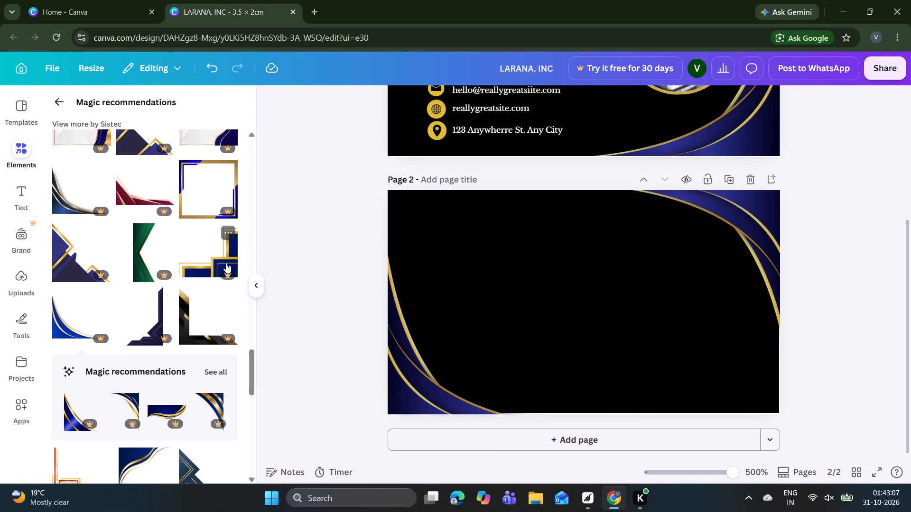
# View all recommendations related to the bright blue-gold curve and add the navy-gold upper-right corner curve to page 2.
pyautogui.click(215, 371)
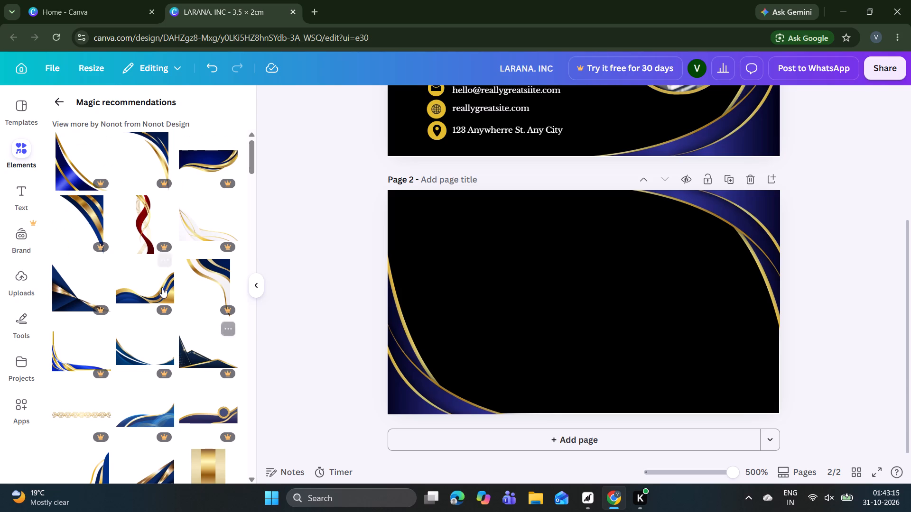
pyautogui.click(164, 161)
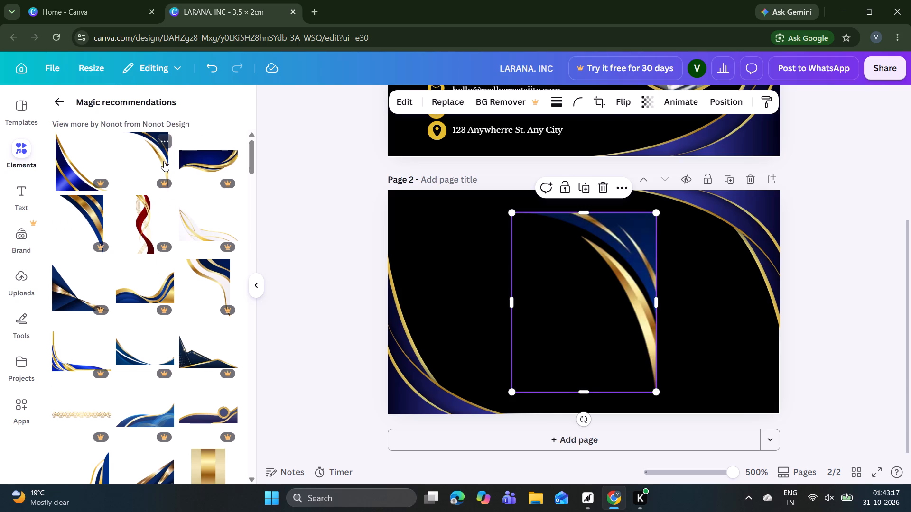
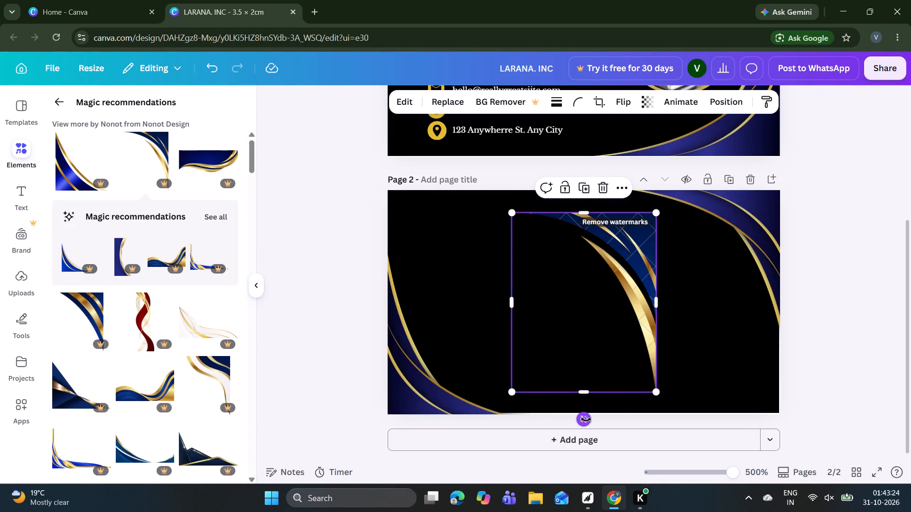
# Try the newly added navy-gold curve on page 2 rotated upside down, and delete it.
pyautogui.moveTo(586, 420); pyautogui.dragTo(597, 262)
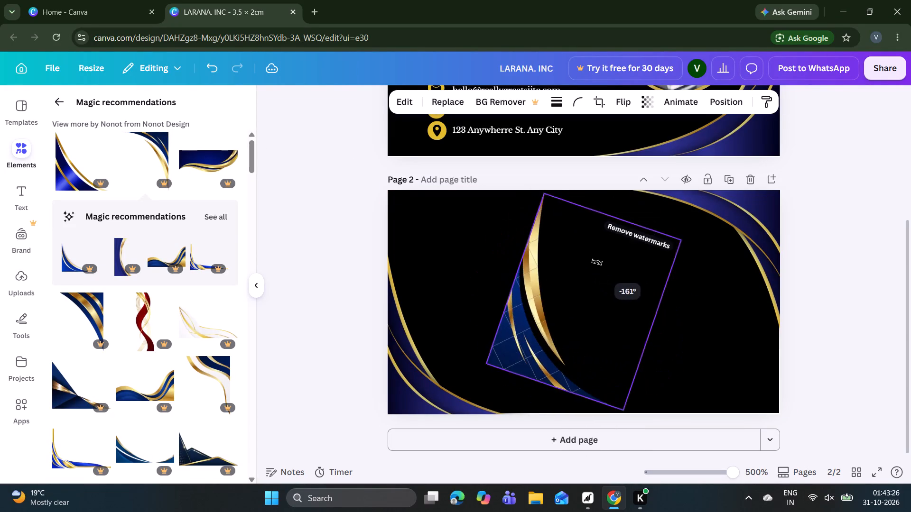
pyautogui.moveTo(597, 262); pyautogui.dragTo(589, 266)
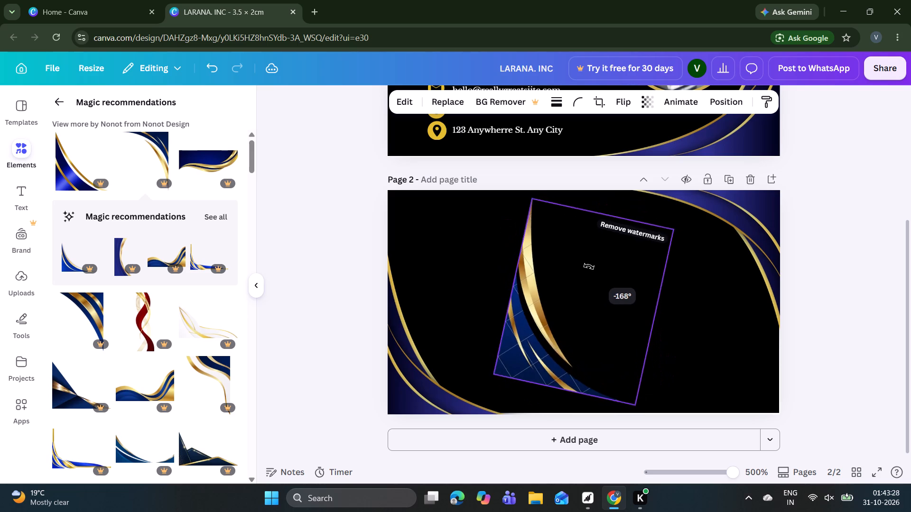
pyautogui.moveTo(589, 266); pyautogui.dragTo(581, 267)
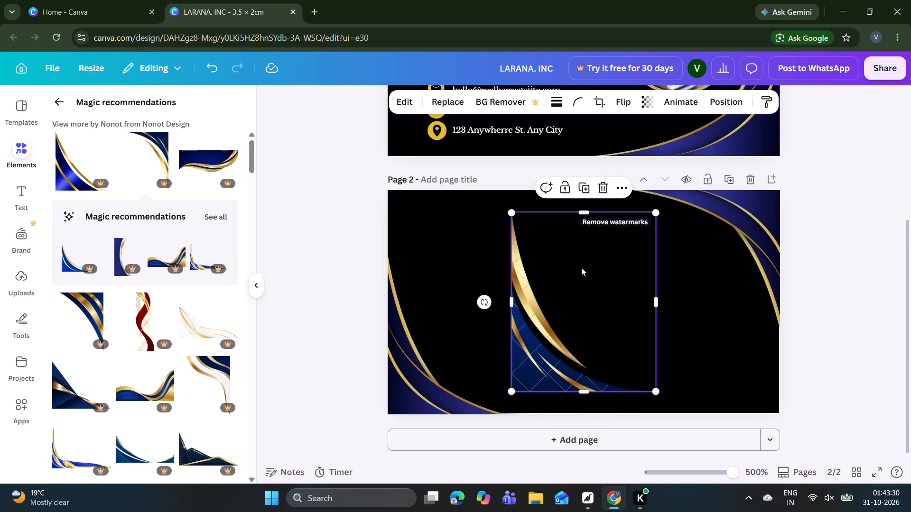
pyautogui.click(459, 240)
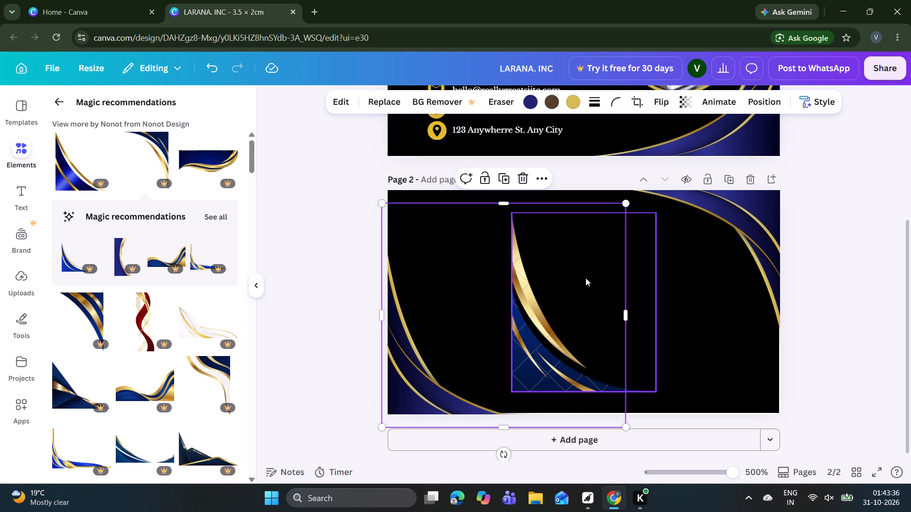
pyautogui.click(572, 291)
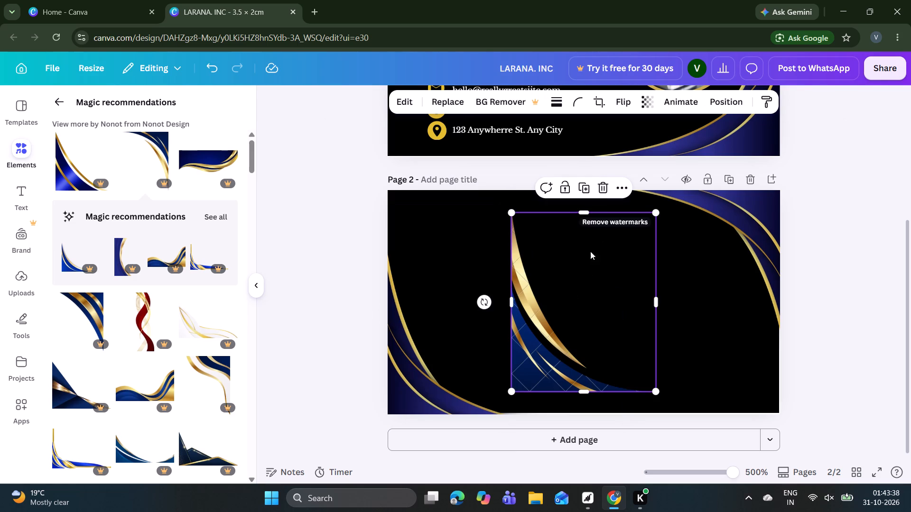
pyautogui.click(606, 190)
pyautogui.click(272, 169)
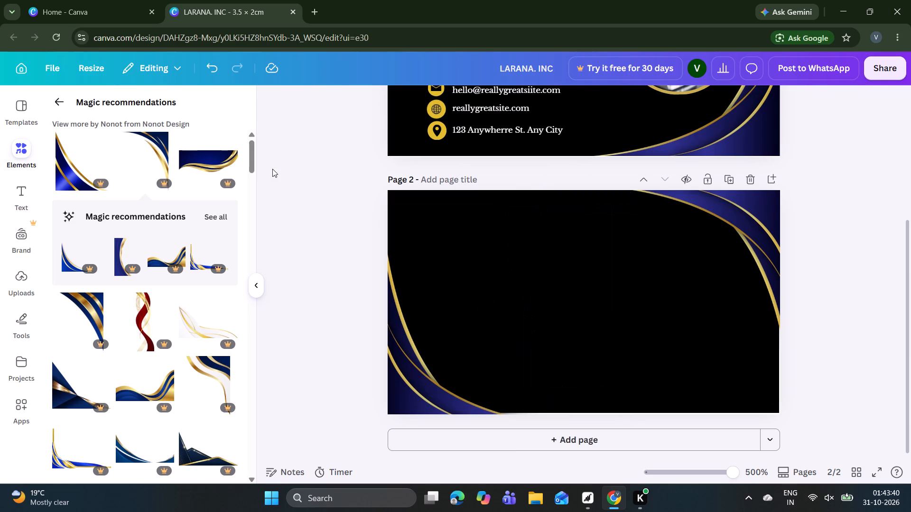
# Replace the design search with a search of the elements for "logo" and show all matching graphics.
pyautogui.click(63, 99)
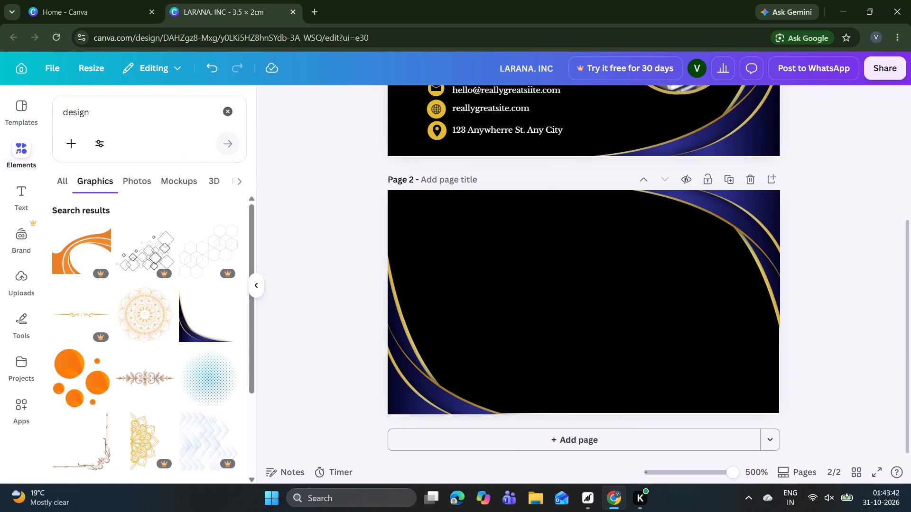
pyautogui.click(227, 118)
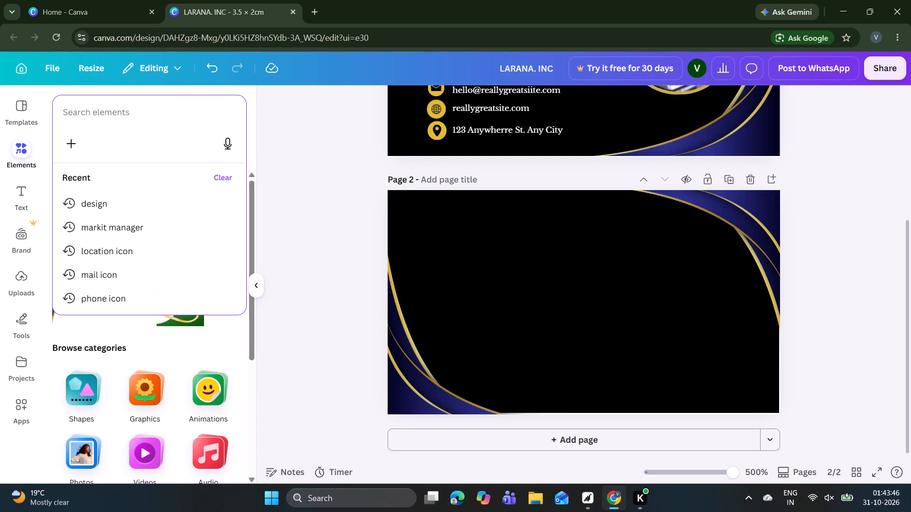
pyautogui.write('log')
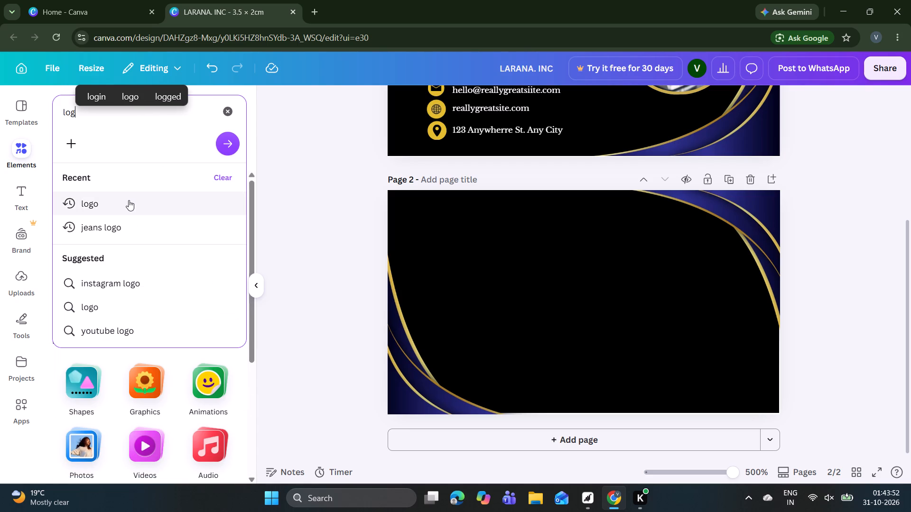
pyautogui.click(129, 200)
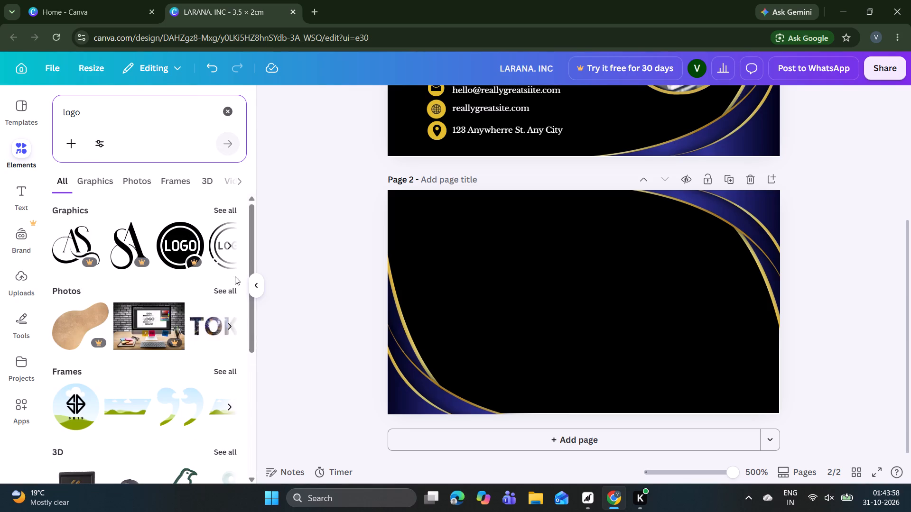
pyautogui.click(229, 209)
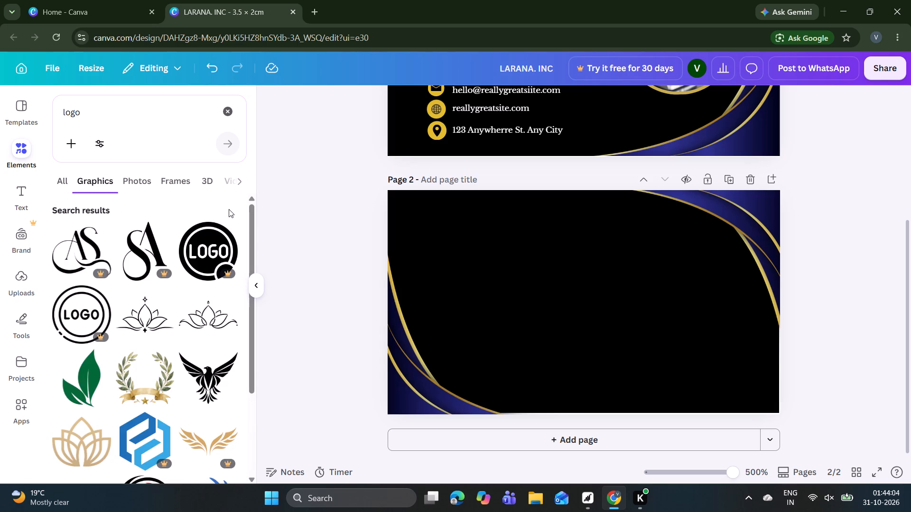
# Browse the logo graphics for a mark suited to the card's black back, and return to the start of the results.
pyautogui.scroll(-1, 199, 329)
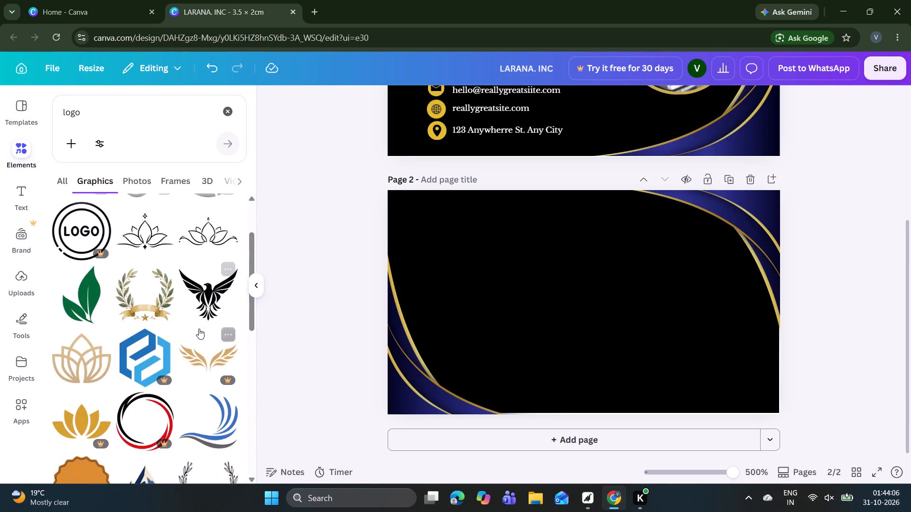
pyautogui.scroll(-3, 199, 329)
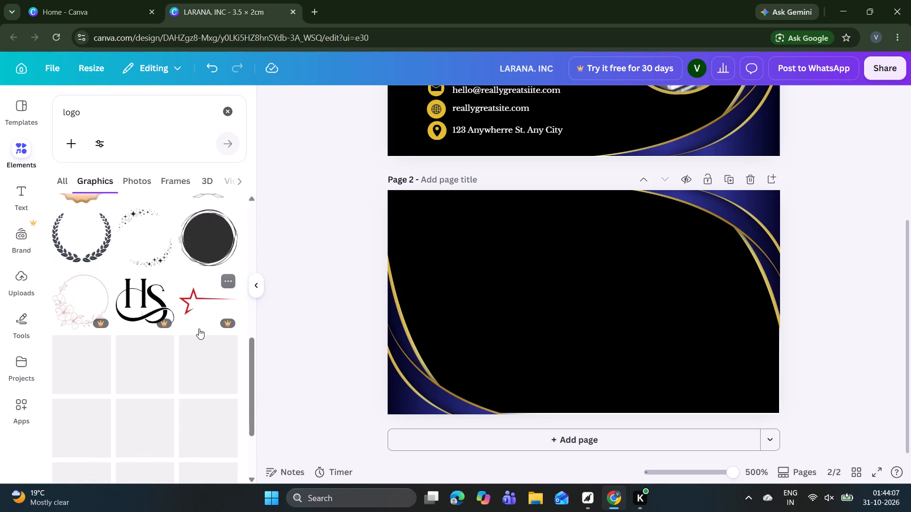
pyautogui.scroll(-2, 199, 329)
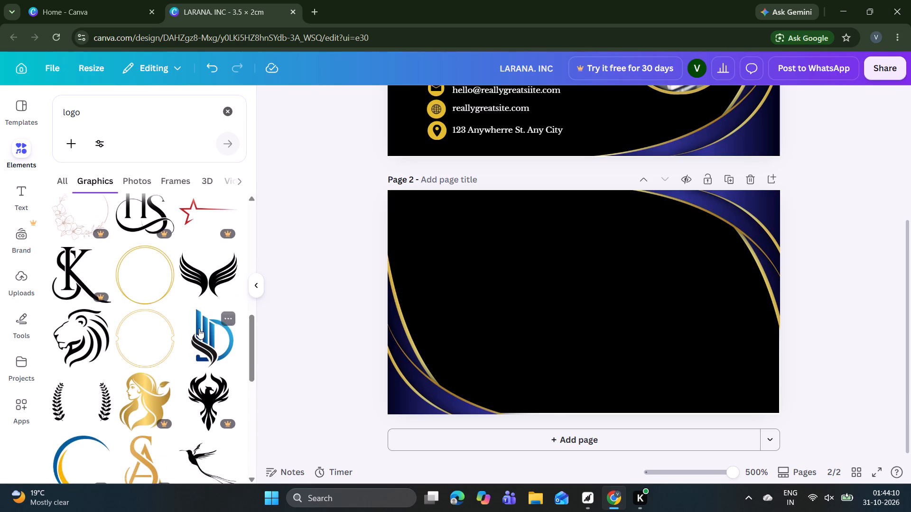
pyautogui.scroll(-5, 199, 329)
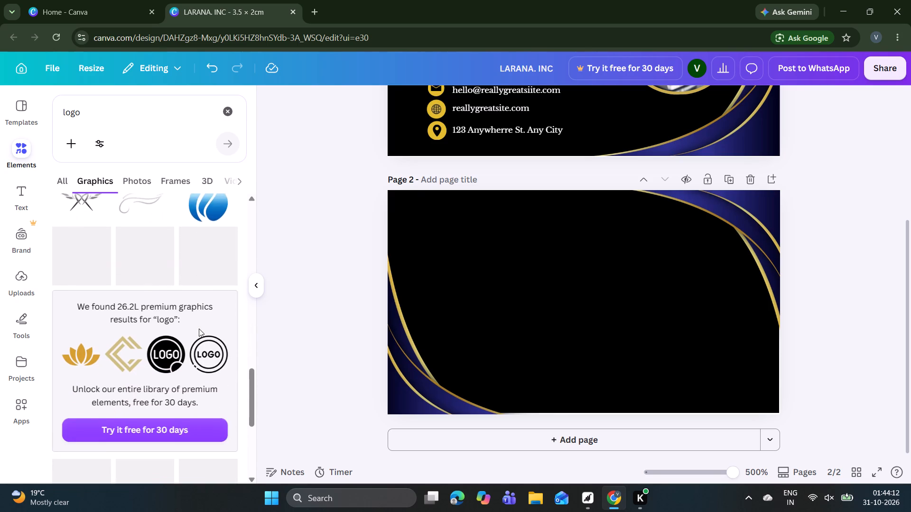
pyautogui.scroll(-2, 199, 329)
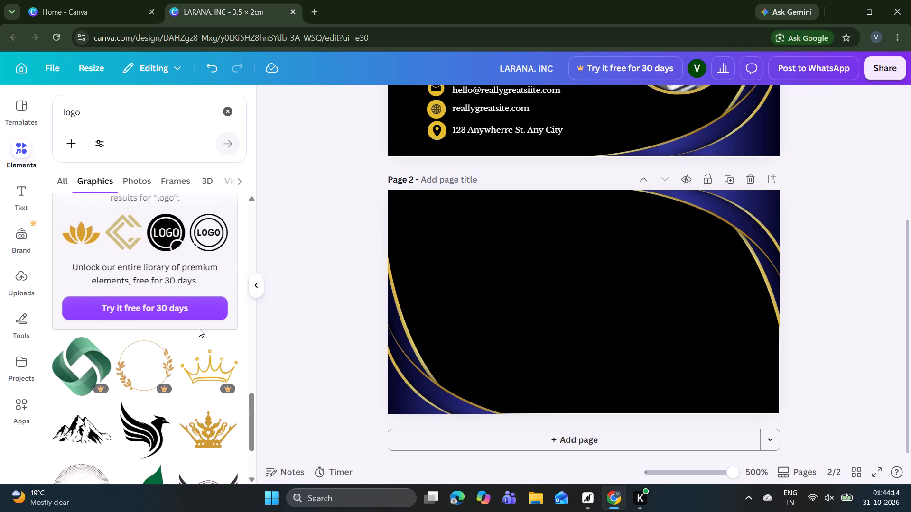
pyautogui.scroll(-3, 199, 329)
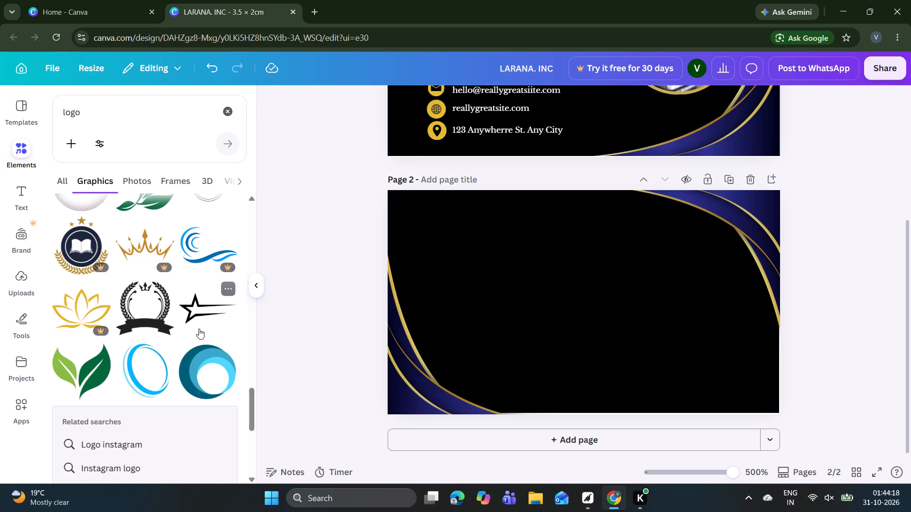
pyautogui.scroll(-2, 199, 329)
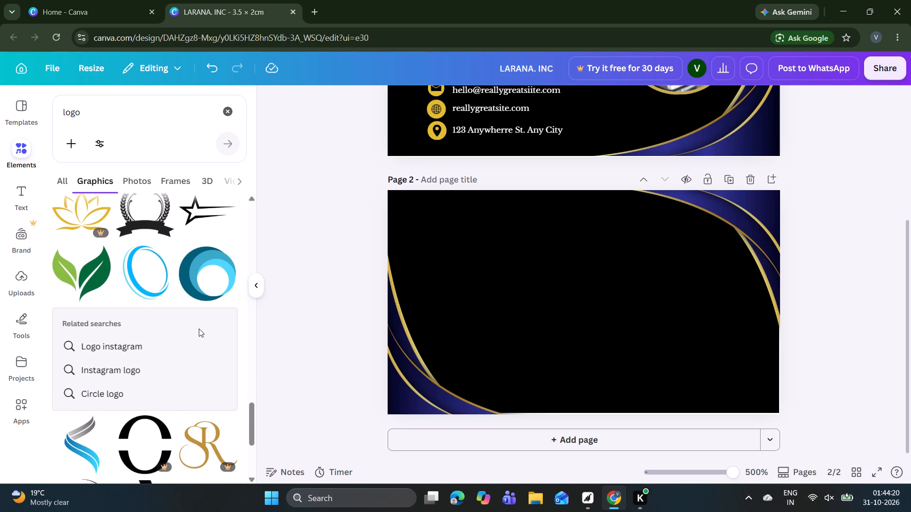
pyautogui.scroll(-2, 199, 329)
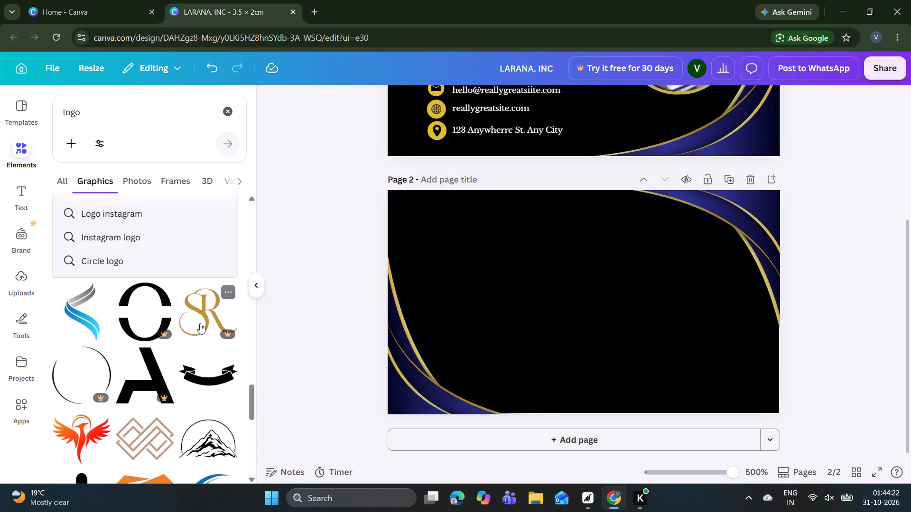
pyautogui.scroll(-3, 200, 323)
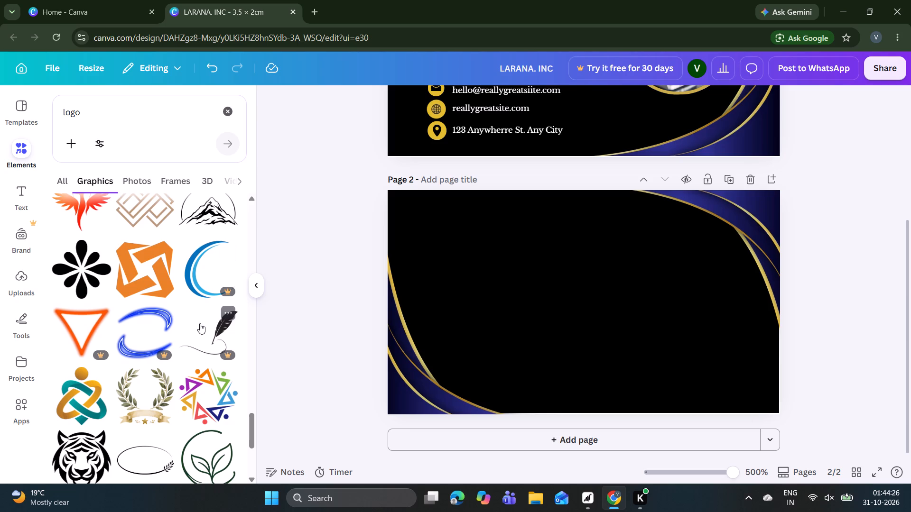
pyautogui.scroll(-1, 200, 323)
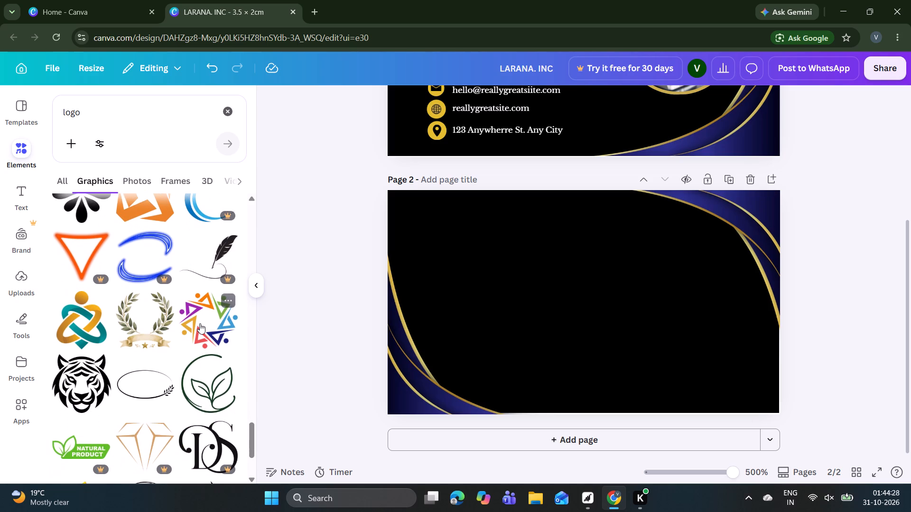
pyautogui.scroll(-4, 200, 323)
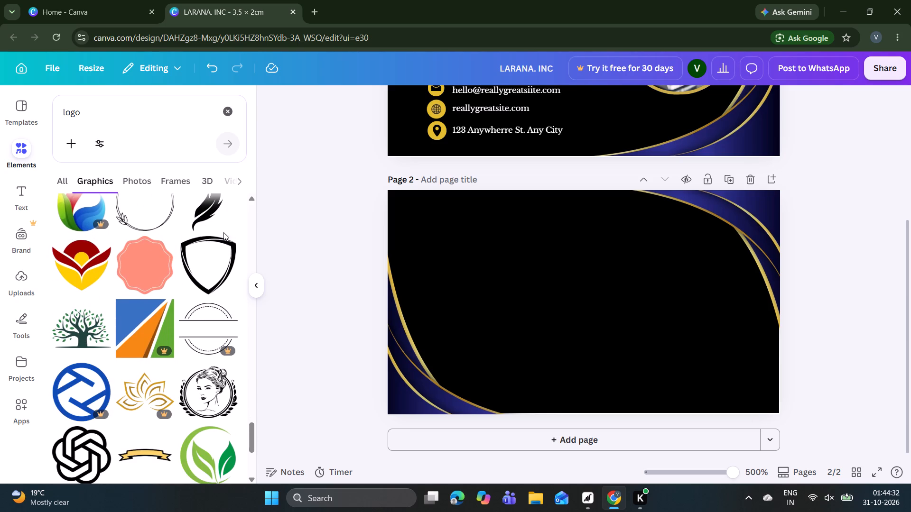
pyautogui.scroll(-3, 223, 232)
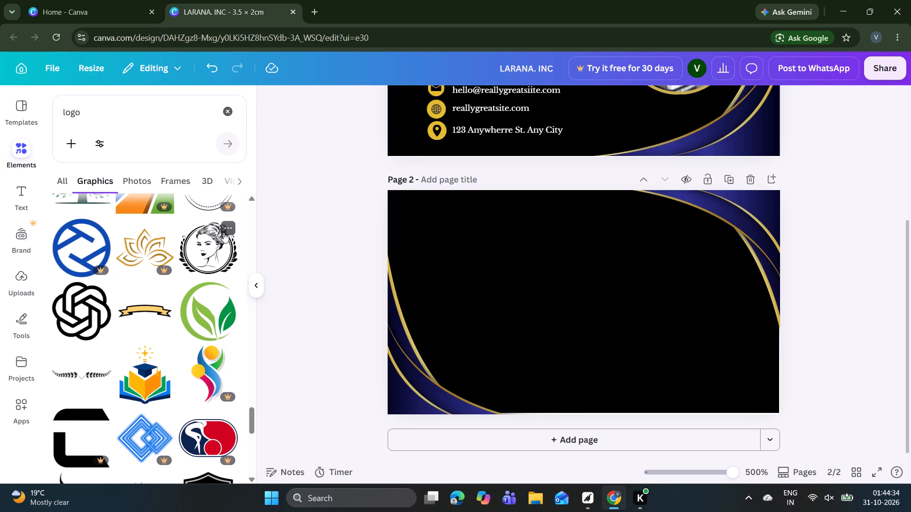
pyautogui.scroll(-2, 223, 230)
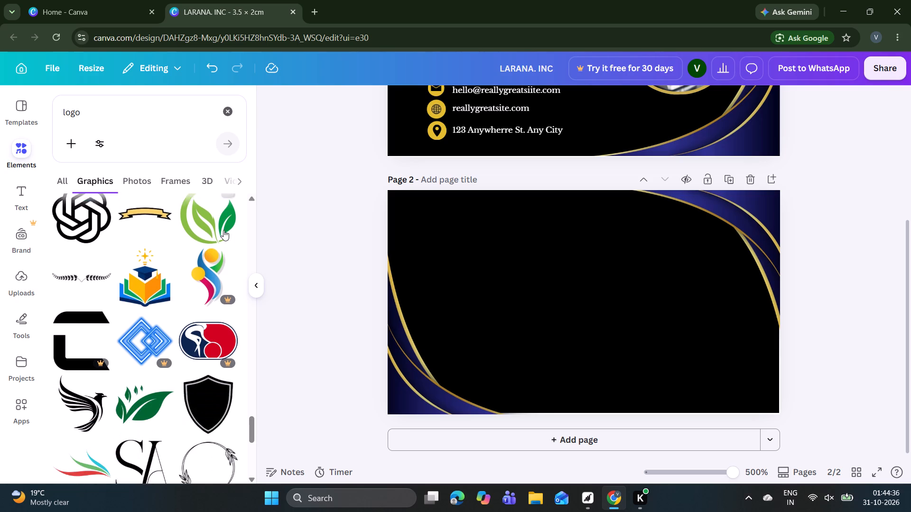
pyautogui.scroll(-1, 223, 230)
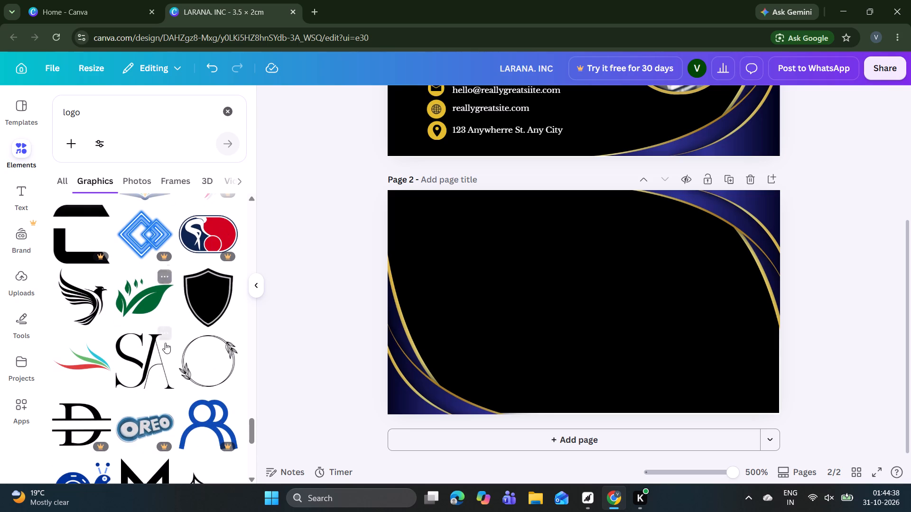
pyautogui.scroll(-6, 165, 343)
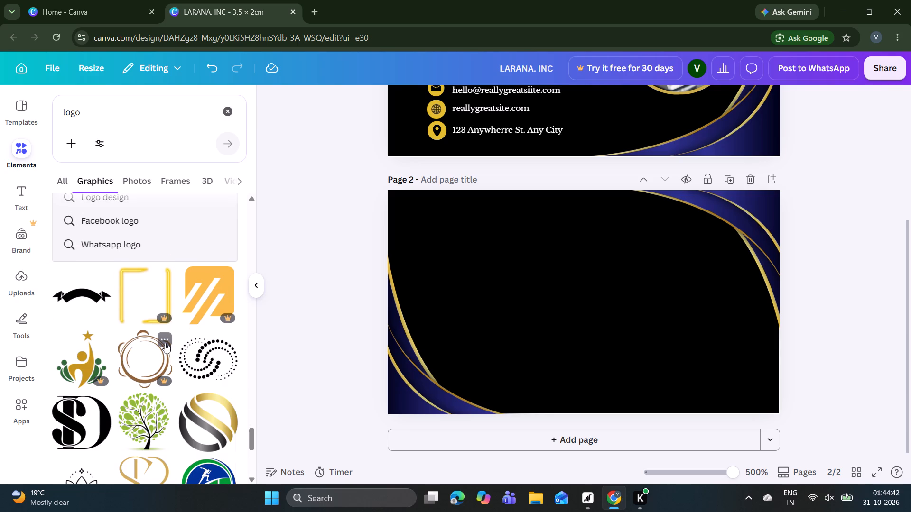
pyautogui.scroll(-4, 165, 343)
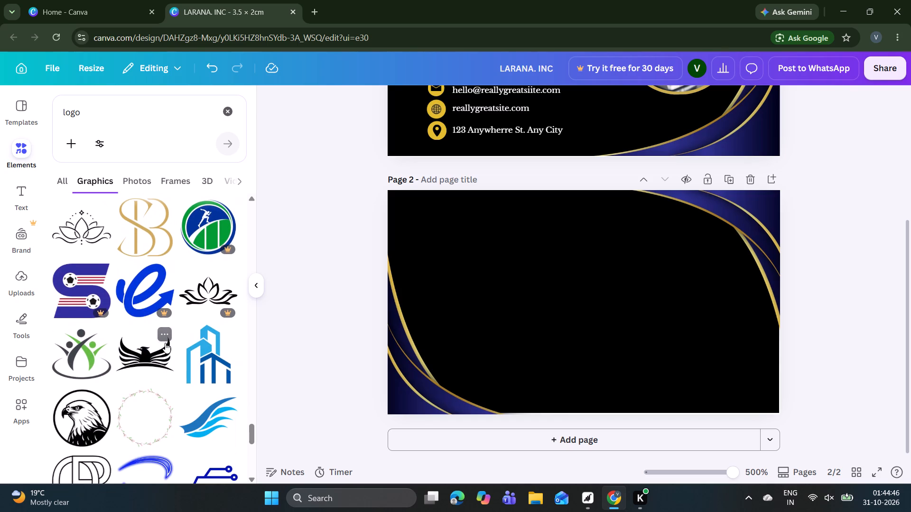
pyautogui.scroll(-2, 165, 340)
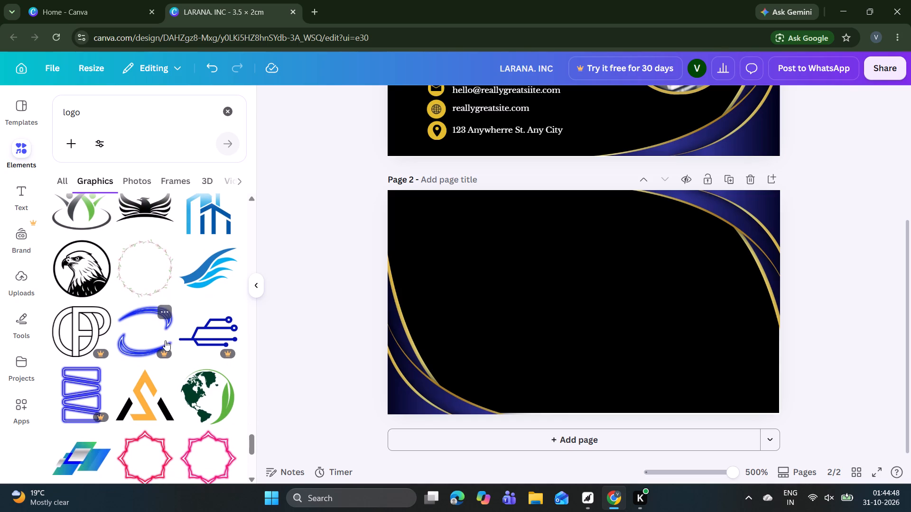
pyautogui.scroll(-4, 165, 340)
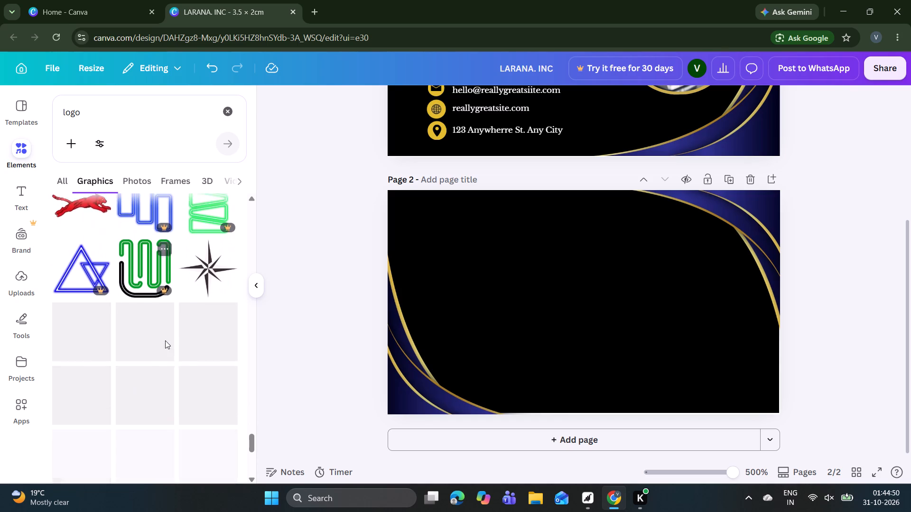
pyautogui.scroll(-2, 165, 340)
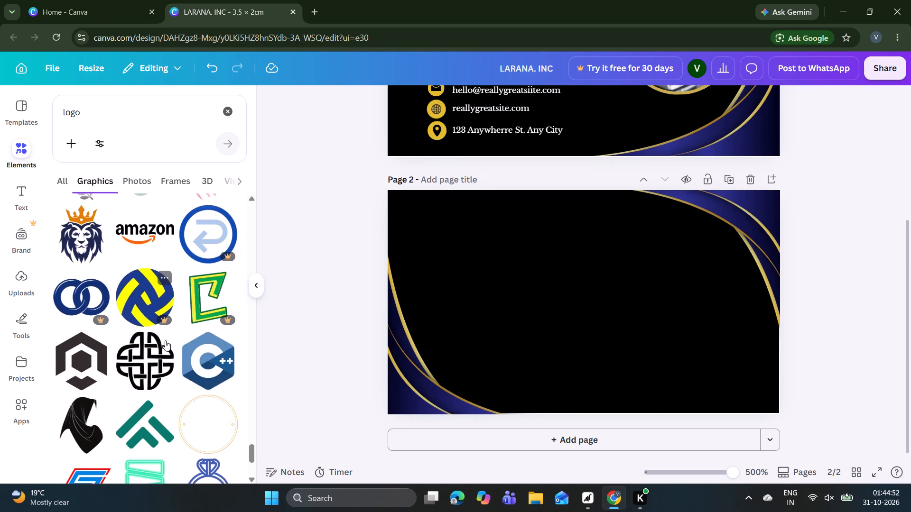
pyautogui.scroll(-1, 165, 340)
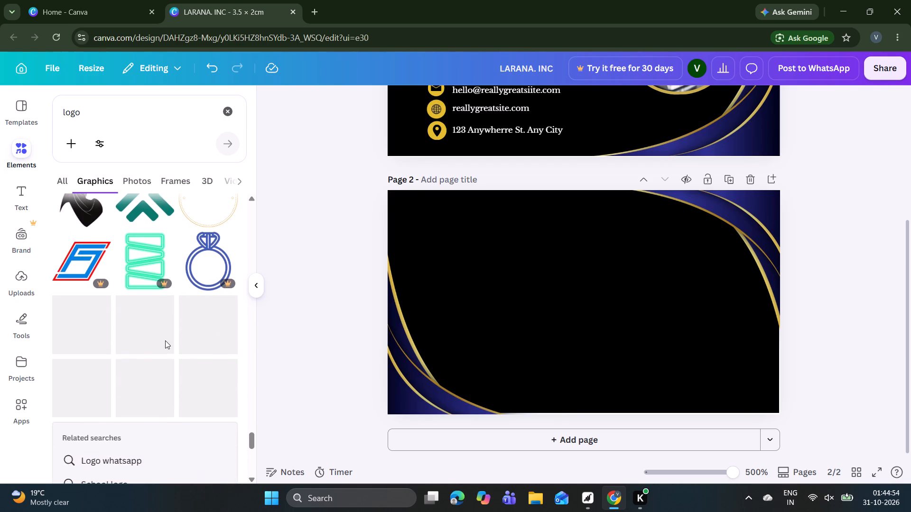
pyautogui.scroll(-2, 165, 340)
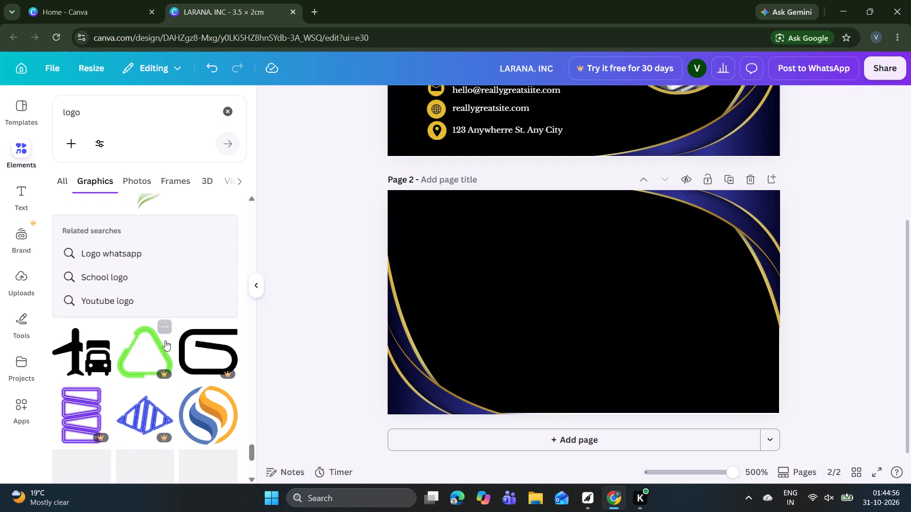
pyautogui.scroll(-2, 165, 340)
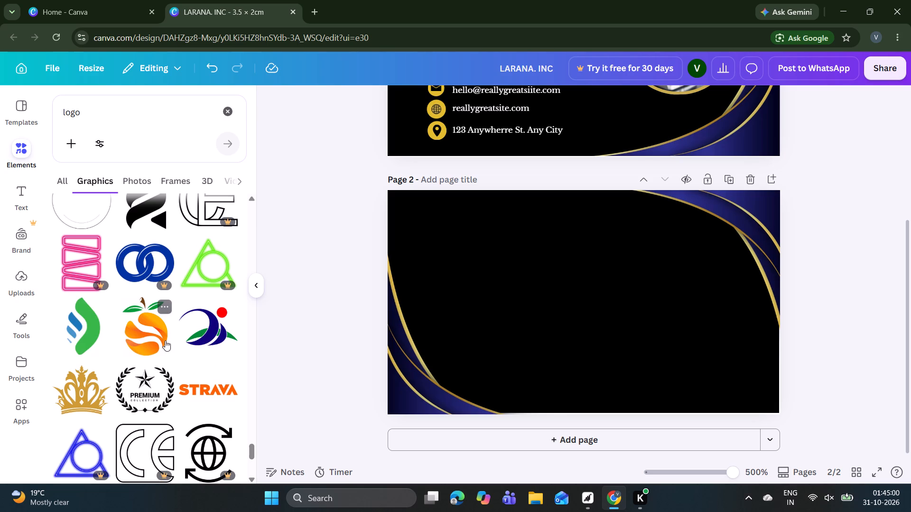
pyautogui.scroll(-3, 165, 340)
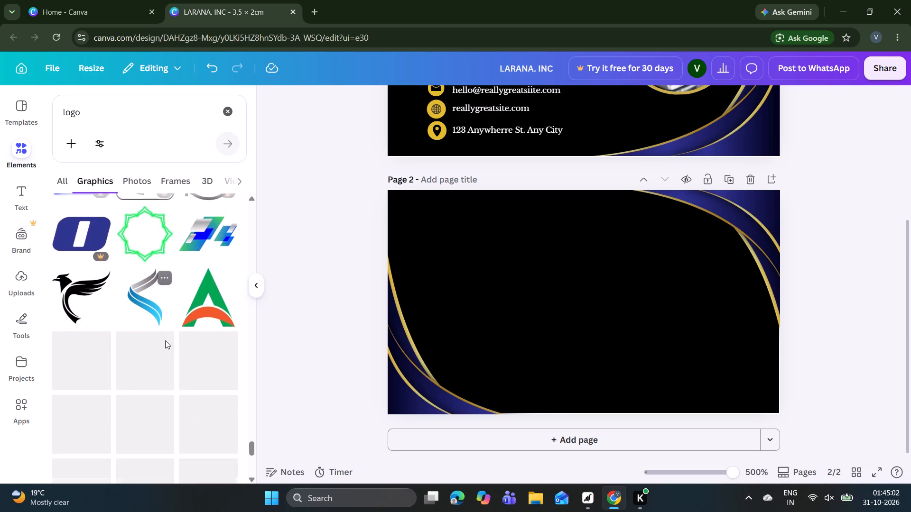
pyautogui.scroll(14, 165, 340)
pyautogui.scroll(16, 165, 340)
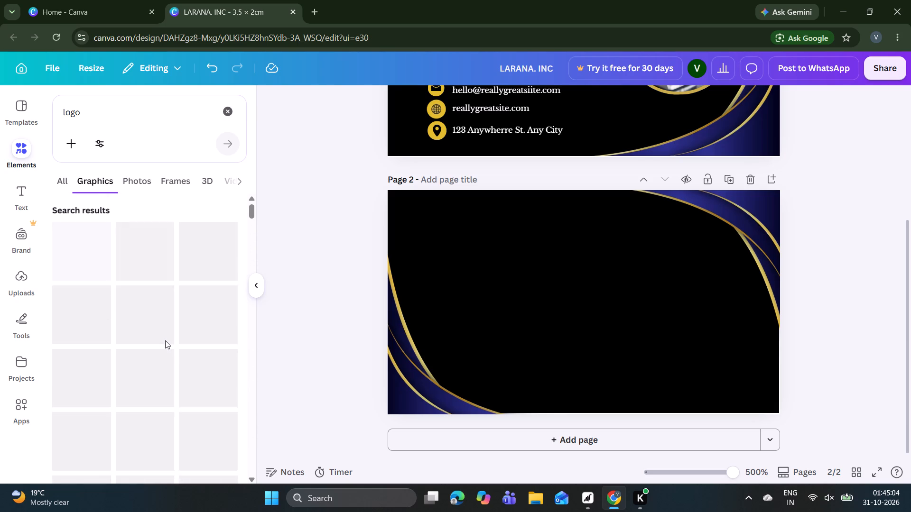
# Browse further through the logo graphics for a mark that suits the black, navy and gold card back on page 2.
pyautogui.scroll(-1, 165, 340)
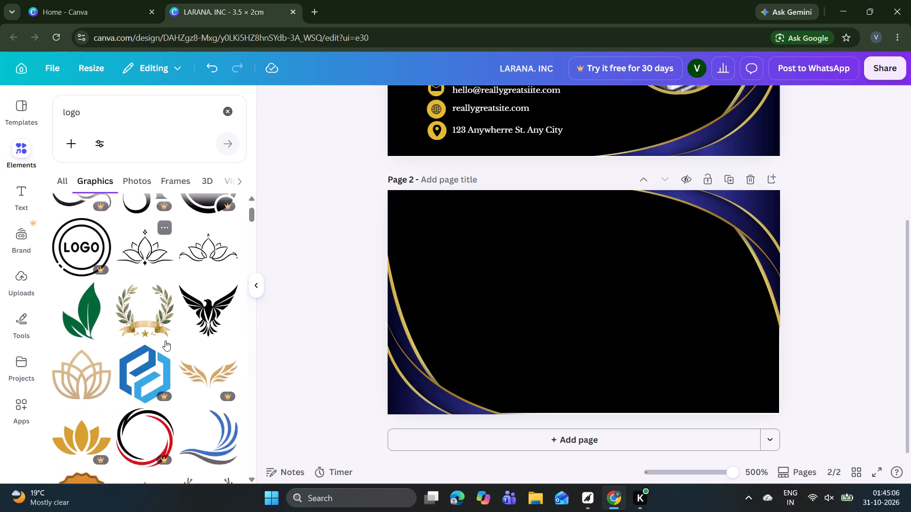
pyautogui.scroll(-5, 165, 340)
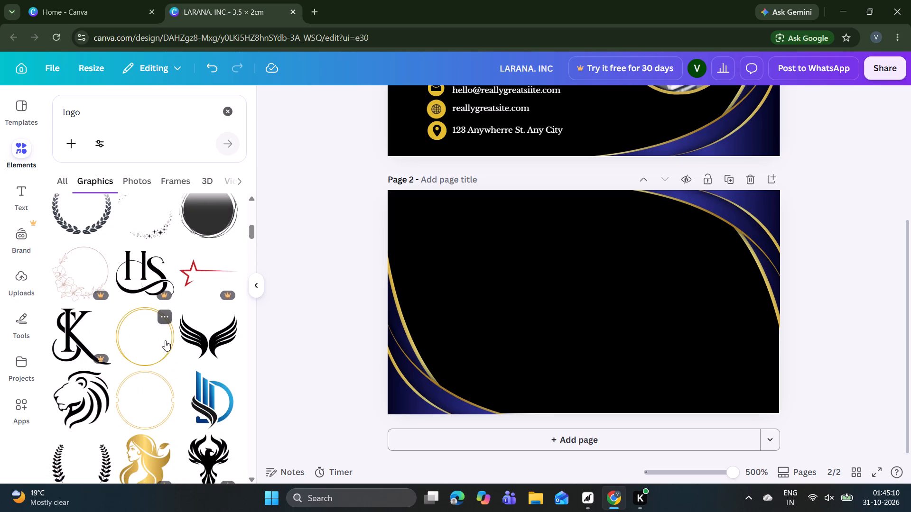
pyautogui.scroll(-2, 165, 340)
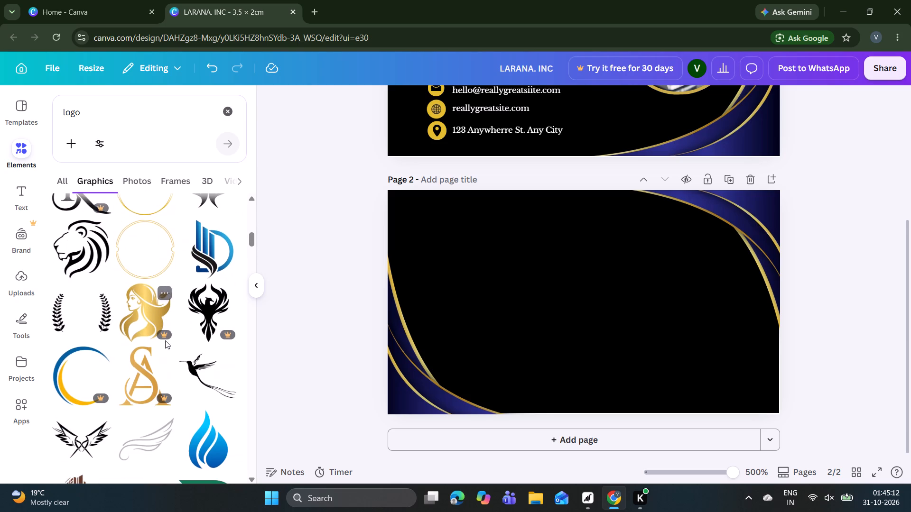
pyautogui.scroll(-3, 165, 340)
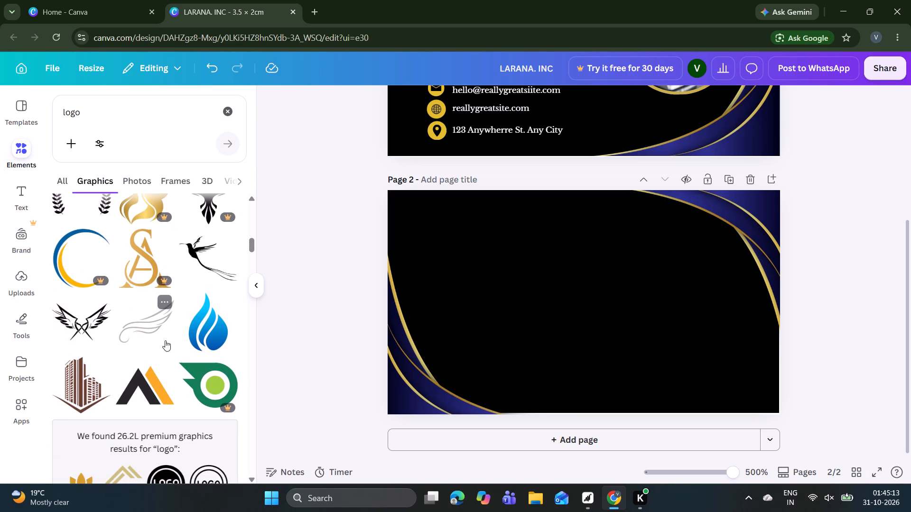
pyautogui.scroll(-1, 165, 340)
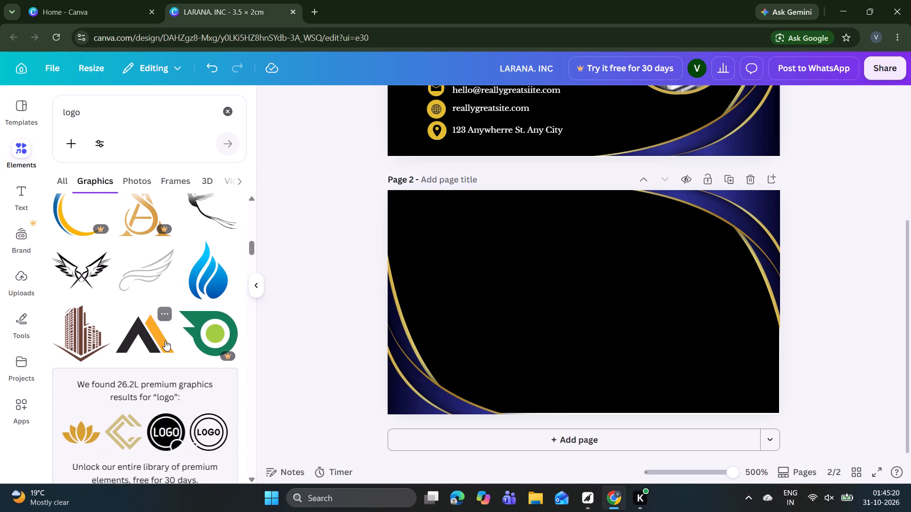
pyautogui.scroll(-1, 166, 329)
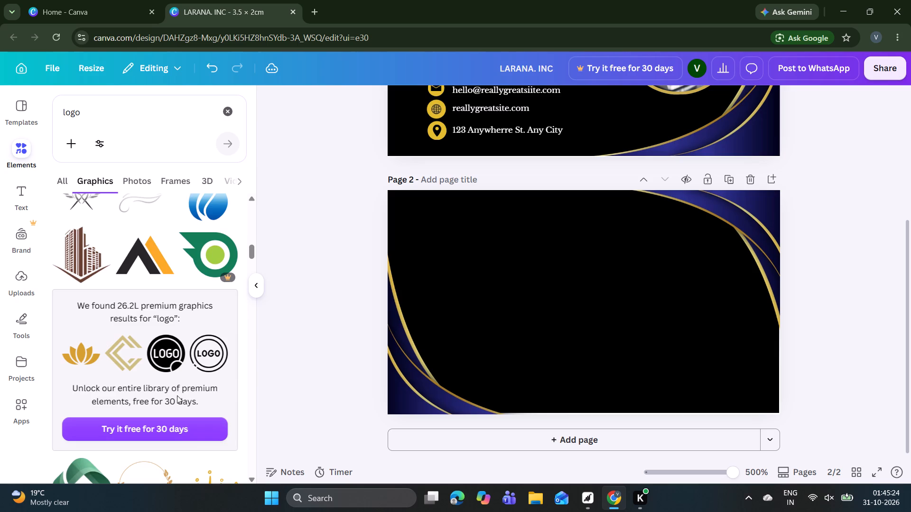
pyautogui.scroll(-5, 177, 395)
pyautogui.scroll(3, 177, 395)
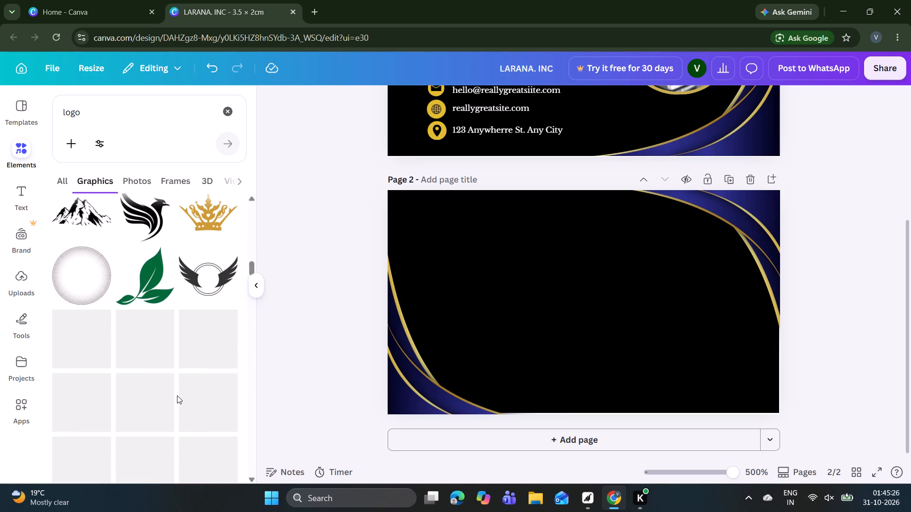
pyautogui.scroll(2, 177, 395)
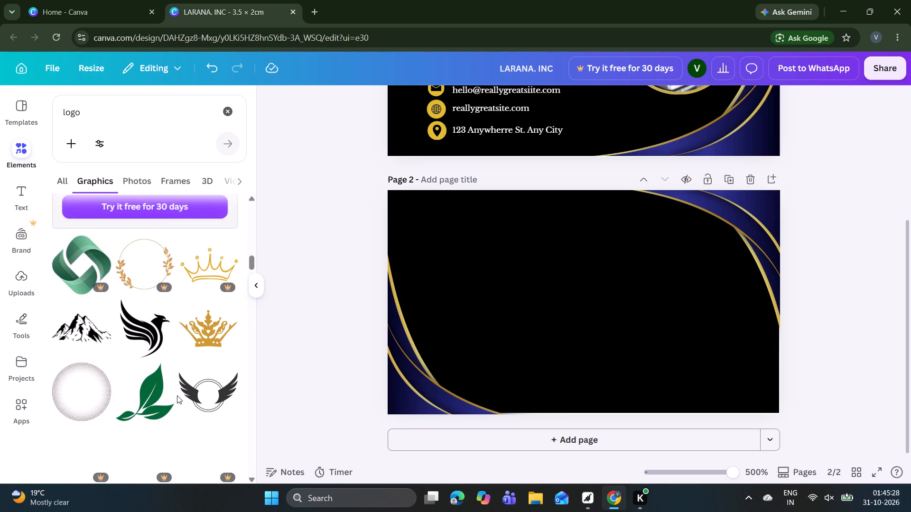
pyautogui.scroll(-4, 177, 395)
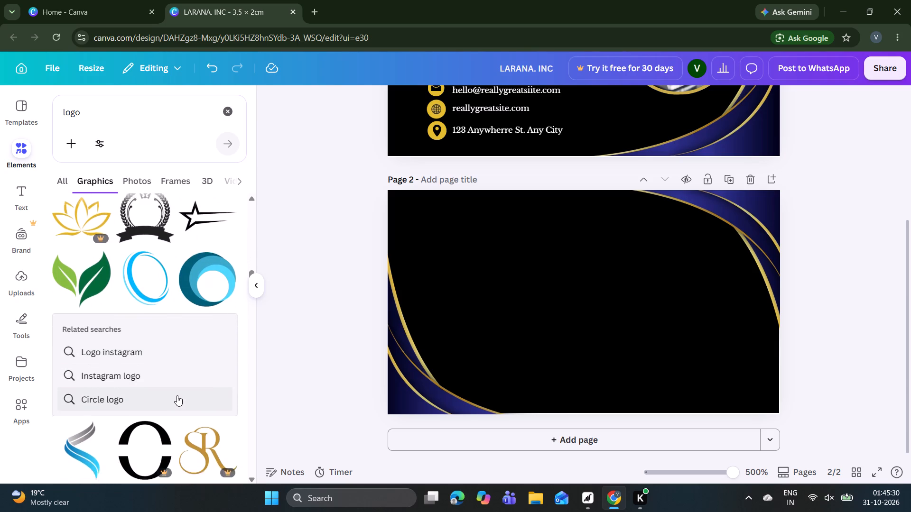
pyautogui.scroll(-3, 177, 395)
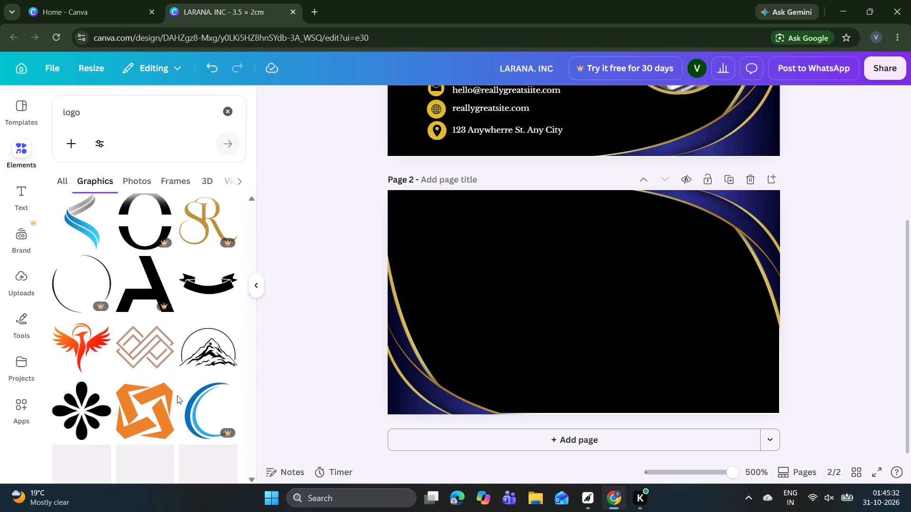
pyautogui.scroll(-1, 177, 395)
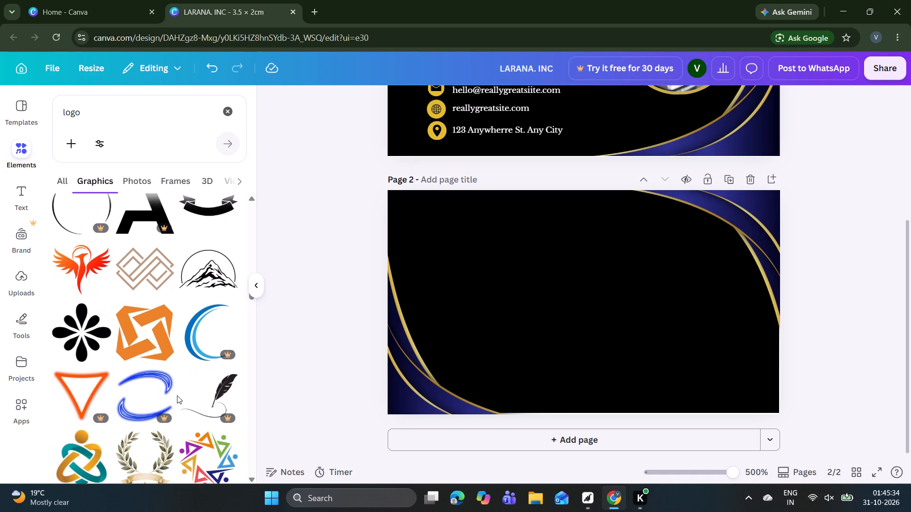
pyautogui.scroll(-2, 177, 395)
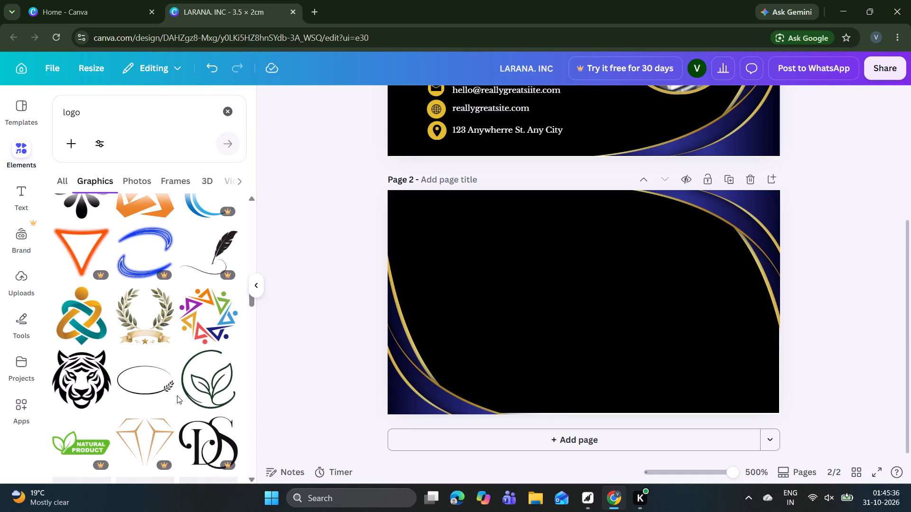
pyautogui.scroll(-4, 177, 395)
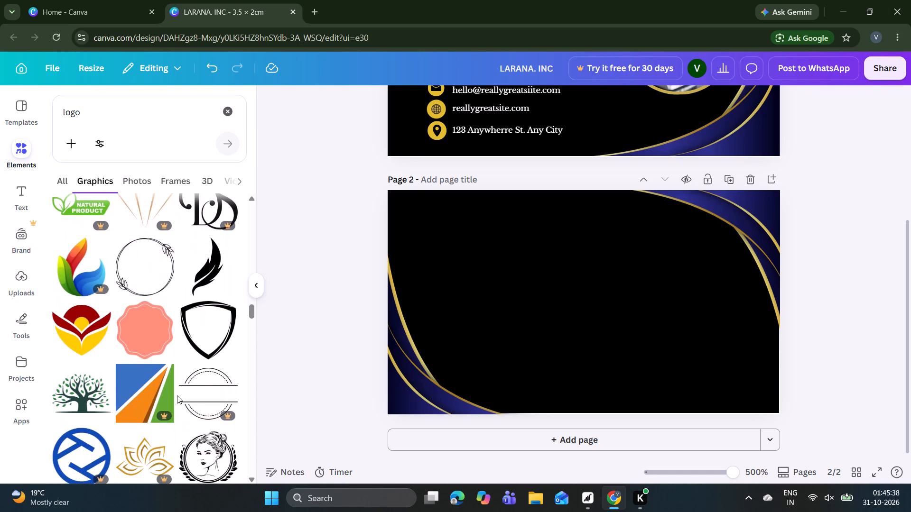
pyautogui.scroll(-2, 177, 395)
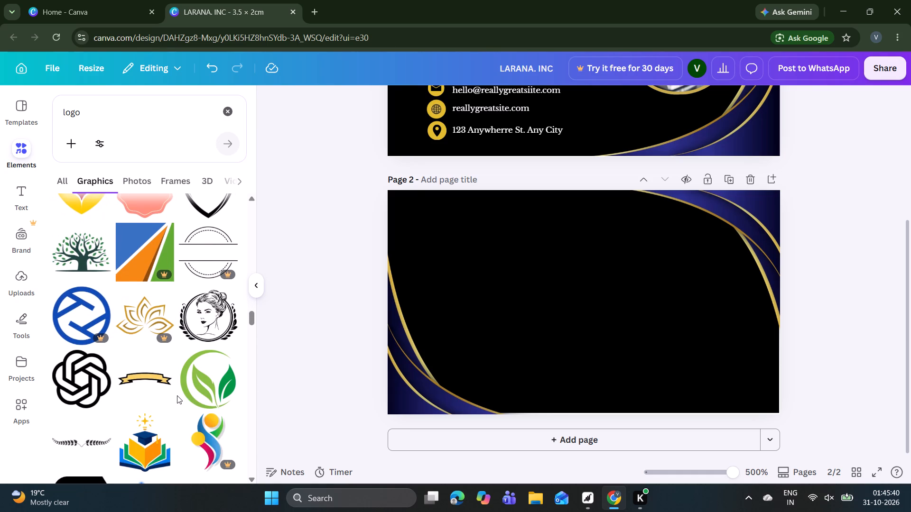
pyautogui.scroll(-3, 177, 395)
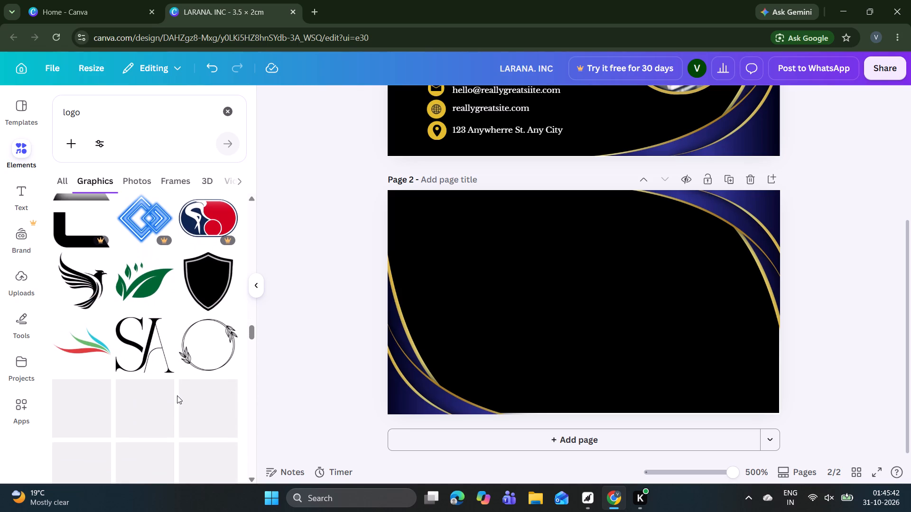
pyautogui.scroll(-1, 177, 395)
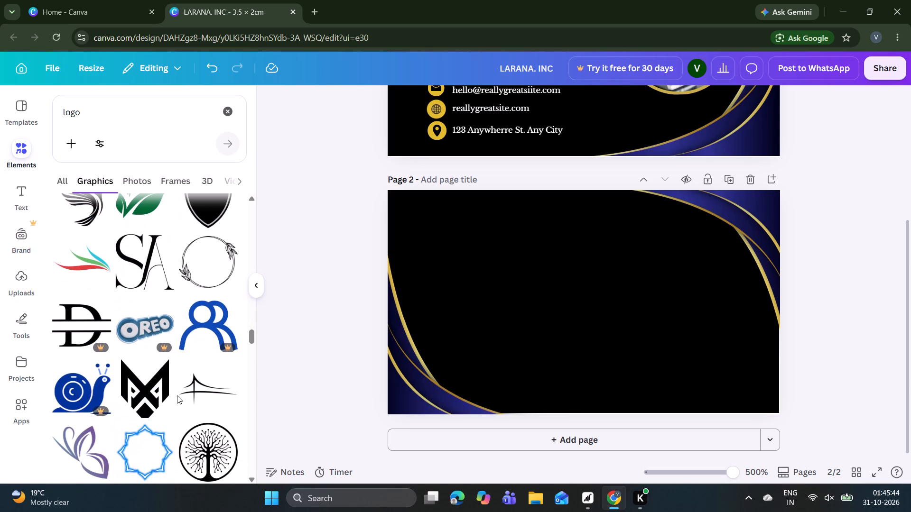
pyautogui.scroll(-1, 177, 395)
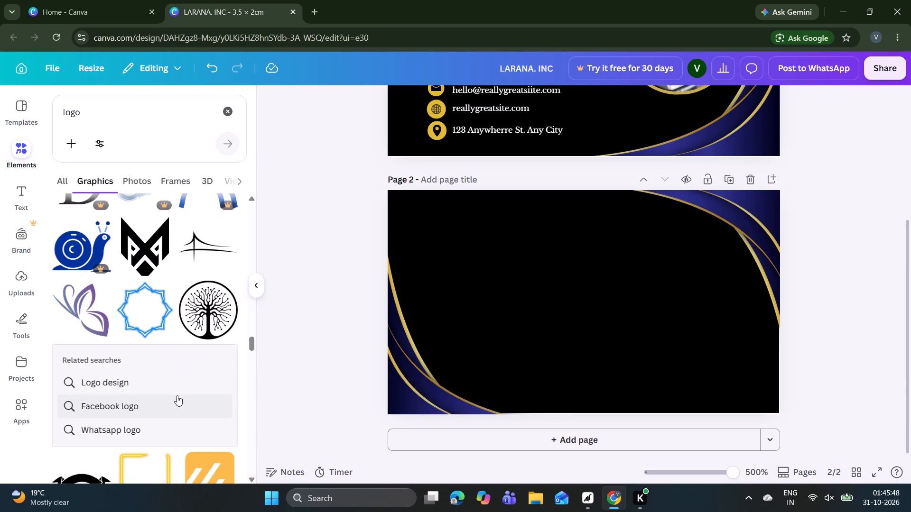
pyautogui.hscroll(1, 177, 395)
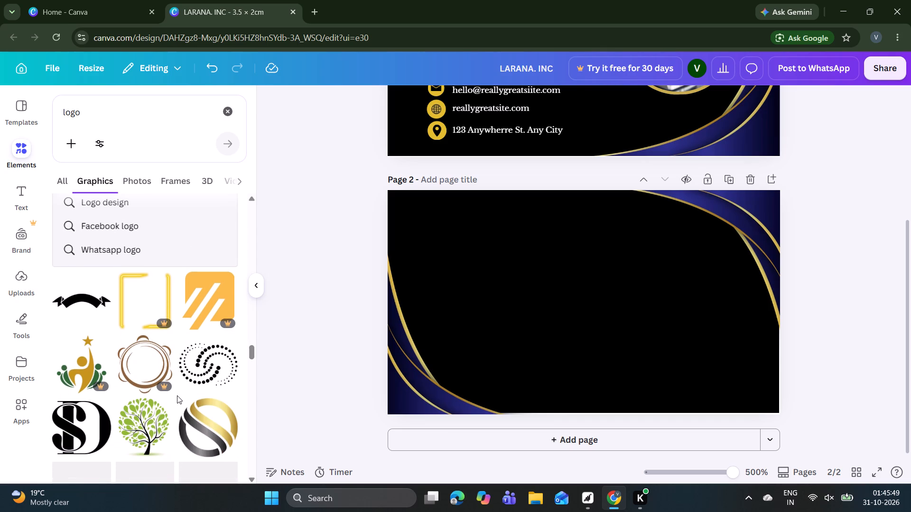
pyautogui.scroll(-2, 177, 395)
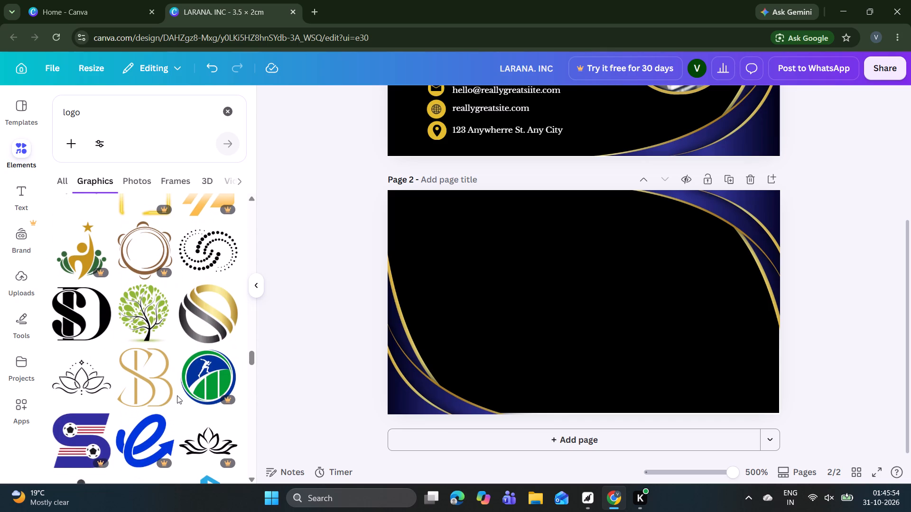
pyautogui.scroll(3, 421, 257)
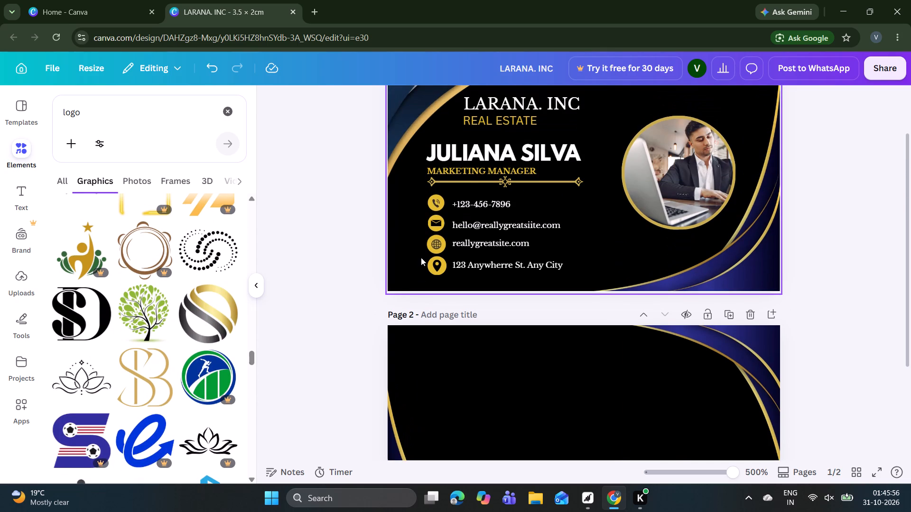
pyautogui.scroll(-2, 421, 257)
pyautogui.scroll(-1, 139, 346)
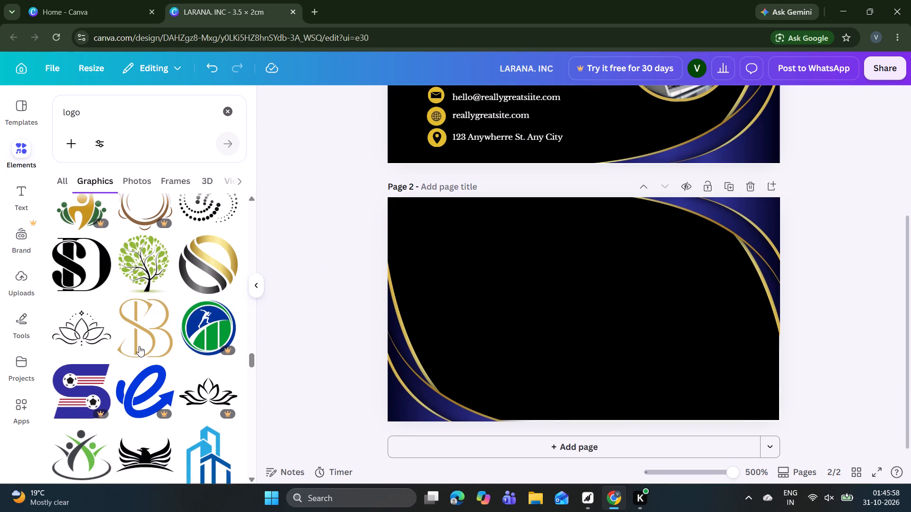
pyautogui.scroll(-3, 139, 346)
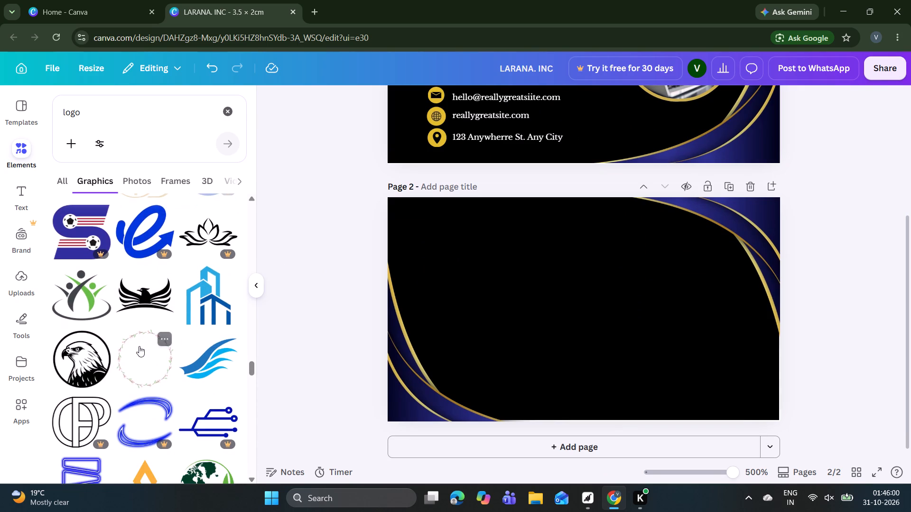
pyautogui.scroll(-2, 139, 346)
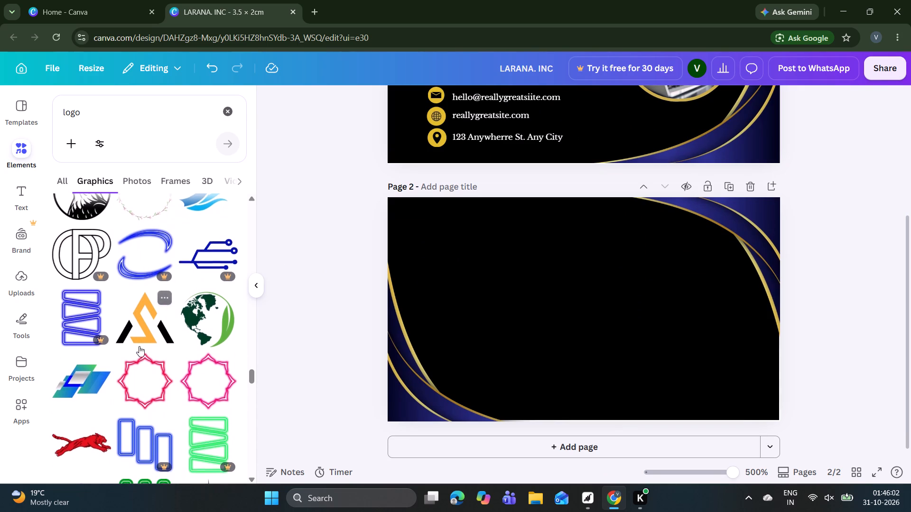
pyautogui.scroll(-1, 139, 346)
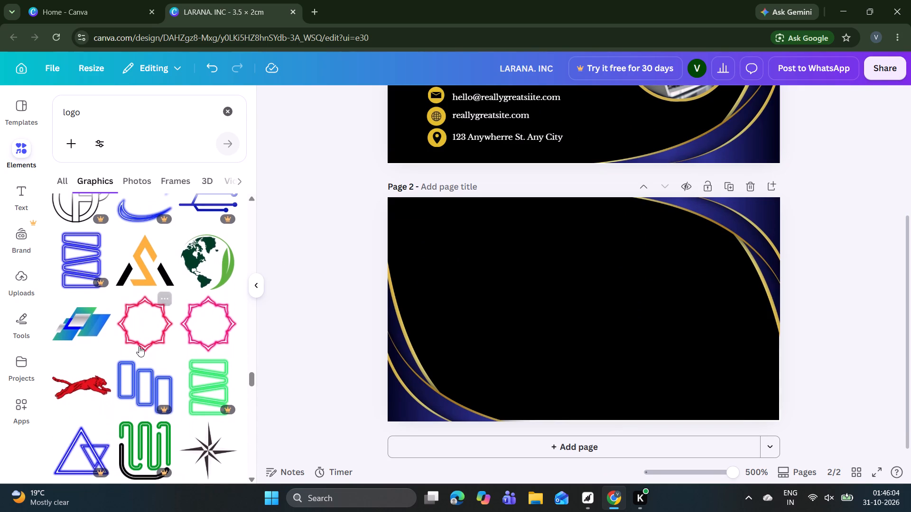
pyautogui.scroll(-1, 139, 346)
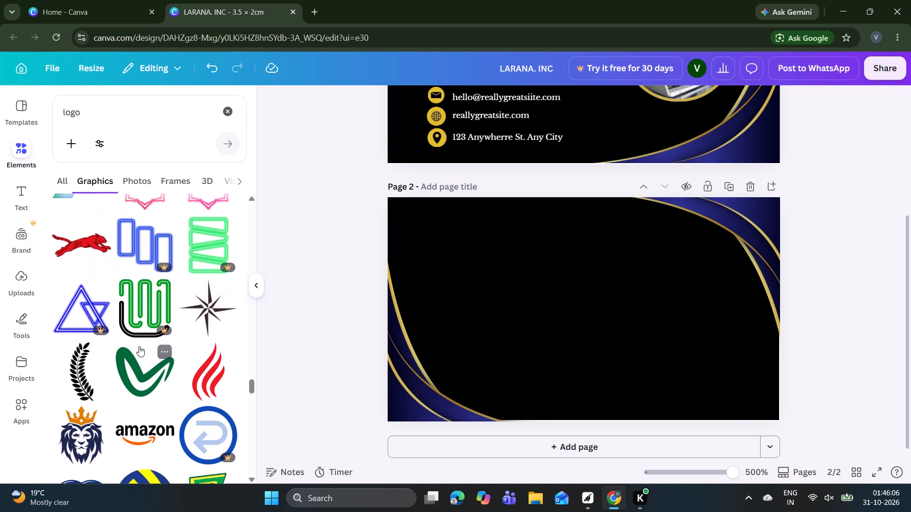
pyautogui.scroll(-1, 139, 346)
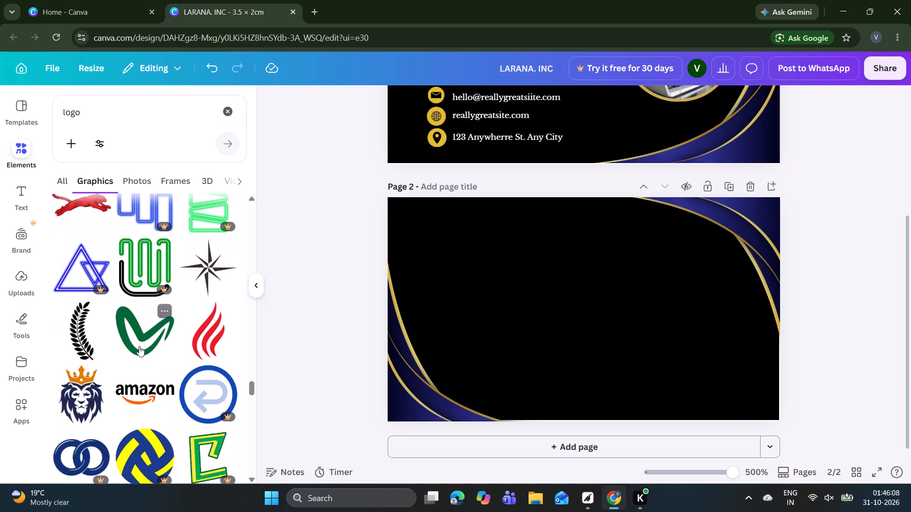
pyautogui.scroll(-2, 139, 346)
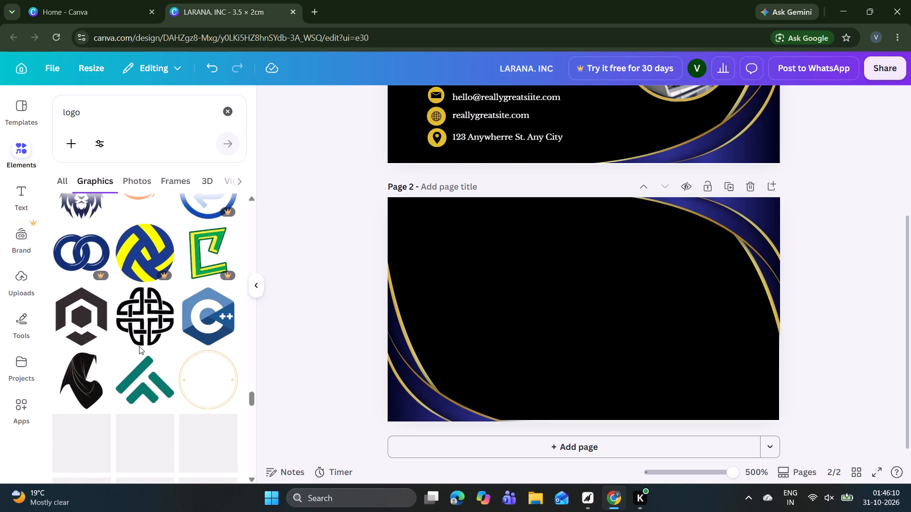
pyautogui.scroll(-3, 139, 346)
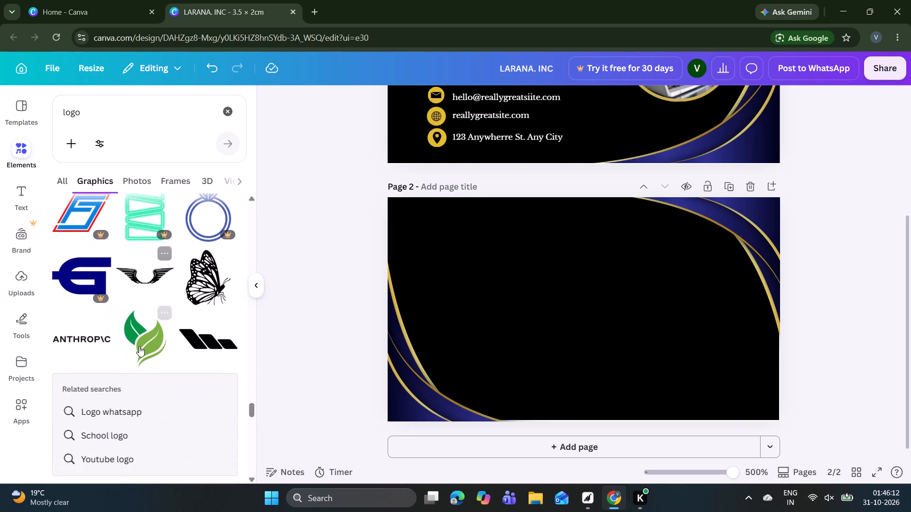
pyautogui.scroll(-3, 137, 318)
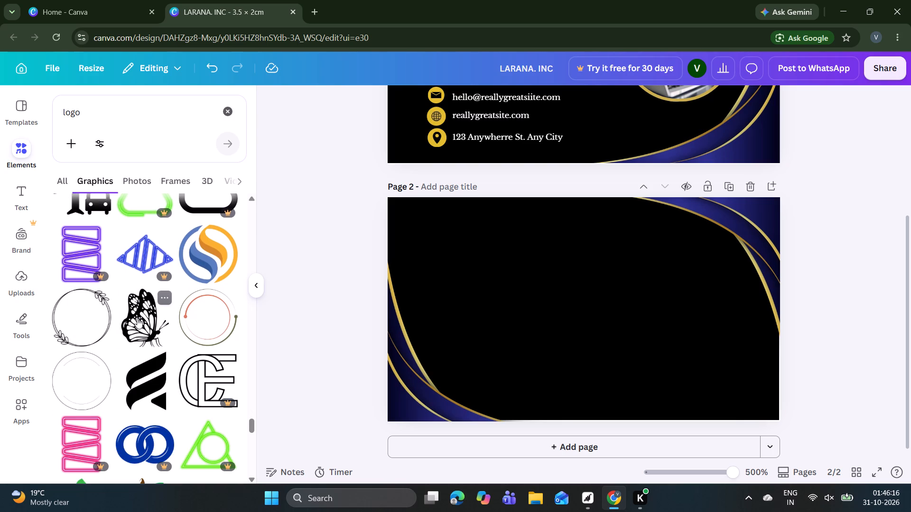
pyautogui.scroll(1, 137, 318)
pyautogui.scroll(-1, 137, 318)
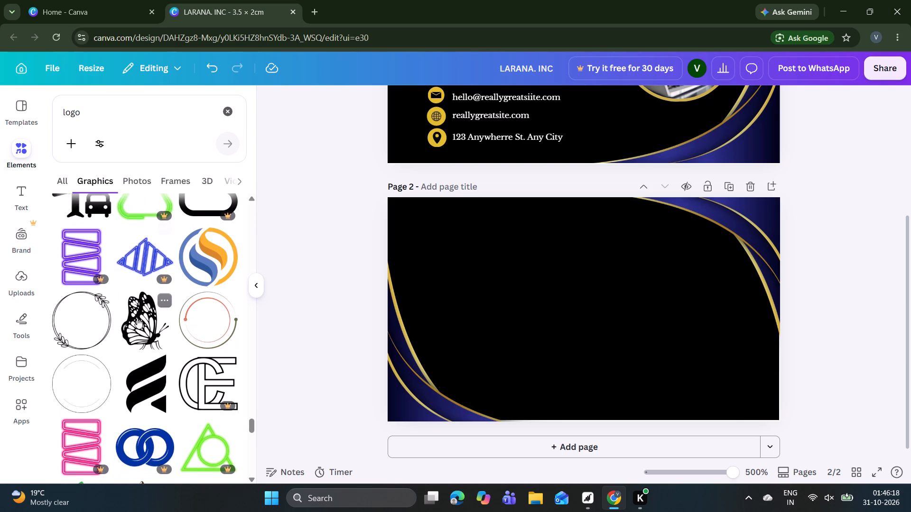
pyautogui.scroll(-1, 137, 318)
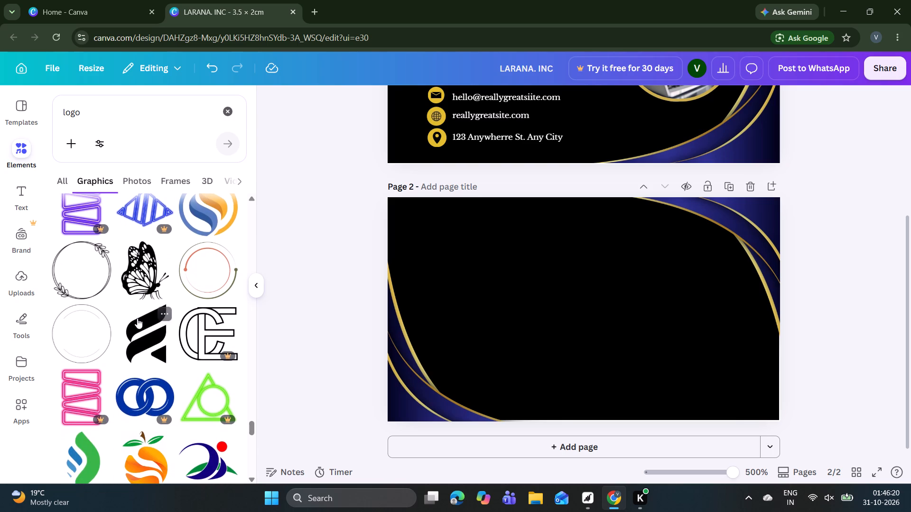
pyautogui.scroll(-1, 137, 318)
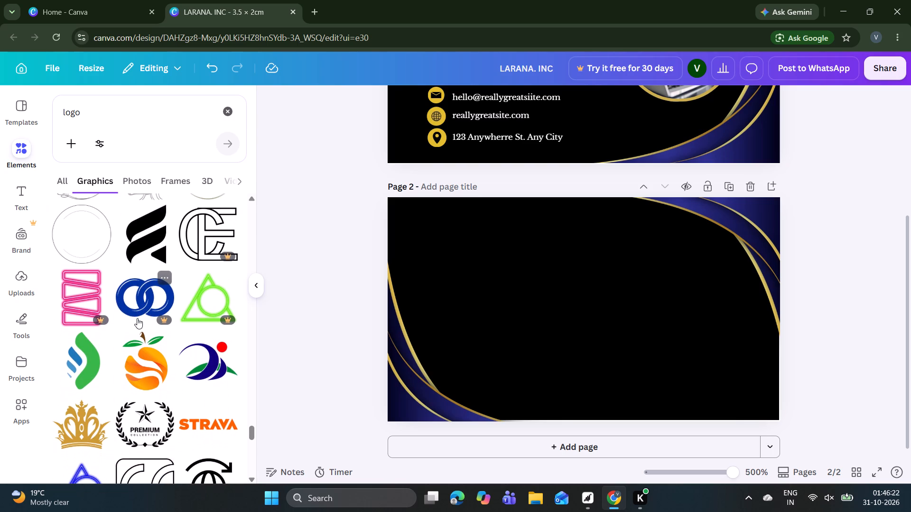
pyautogui.scroll(-4, 137, 318)
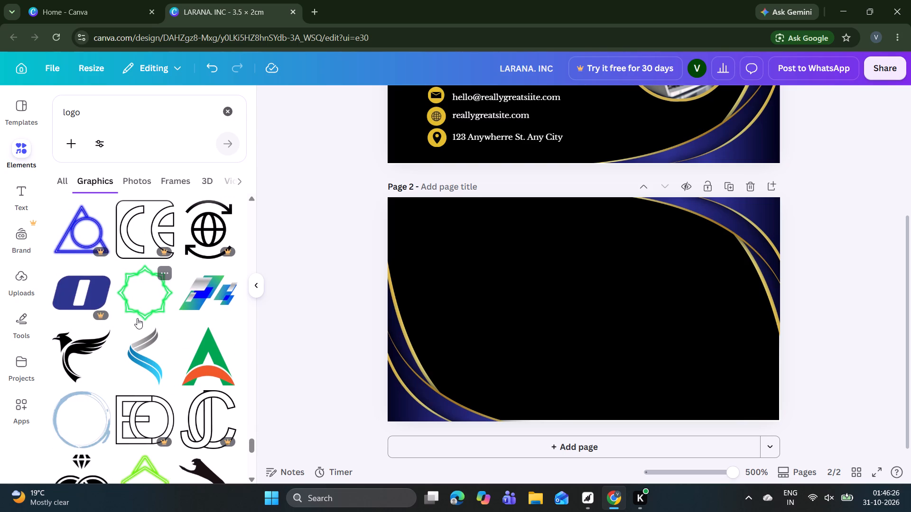
pyautogui.scroll(-2, 137, 318)
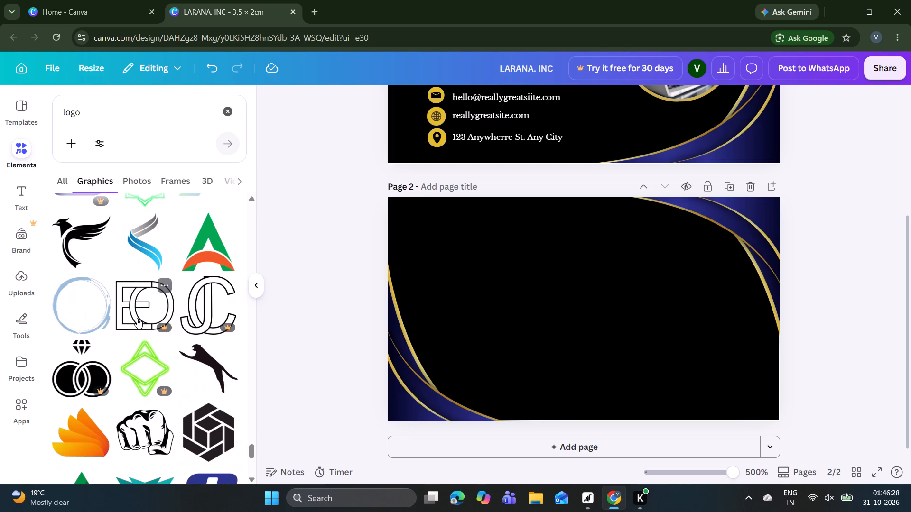
pyautogui.scroll(-1, 137, 318)
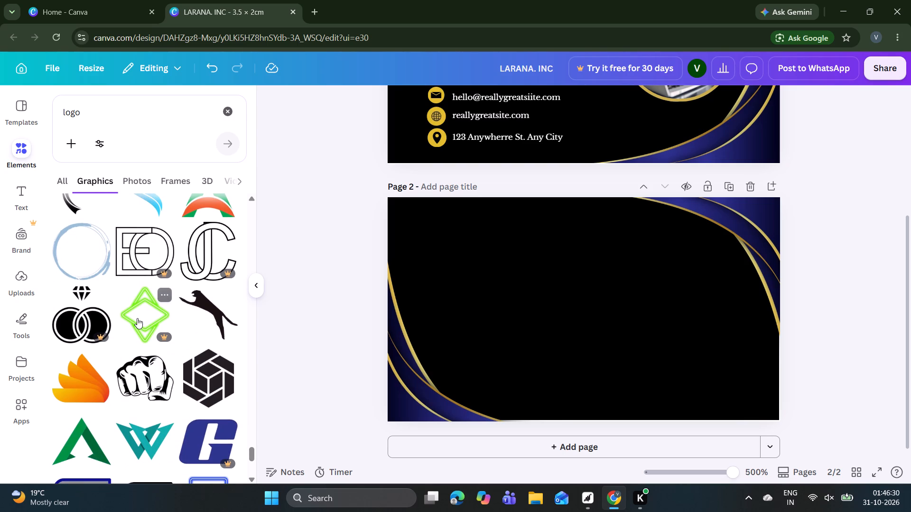
pyautogui.scroll(-2, 137, 318)
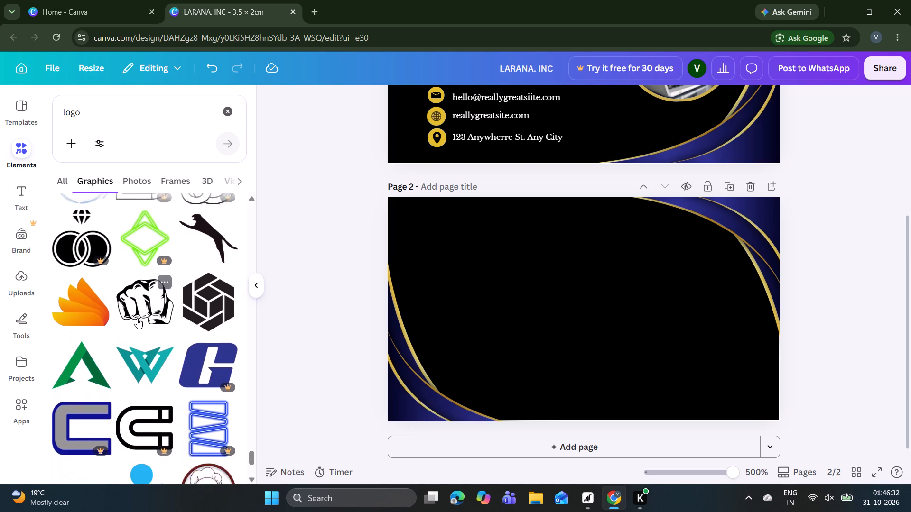
pyautogui.scroll(-1, 137, 318)
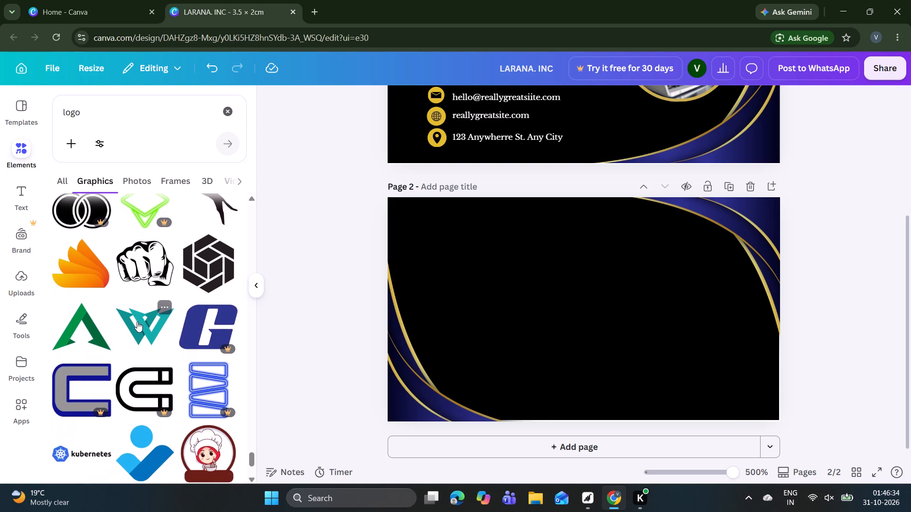
# Add the teal W-shaped logo graphic to page 2 and flip it vertically, keeping its original horizontal orientation.
pyautogui.click(141, 329)
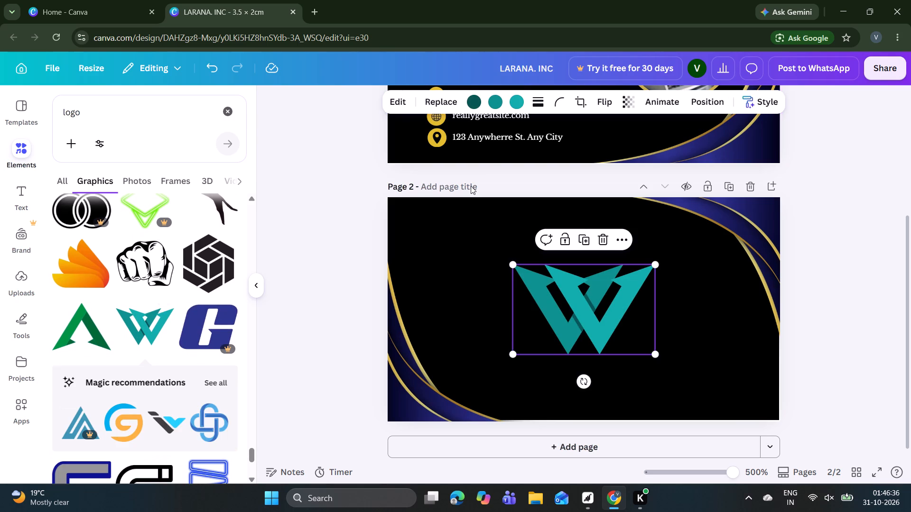
pyautogui.click(604, 111)
pyautogui.click(611, 135)
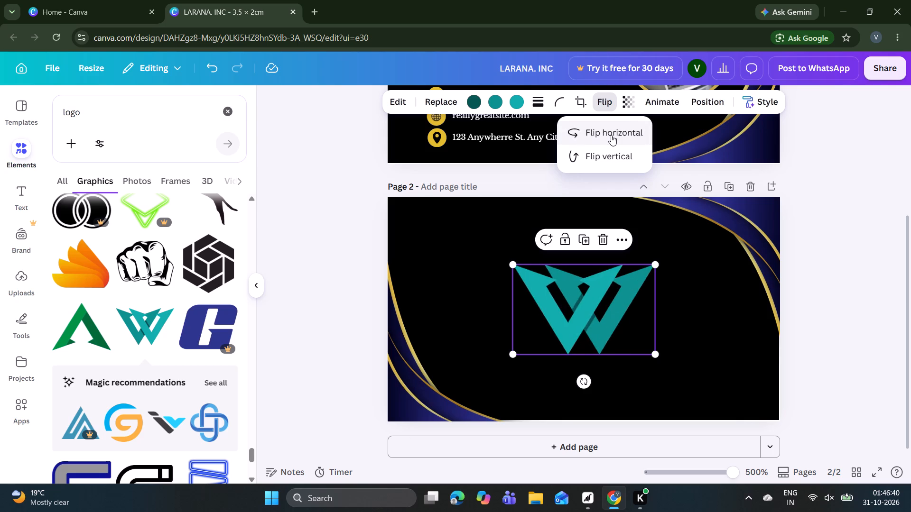
pyautogui.click(611, 135)
pyautogui.click(616, 163)
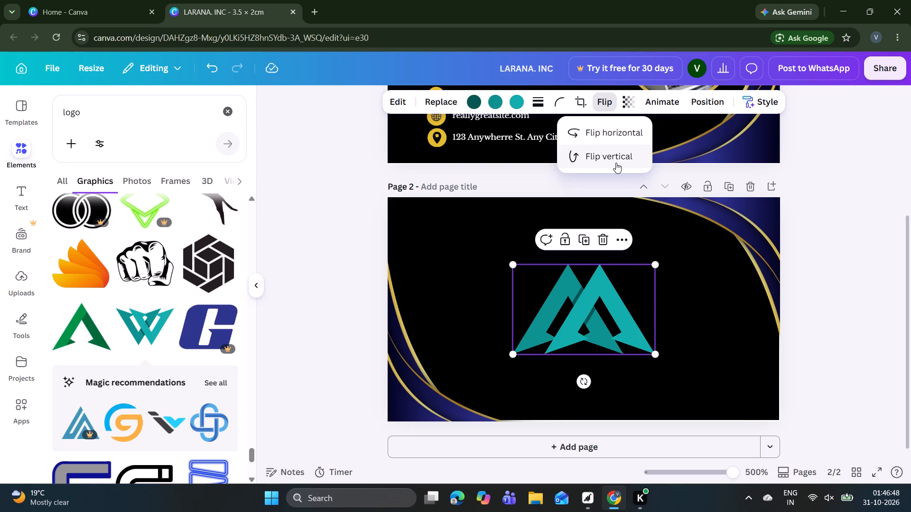
# Recolour all three teal shades of the page 2 logo with the bright golden yellow from the graphic colours.
pyautogui.click(513, 106)
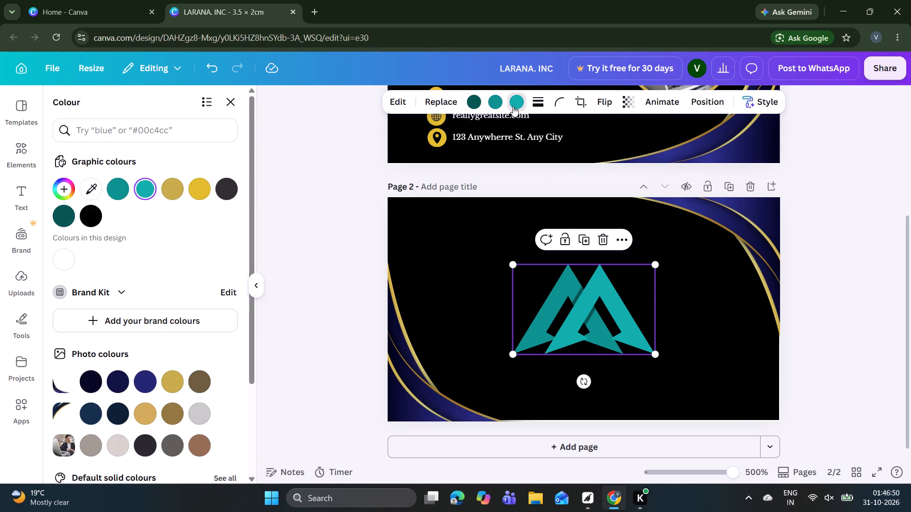
pyautogui.click(206, 176)
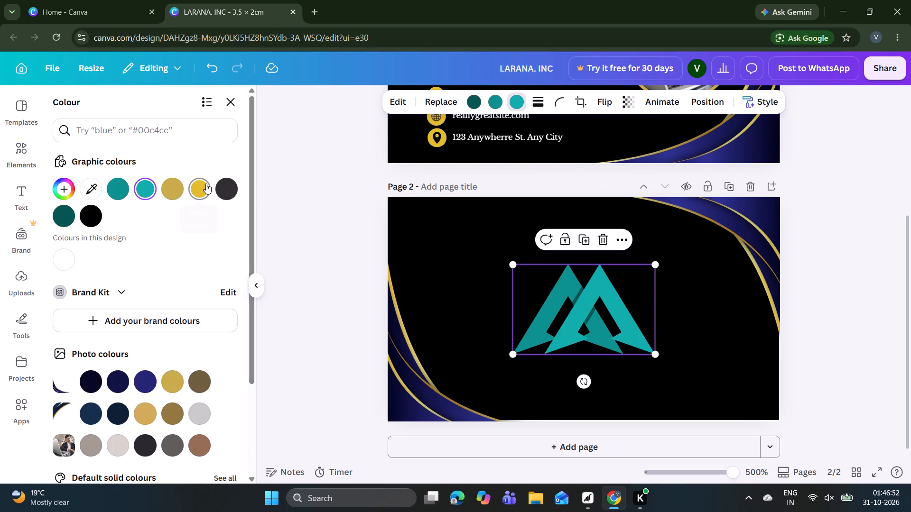
pyautogui.click(206, 183)
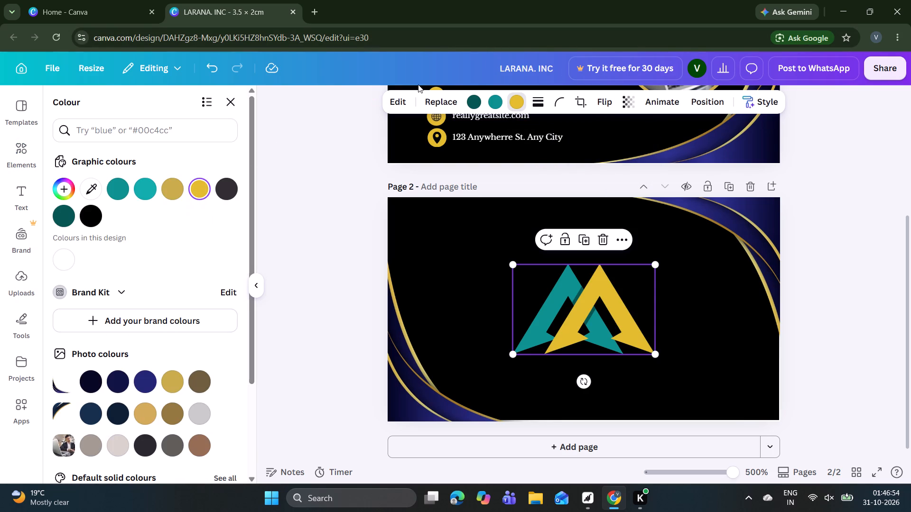
pyautogui.click(496, 99)
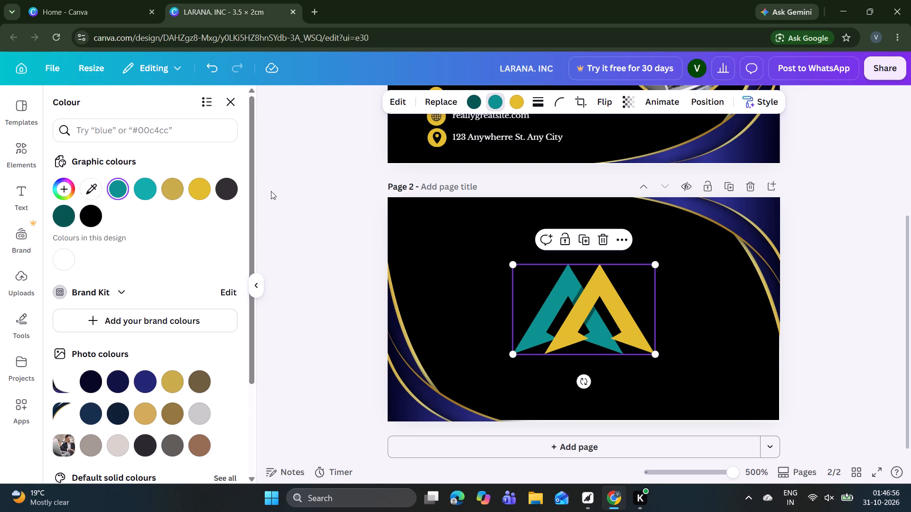
pyautogui.click(202, 191)
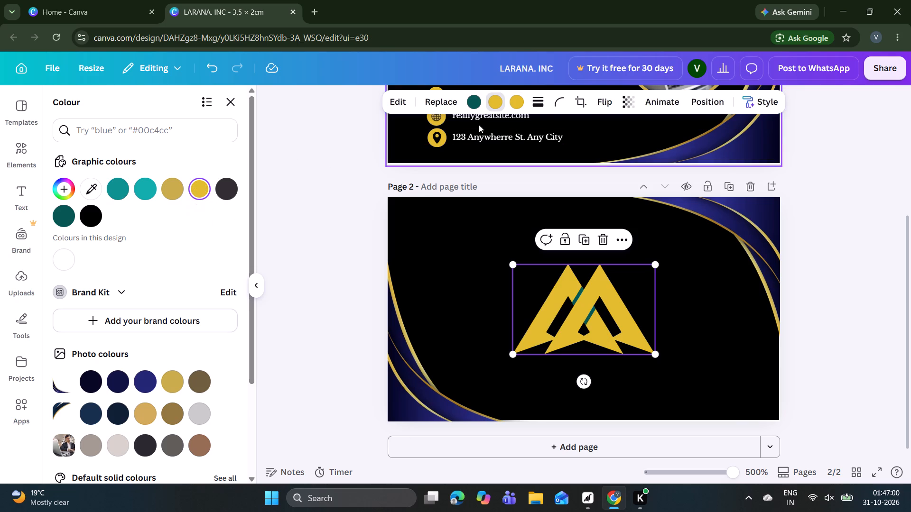
pyautogui.click(475, 100)
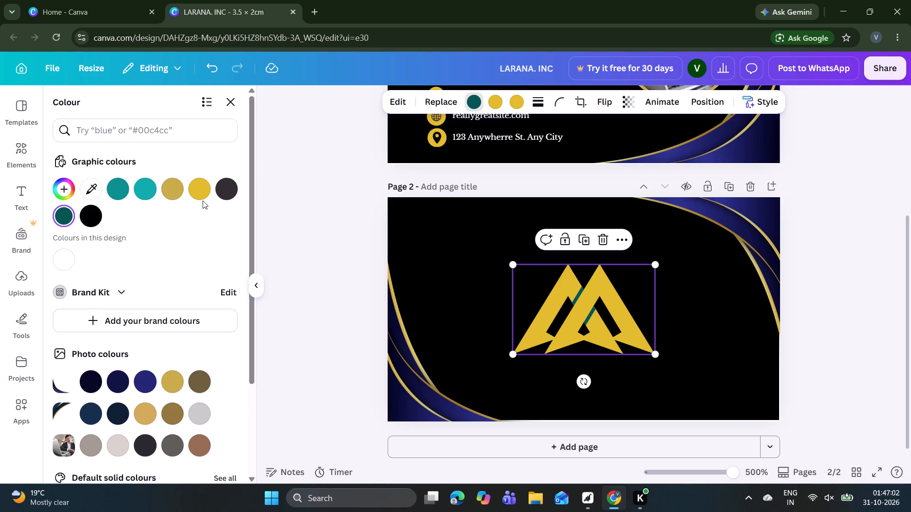
pyautogui.click(197, 192)
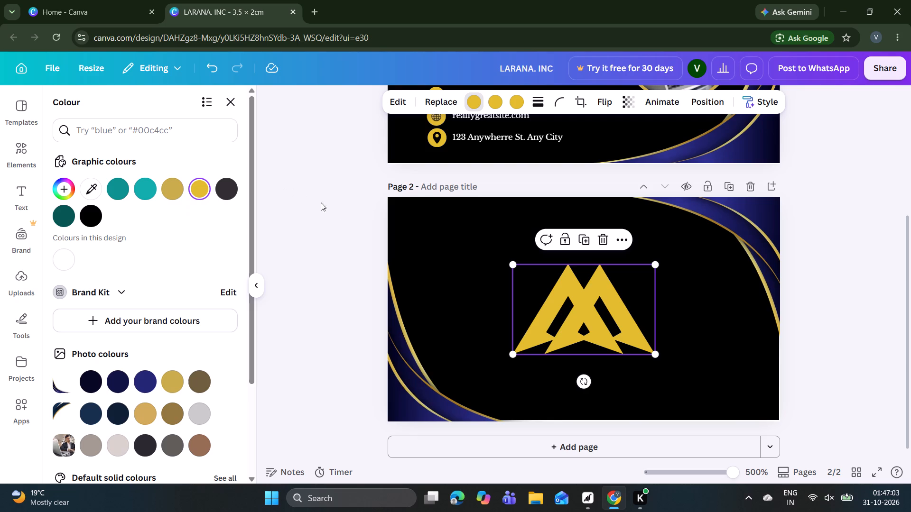
pyautogui.click(344, 232)
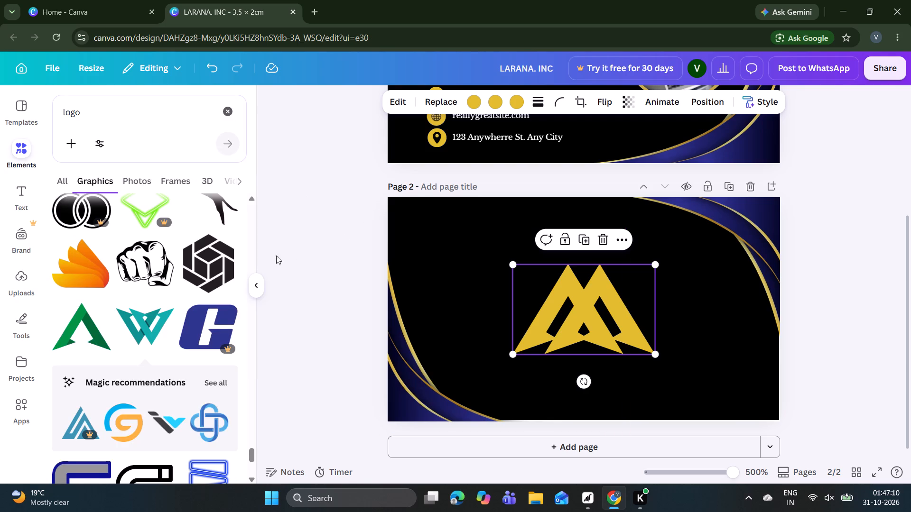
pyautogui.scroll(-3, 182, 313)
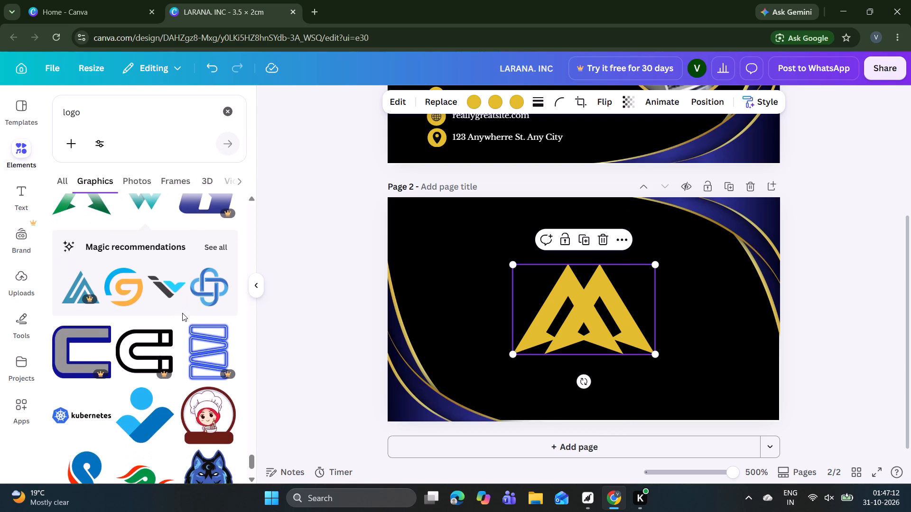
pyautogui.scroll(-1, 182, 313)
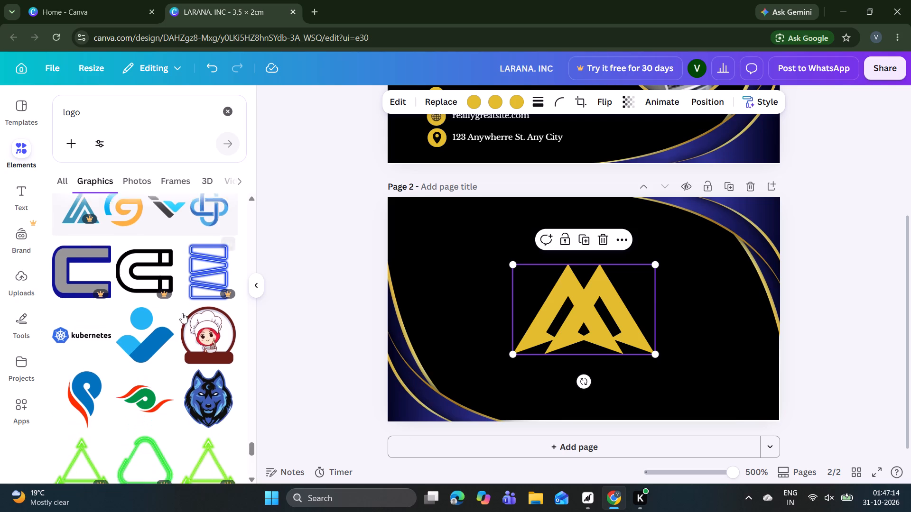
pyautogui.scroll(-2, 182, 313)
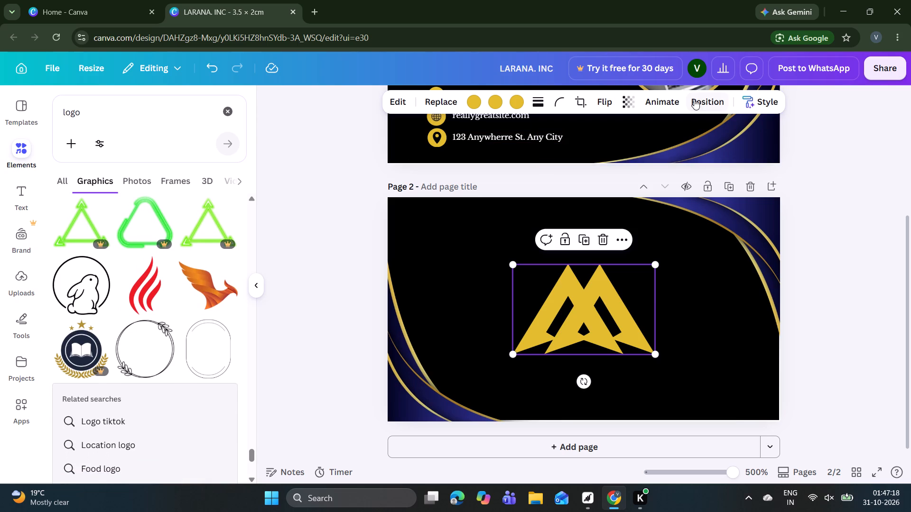
# Move the page 2 logo up to about Y 0.43 cm and centre it horizontally on the page.
pyautogui.click(694, 99)
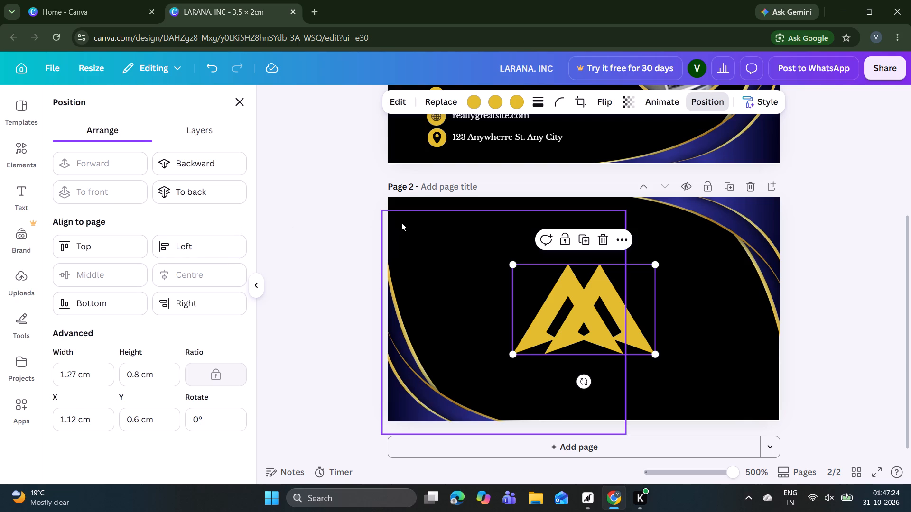
pyautogui.click(603, 313)
pyautogui.moveTo(603, 313); pyautogui.dragTo(597, 293)
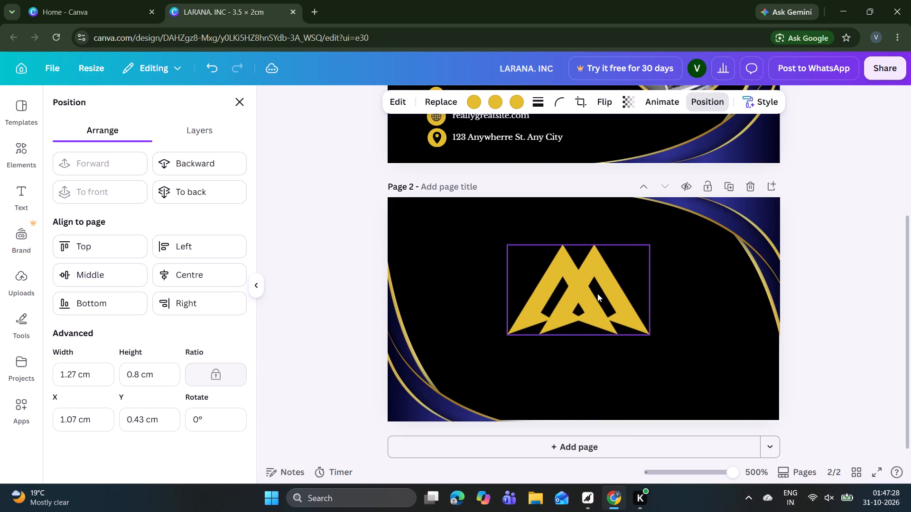
pyautogui.click(200, 272)
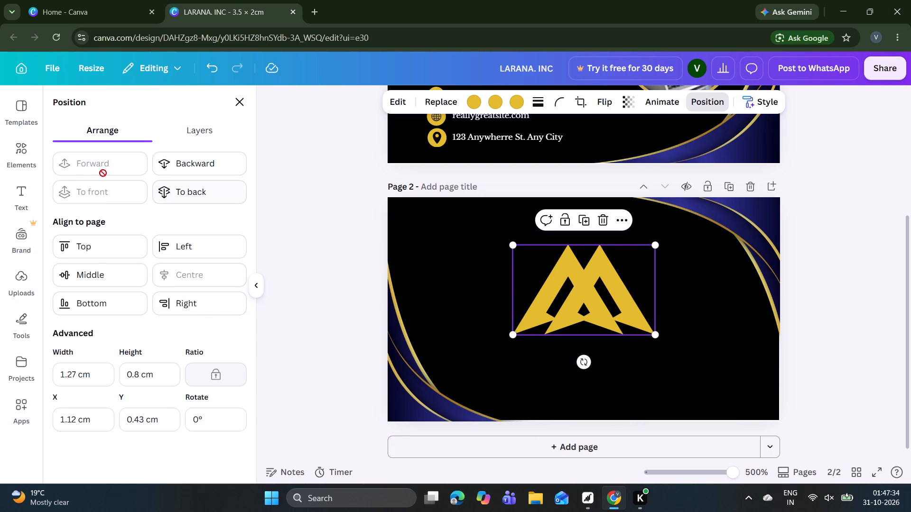
# Add a subheading reading "LARANA, INC" in capitals directly below the gold logo on page 2.
pyautogui.click(31, 193)
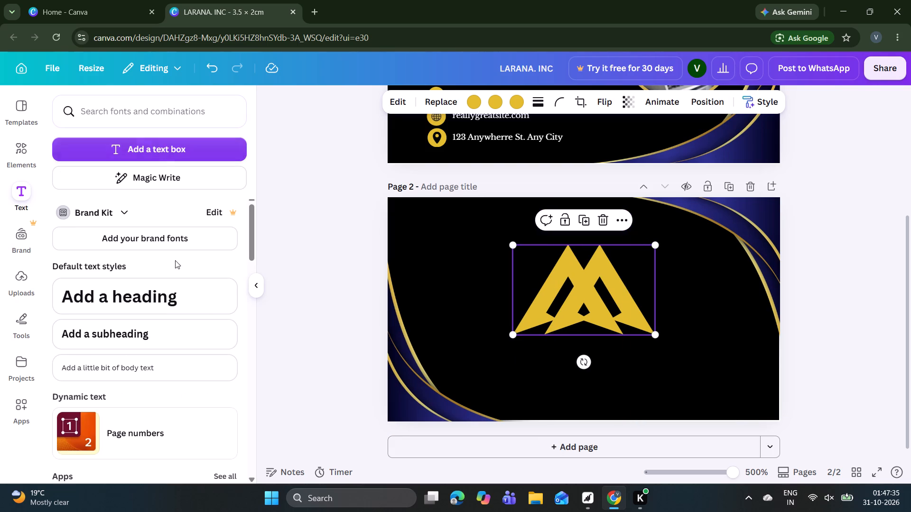
pyautogui.click(198, 322)
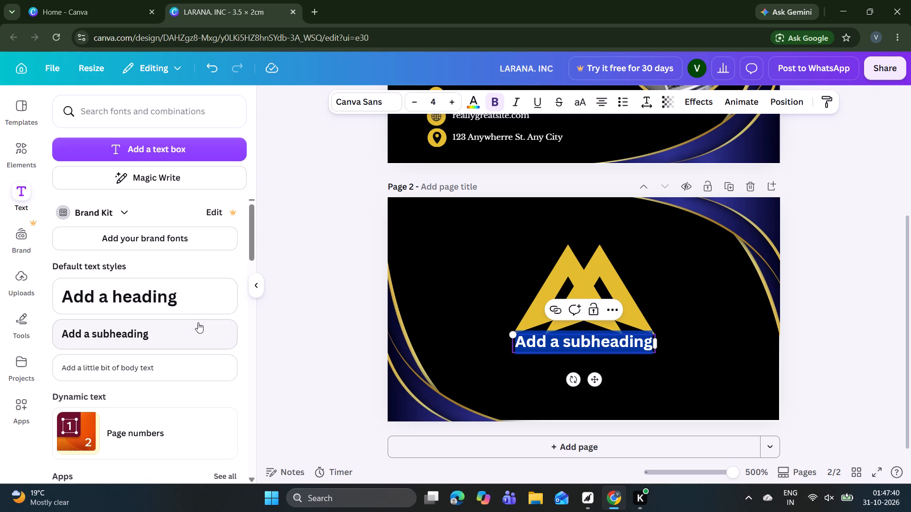
pyautogui.press('BackSpace')
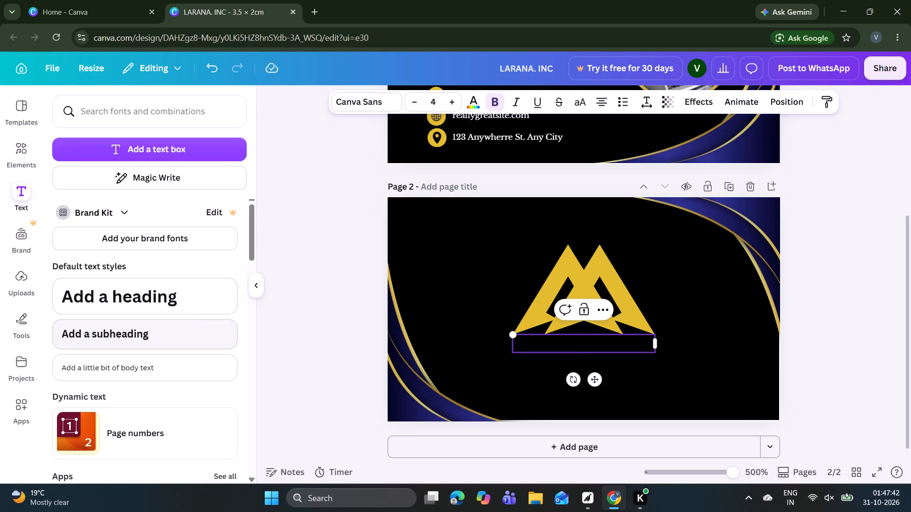
pyautogui.press('l')
pyautogui.press('BackSpace')
pyautogui.press('l')
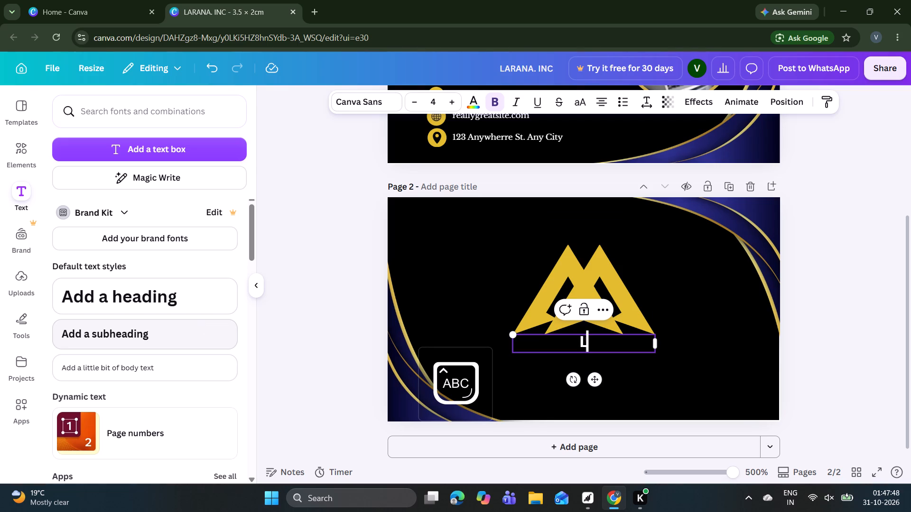
pyautogui.press('a')
pyautogui.write('RA')
pyautogui.write('NA')
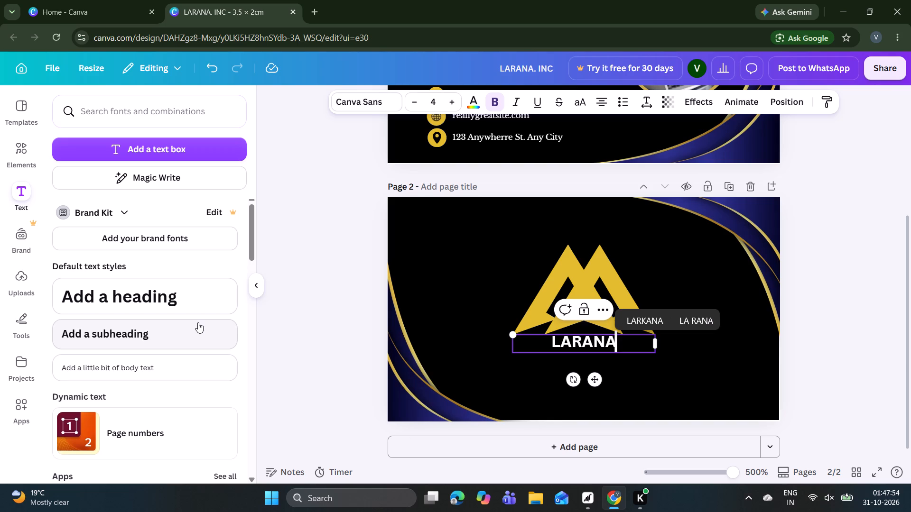
pyautogui.write(',')
pyautogui.press('space')
pyautogui.press('space')
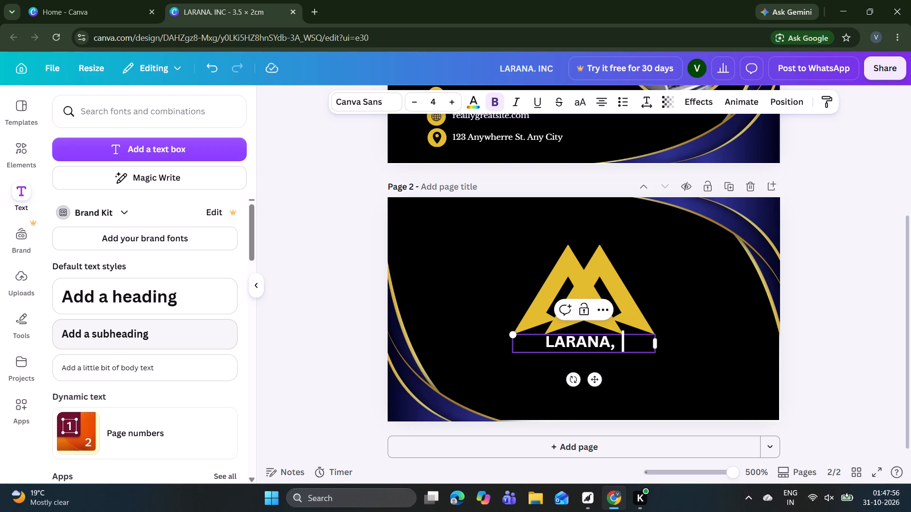
pyautogui.write('INC')
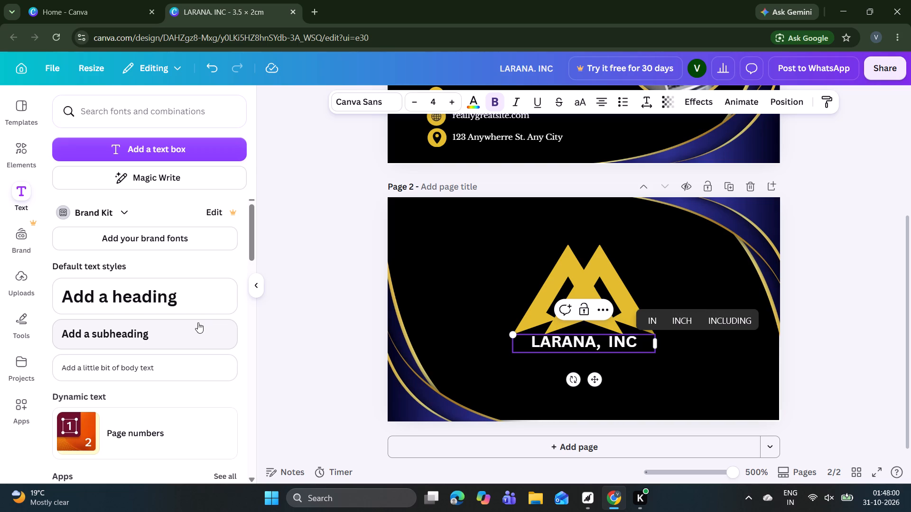
pyautogui.click(356, 243)
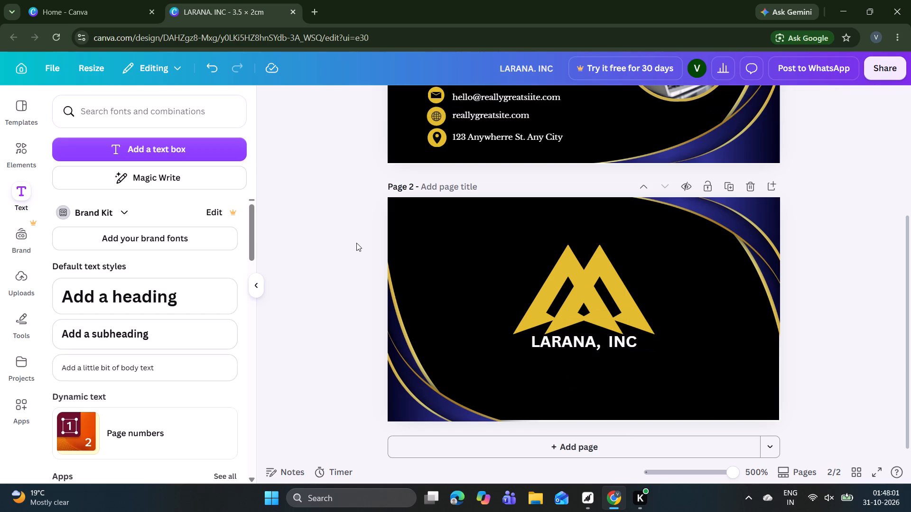
# Add a small body text line reading "REAL ESTATE" and place it below the company name on page 2.
pyautogui.click(181, 357)
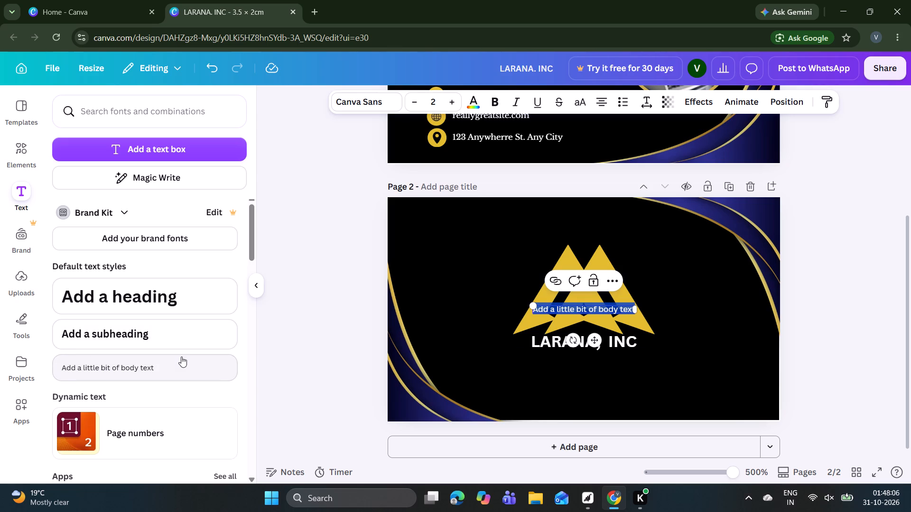
pyautogui.press('BackSpace')
pyautogui.write('REAL')
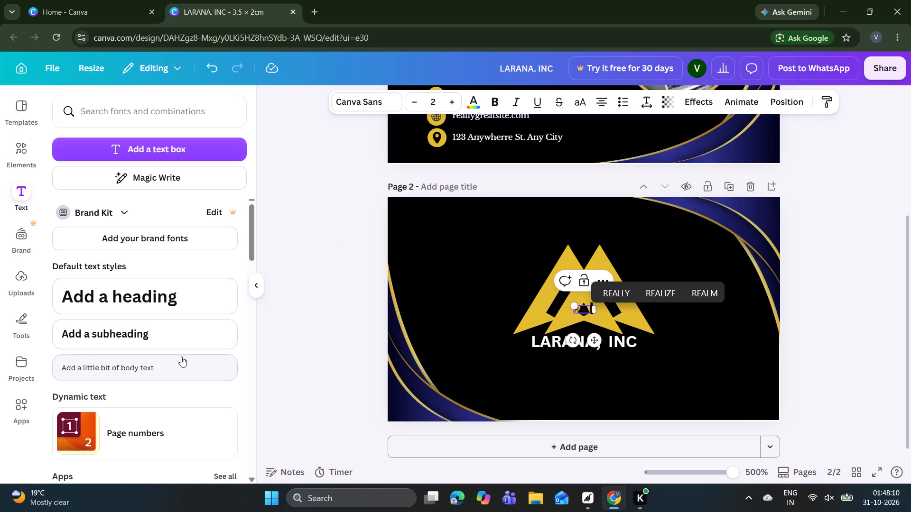
pyautogui.press('space')
pyautogui.press('e')
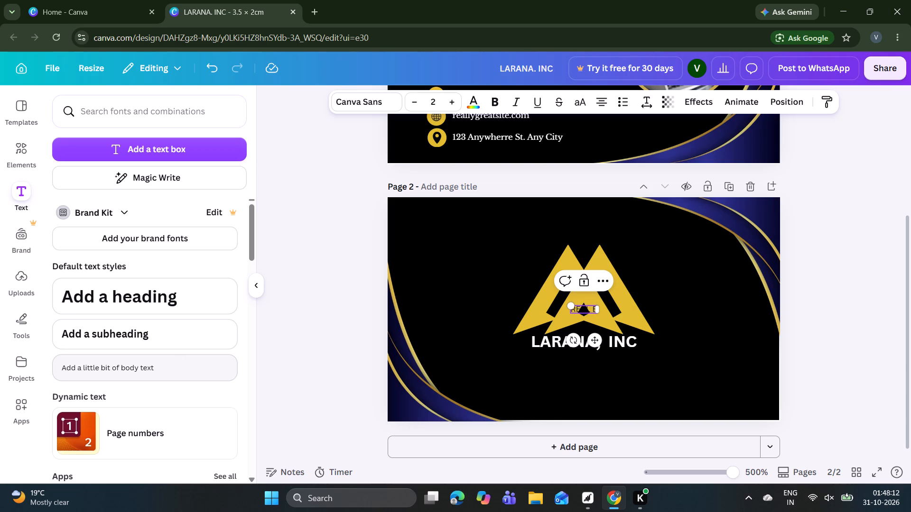
pyautogui.press('s')
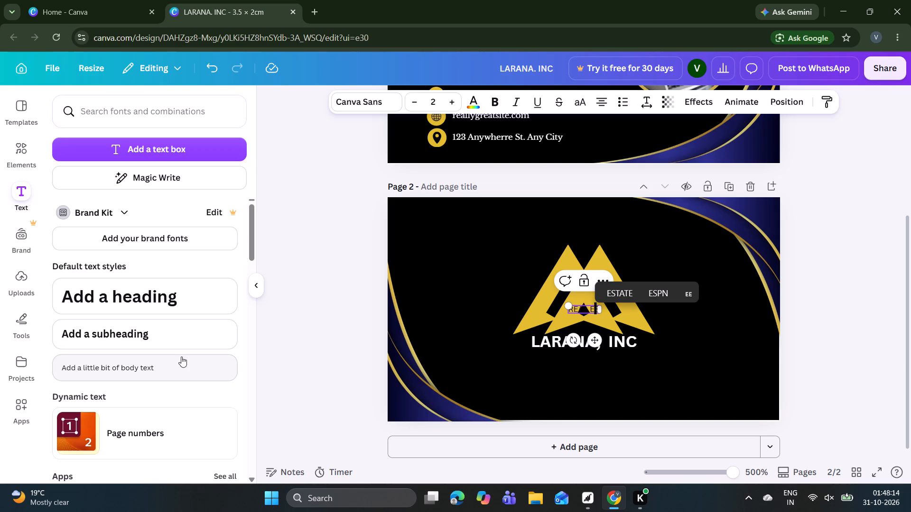
pyautogui.press('t')
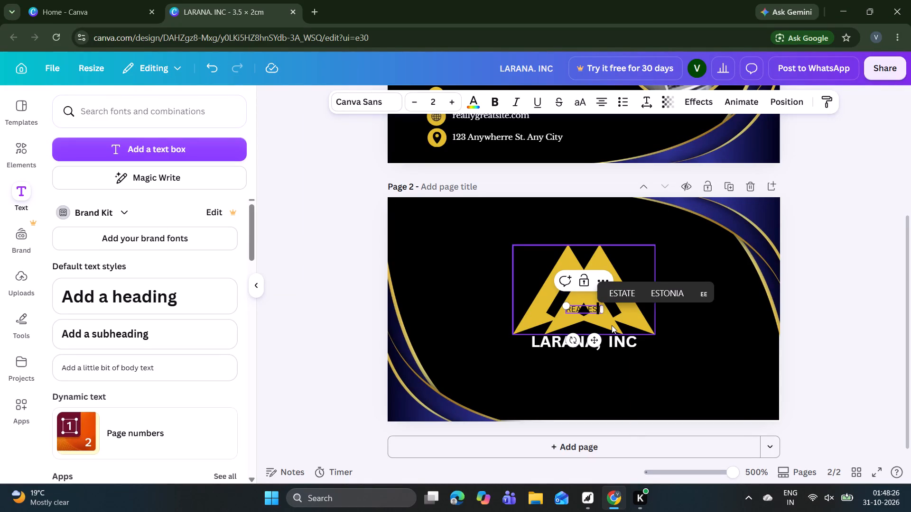
pyautogui.write('ATE')
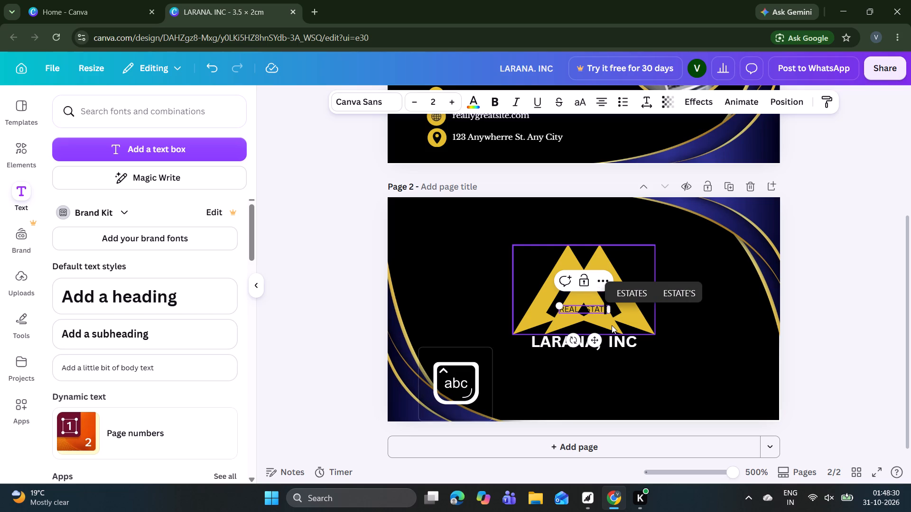
pyautogui.moveTo(595, 340); pyautogui.dragTo(603, 393)
# Set the text colour of the REAL ESTATE line to white (#ffffff).
pyautogui.click(473, 105)
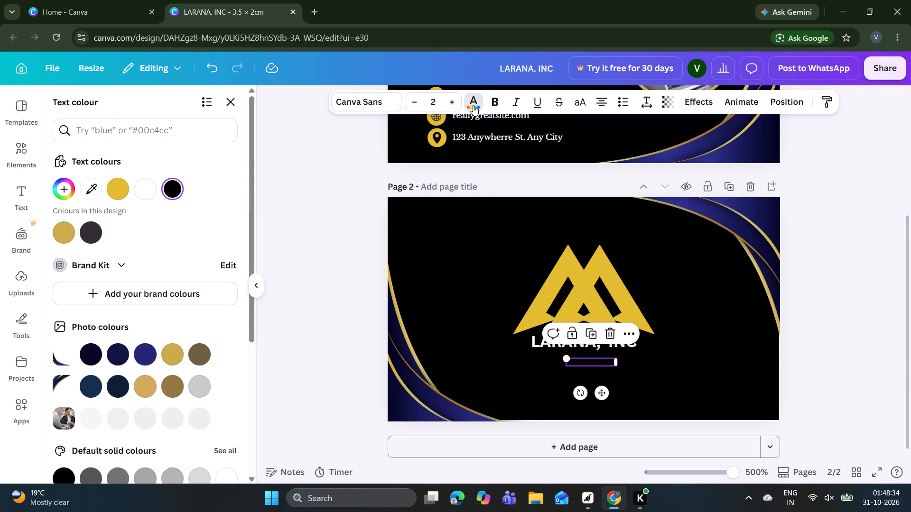
pyautogui.click(141, 195)
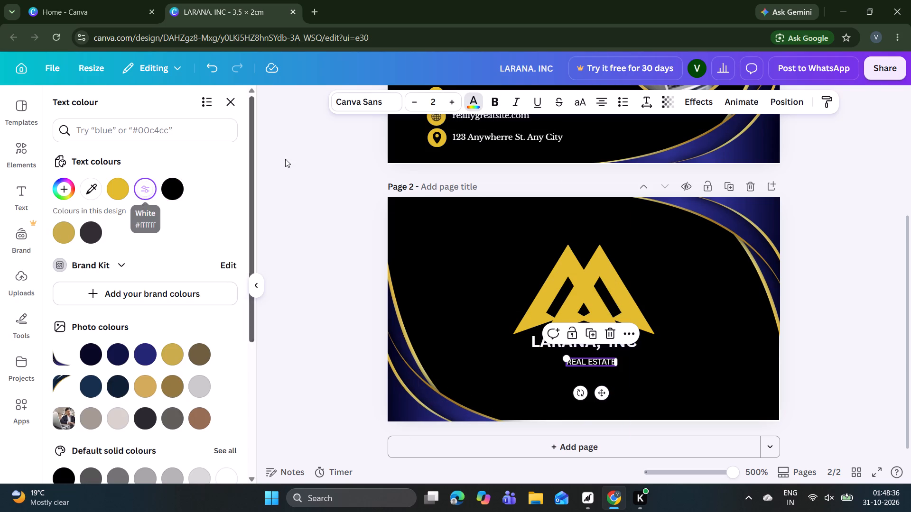
pyautogui.click(305, 161)
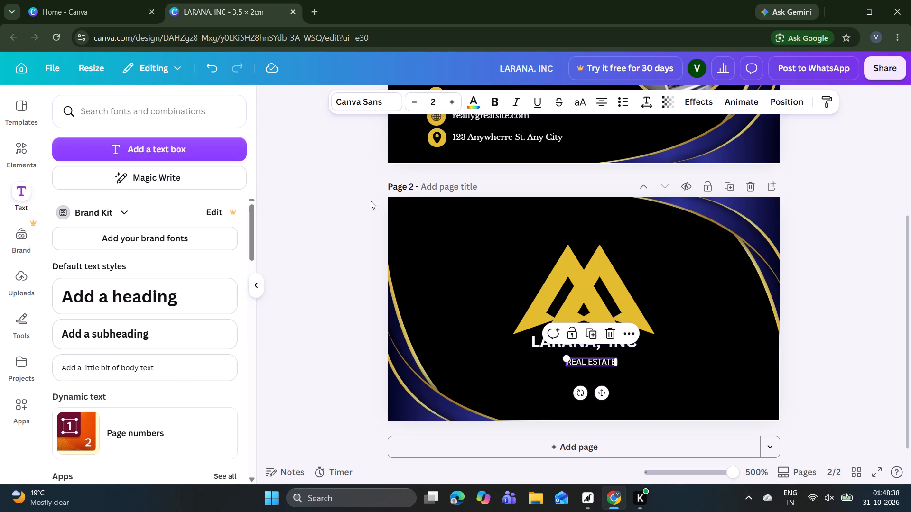
# Change the font of both the REAL ESTATE line and the company name on page 2 to Libre Baskerville.
pyautogui.click(391, 104)
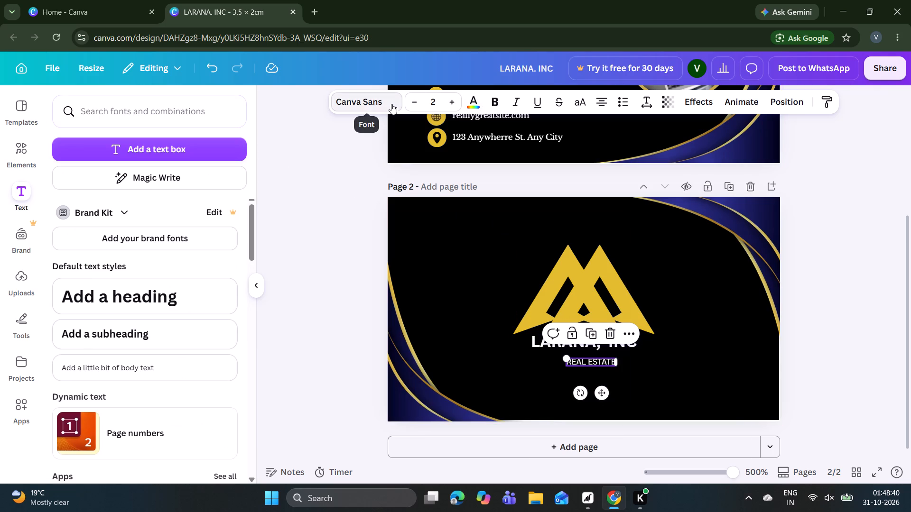
pyautogui.click(142, 290)
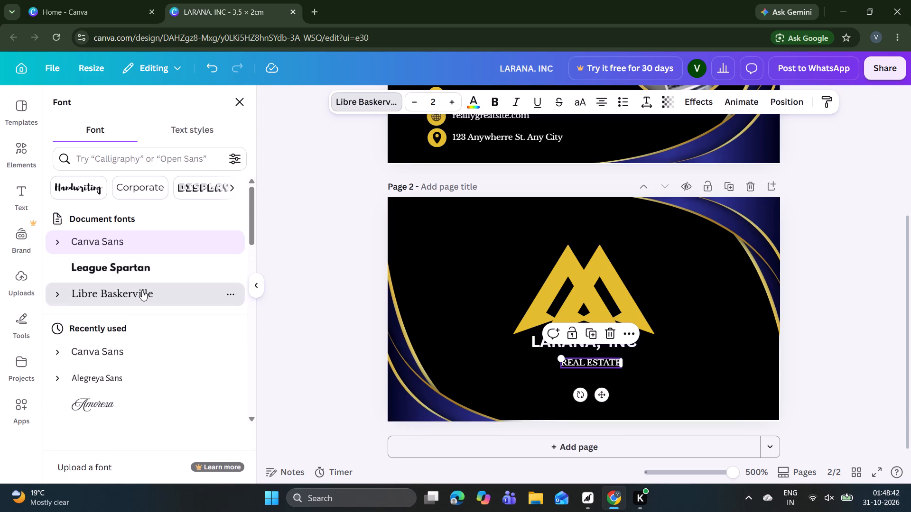
pyautogui.click(540, 339)
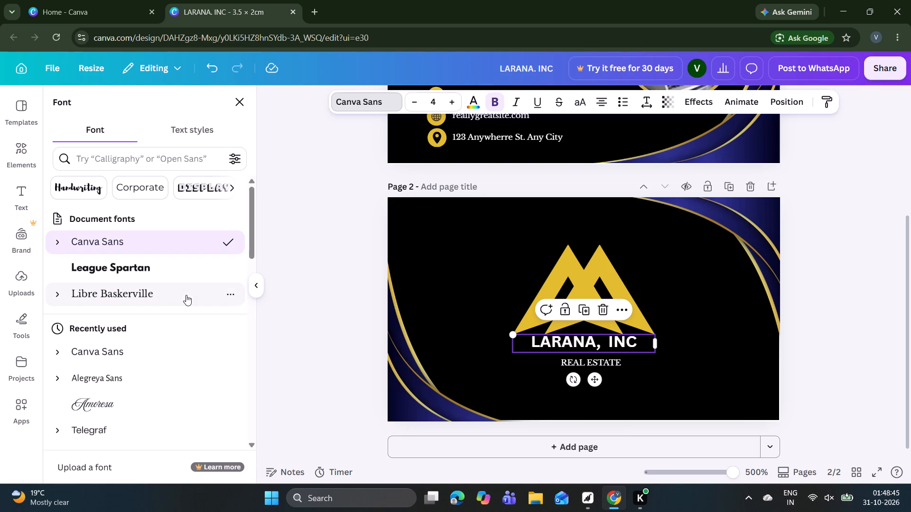
pyautogui.click(174, 284)
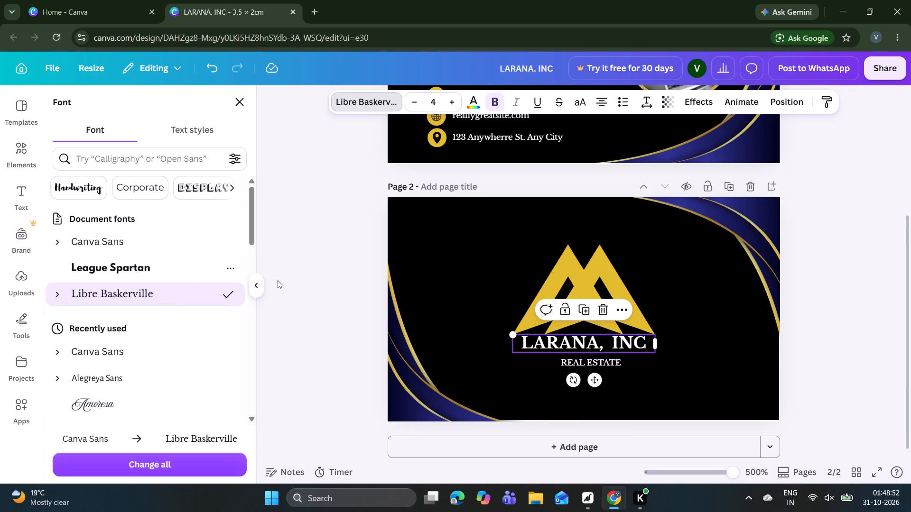
# Raise the logo, company name and REAL ESTATE line on page 2 into a closely spaced stack centred horizontally.
pyautogui.click(592, 259)
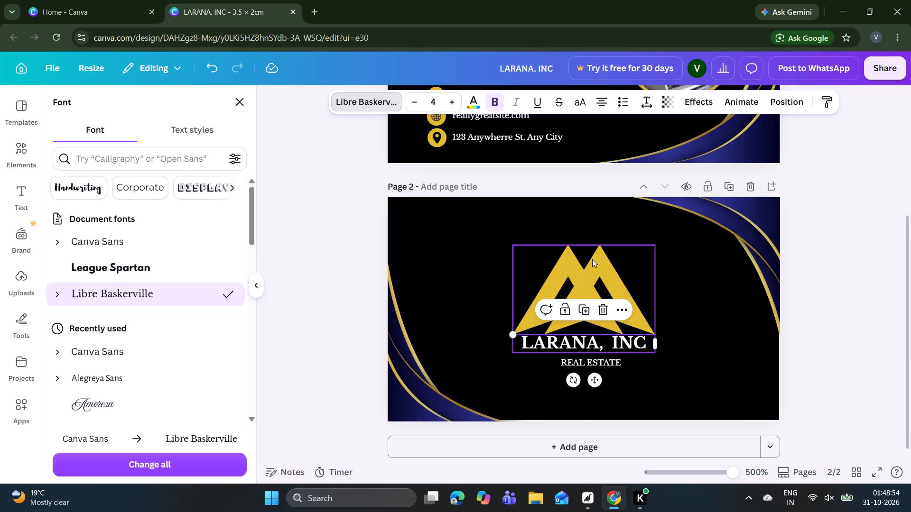
pyautogui.moveTo(592, 259); pyautogui.dragTo(592, 247)
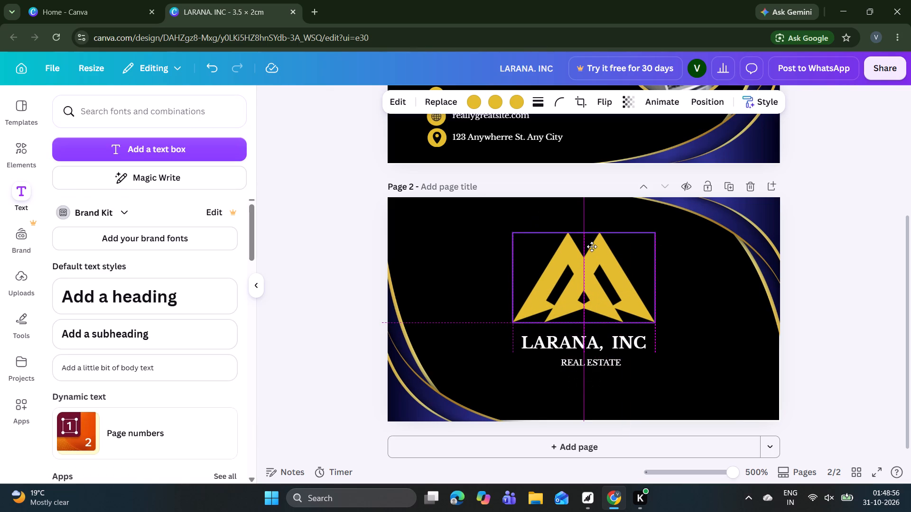
pyautogui.moveTo(592, 247); pyautogui.dragTo(591, 242)
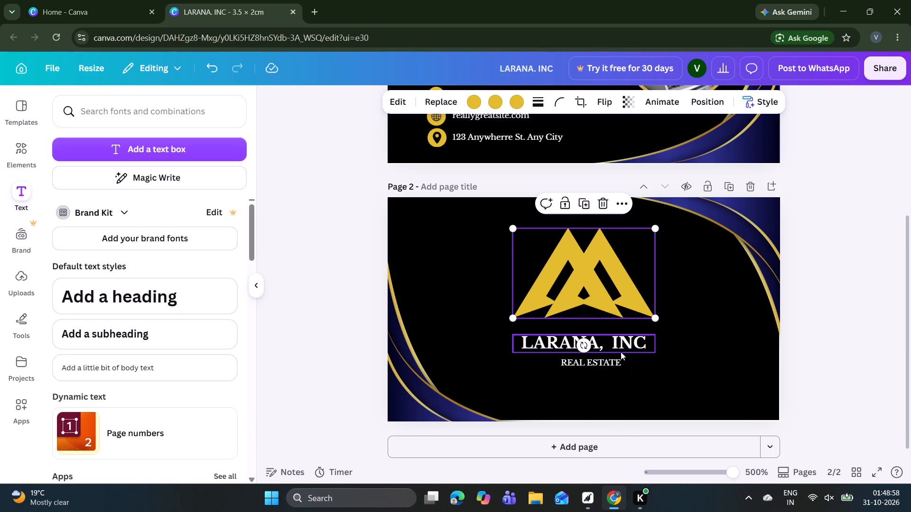
pyautogui.click(621, 352)
pyautogui.moveTo(595, 382); pyautogui.dragTo(595, 370)
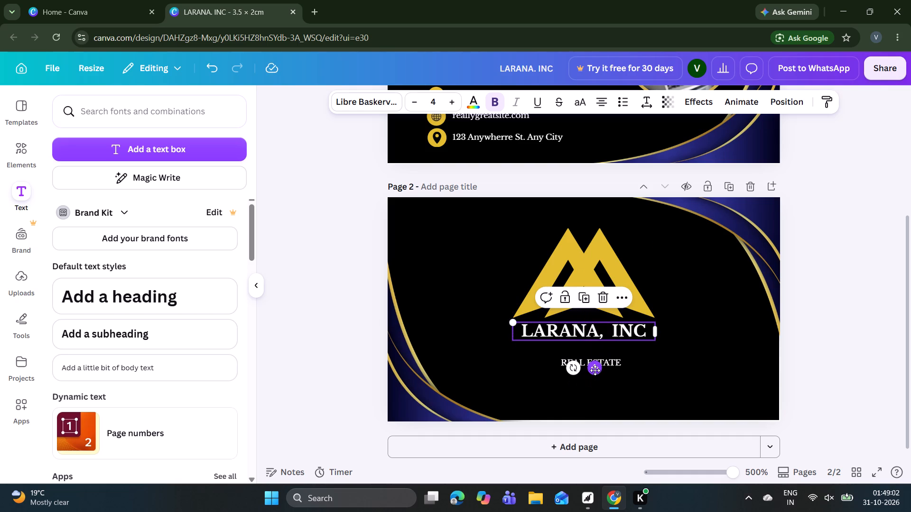
pyautogui.click(614, 363)
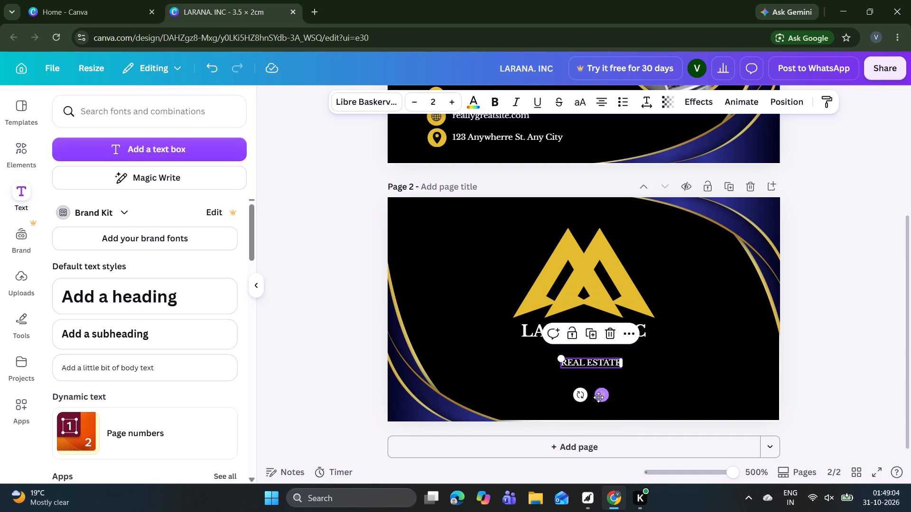
pyautogui.moveTo(599, 398); pyautogui.dragTo(591, 385)
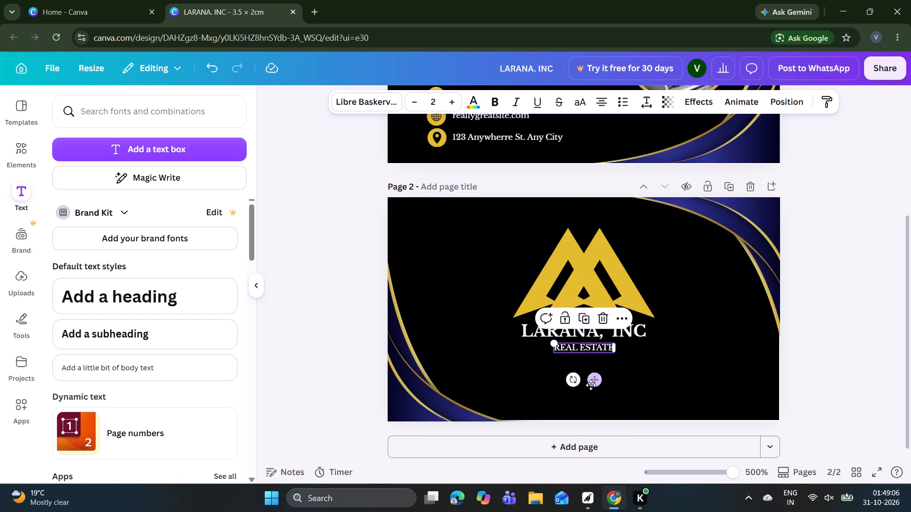
# Change the text colour of the REAL ESTATE line on page 2 to the logo's golden yellow.
pyautogui.click(471, 104)
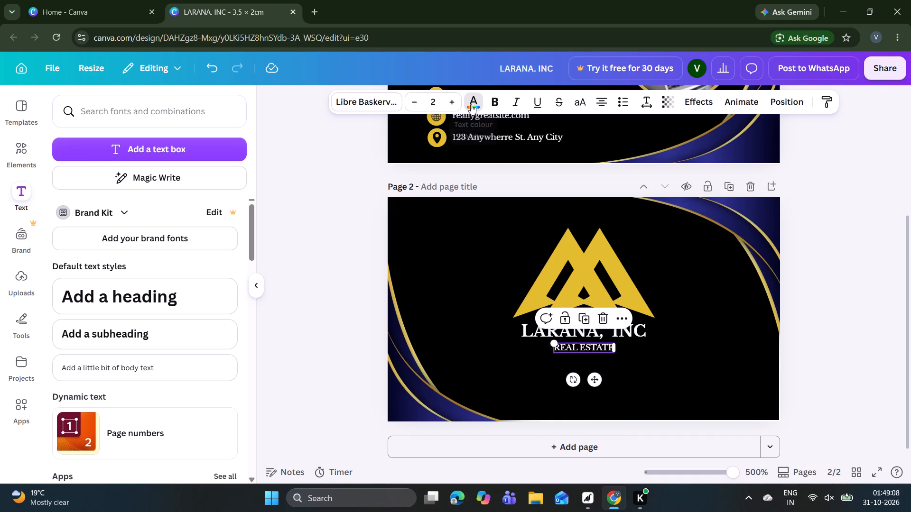
pyautogui.click(115, 186)
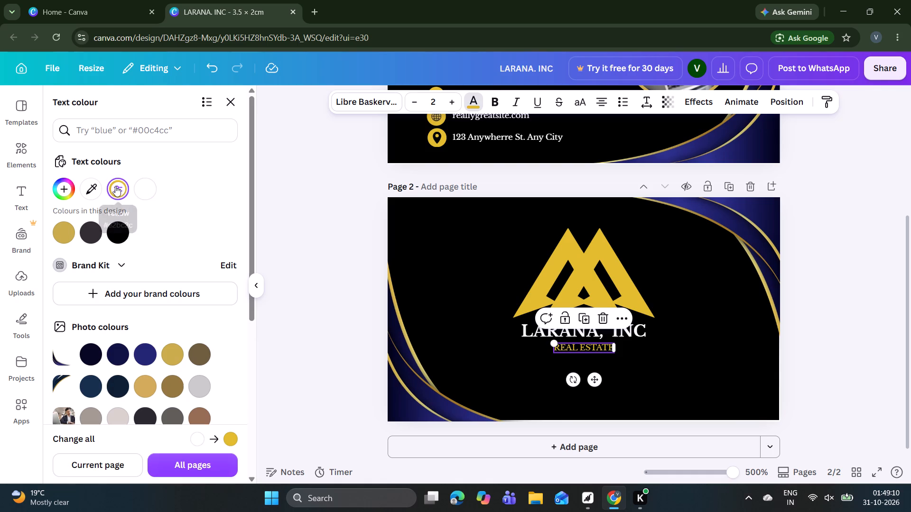
pyautogui.tripleClick(292, 216)
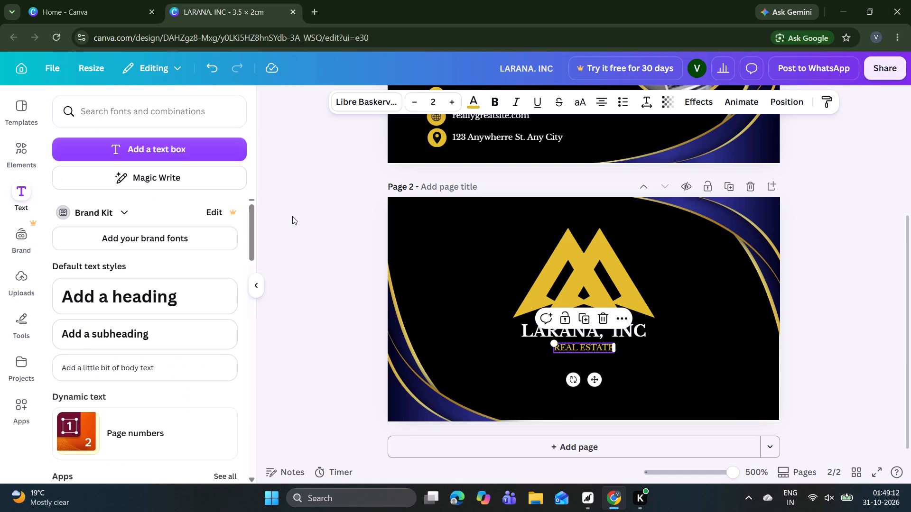
pyautogui.click(292, 216)
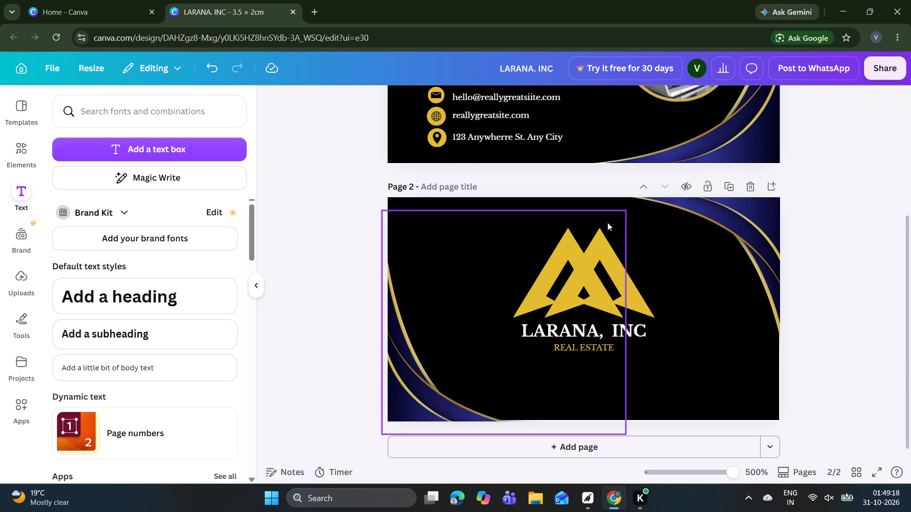
# Lock both navy-gold wave graphics in the corners of page 2.
pyautogui.click(631, 226)
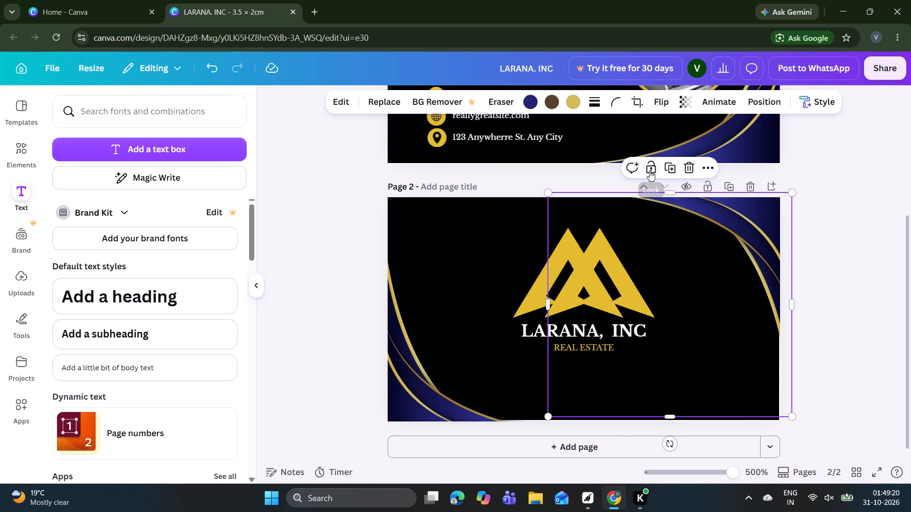
pyautogui.click(650, 171)
pyautogui.click(400, 311)
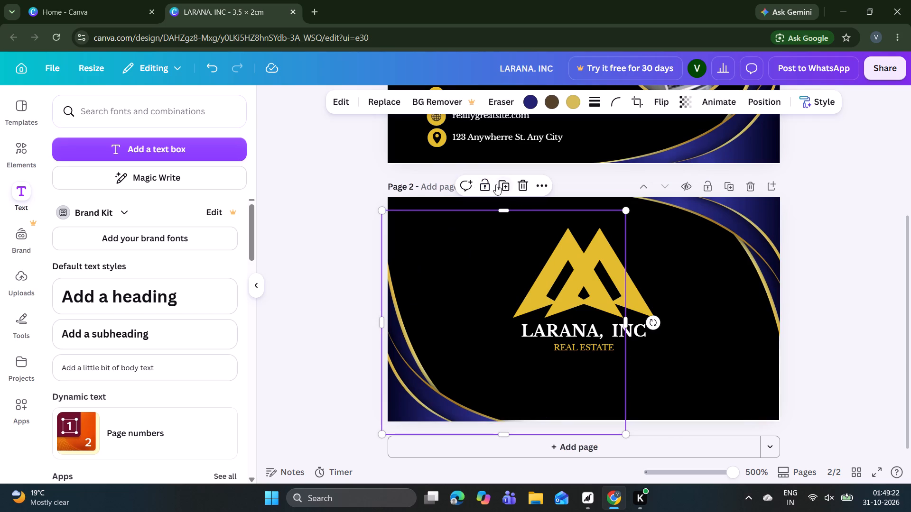
pyautogui.click(487, 185)
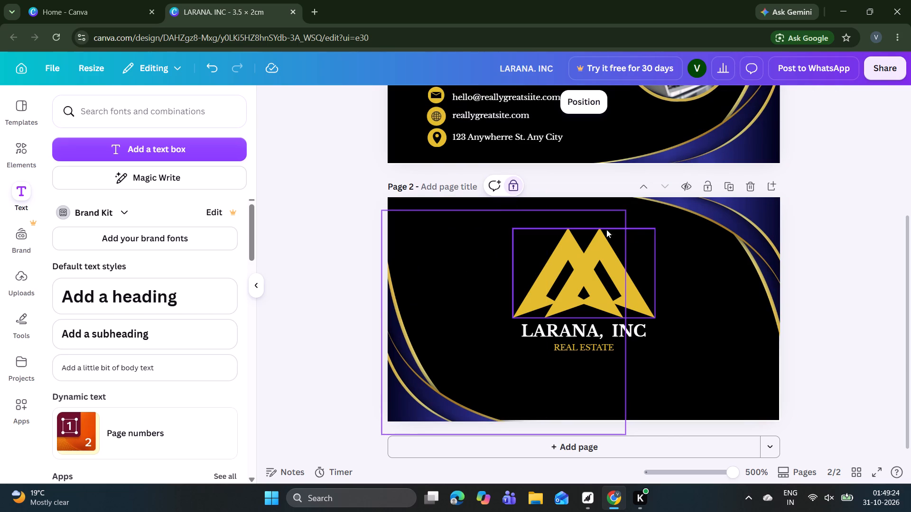
# Group the logo, company name and REAL ESTATE line on page 2.
pyautogui.click(588, 229)
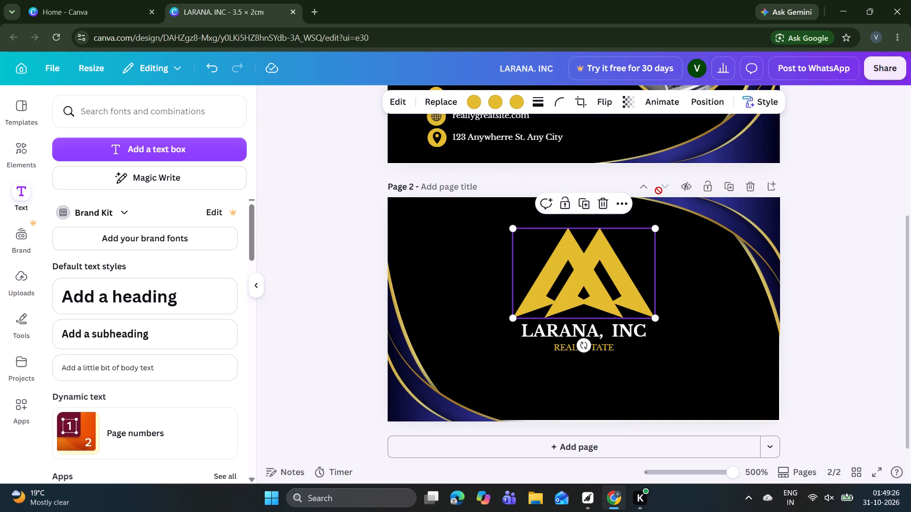
pyautogui.click(599, 174)
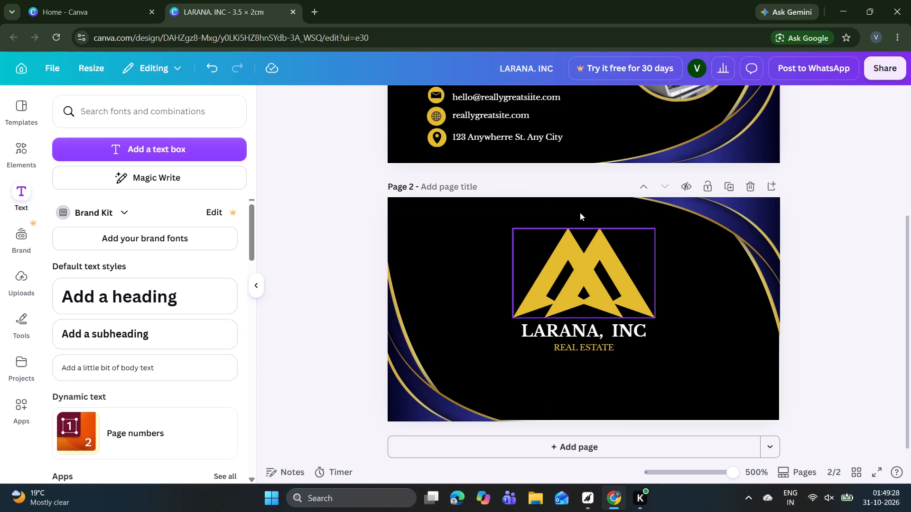
pyautogui.moveTo(580, 212); pyautogui.dragTo(594, 359)
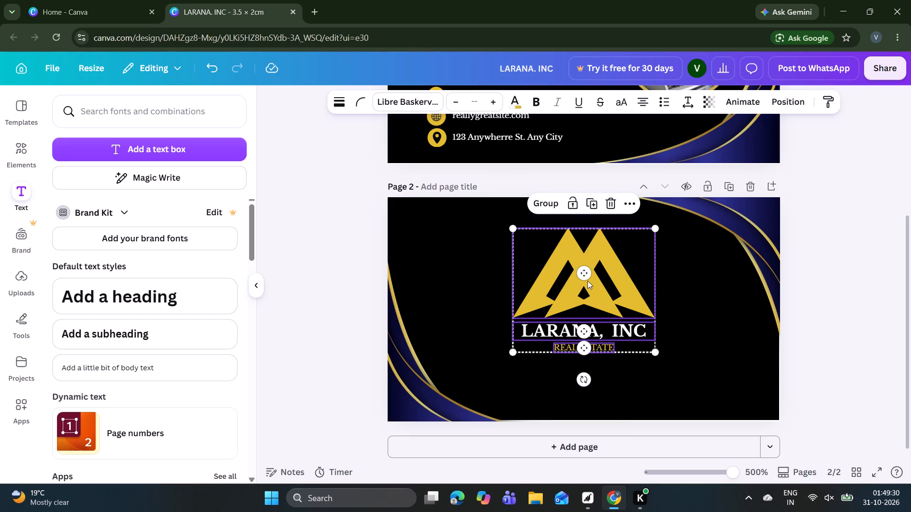
pyautogui.click(552, 209)
# Lower the logo and text group slightly on page 2 and align it to the page's horizontal centre.
pyautogui.moveTo(569, 274); pyautogui.dragTo(570, 291)
pyautogui.moveTo(570, 291); pyautogui.dragTo(570, 281)
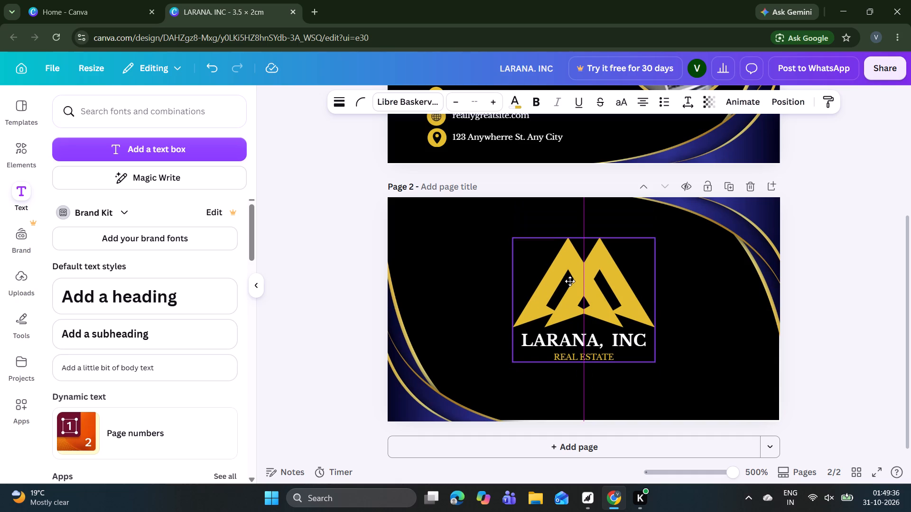
pyautogui.moveTo(570, 281); pyautogui.dragTo(574, 283)
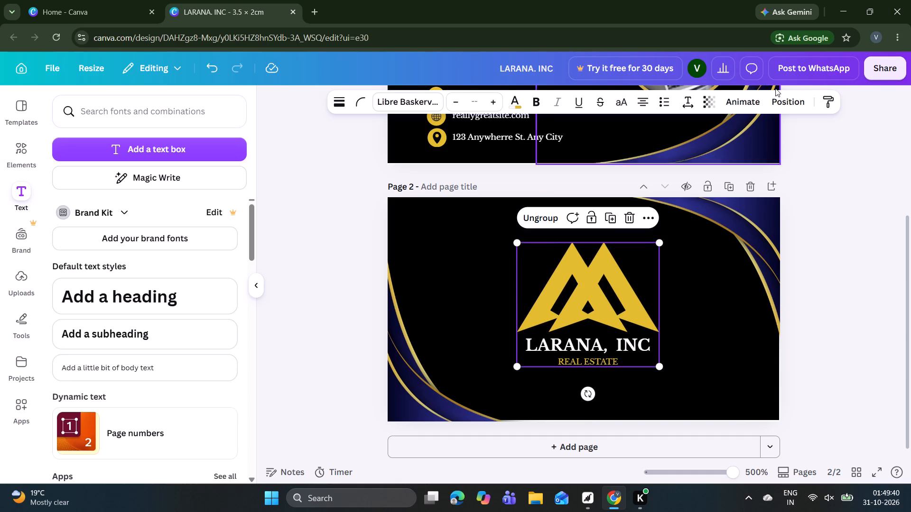
pyautogui.click(780, 95)
pyautogui.click(206, 265)
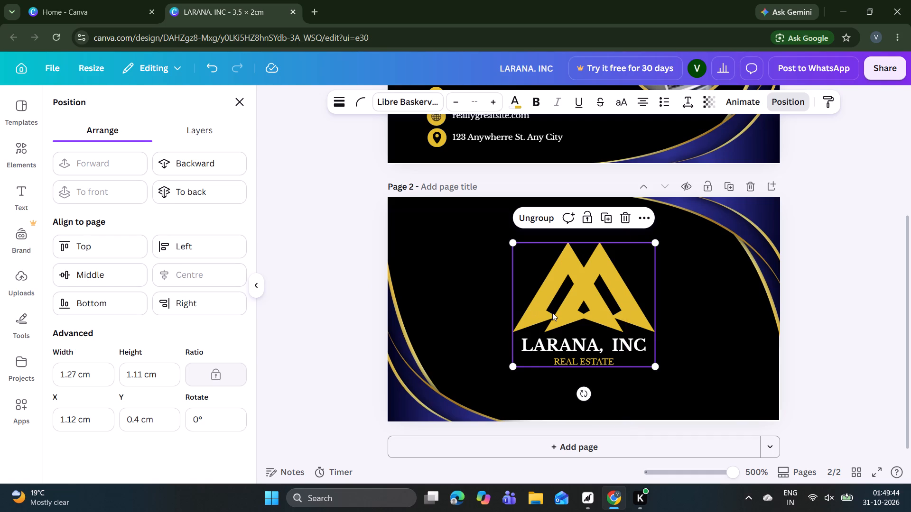
pyautogui.click(293, 212)
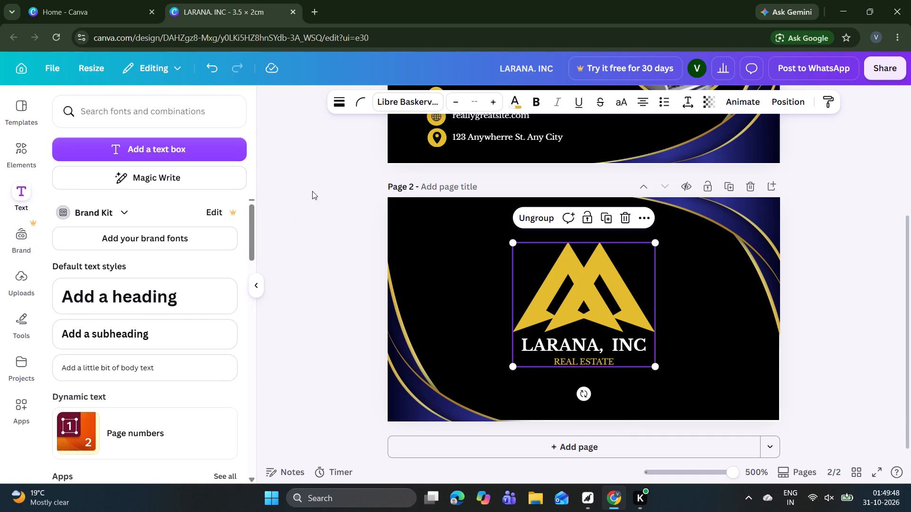
pyautogui.click(325, 192)
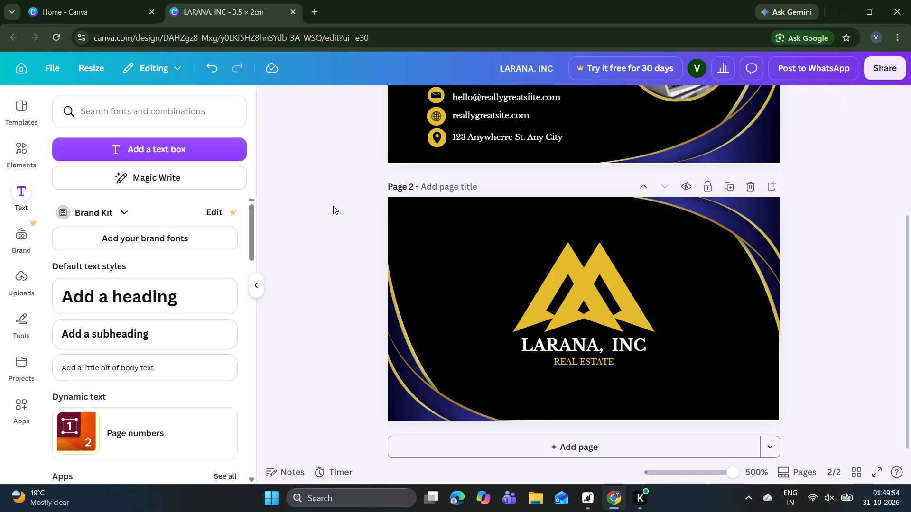
pyautogui.click(333, 206)
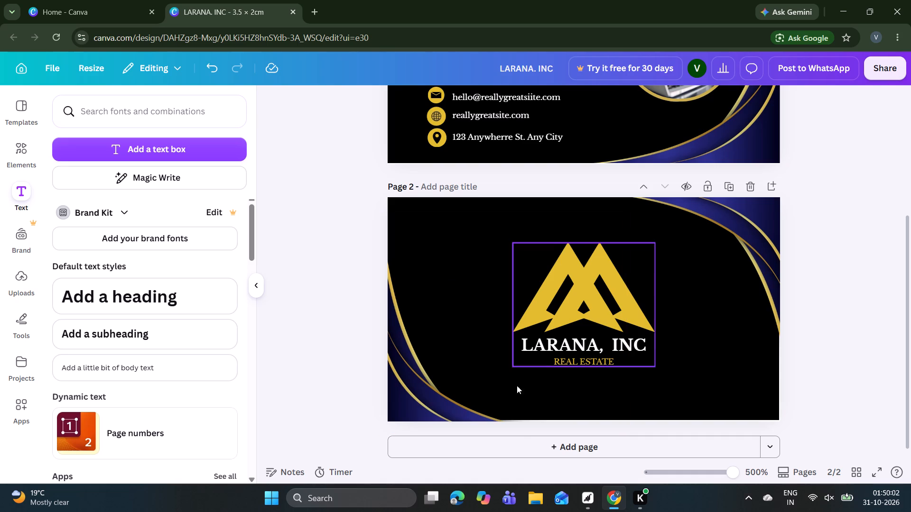
# Add a third page after page 2.
pyautogui.click(520, 453)
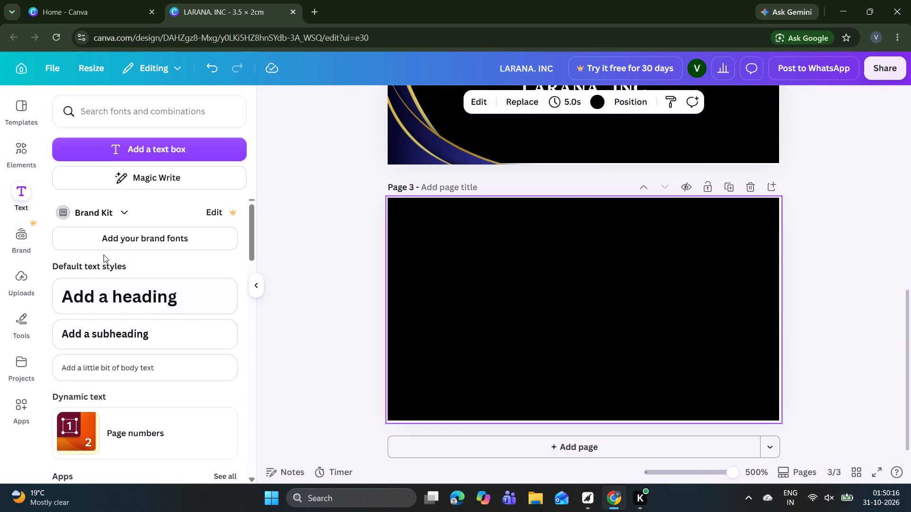
# Insert a plain solid line from the shapes on page 3 and colour it the logo's golden yellow.
pyautogui.click(16, 159)
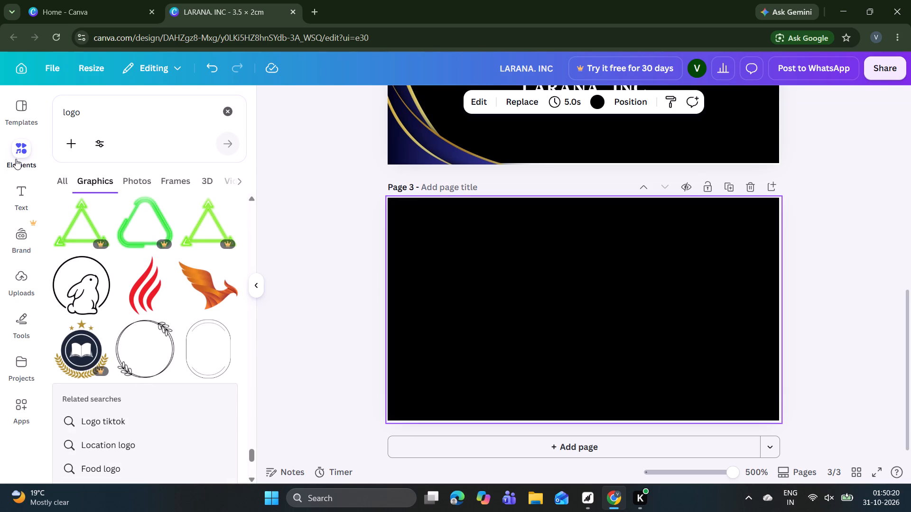
pyautogui.click(227, 113)
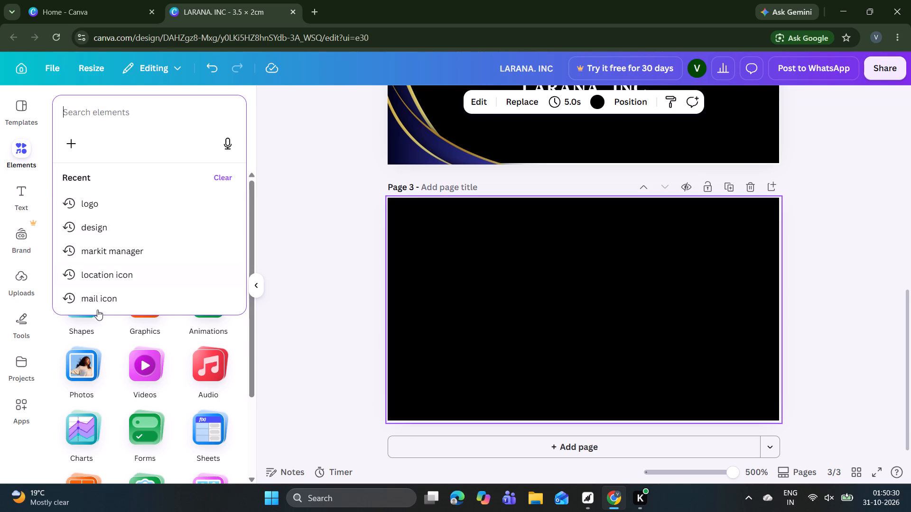
pyautogui.click(86, 328)
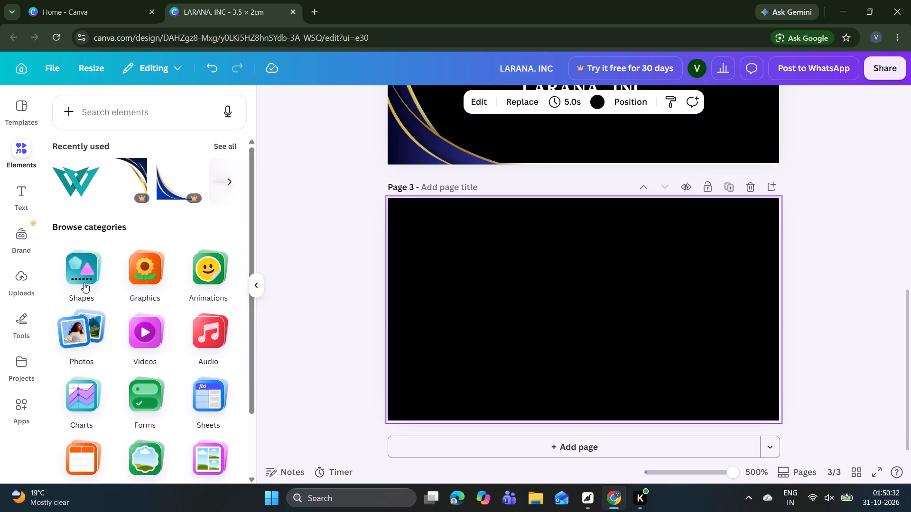
pyautogui.click(79, 253)
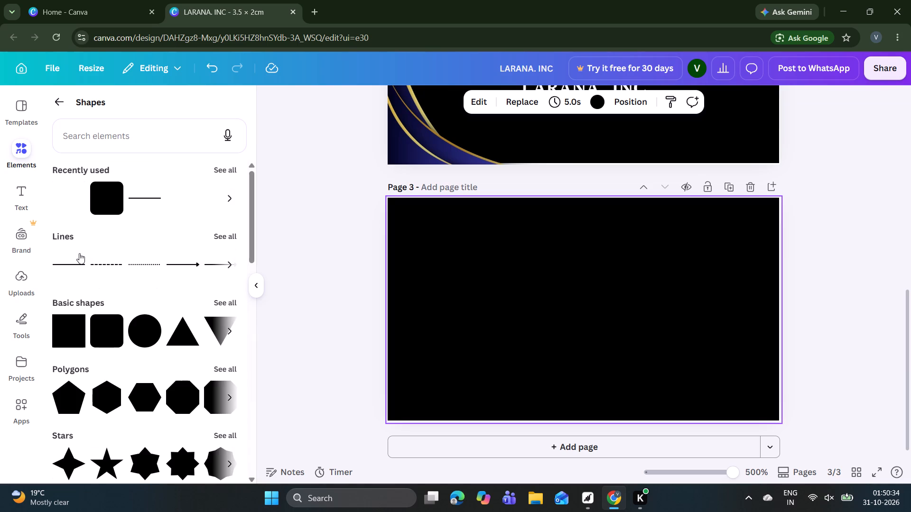
pyautogui.click(71, 268)
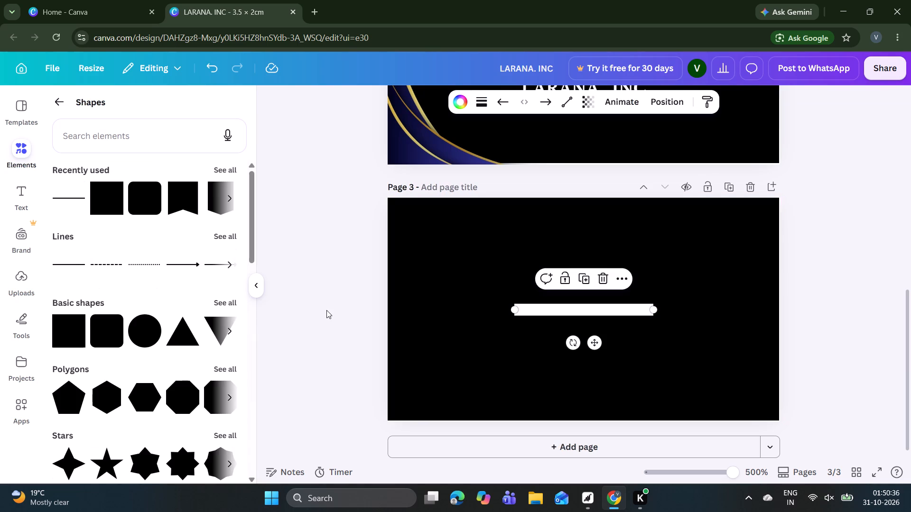
pyautogui.click(462, 104)
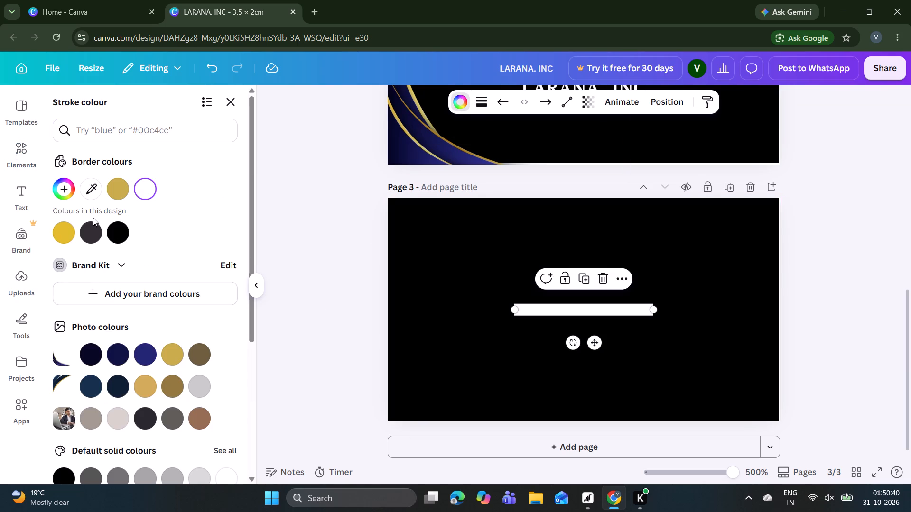
pyautogui.click(65, 233)
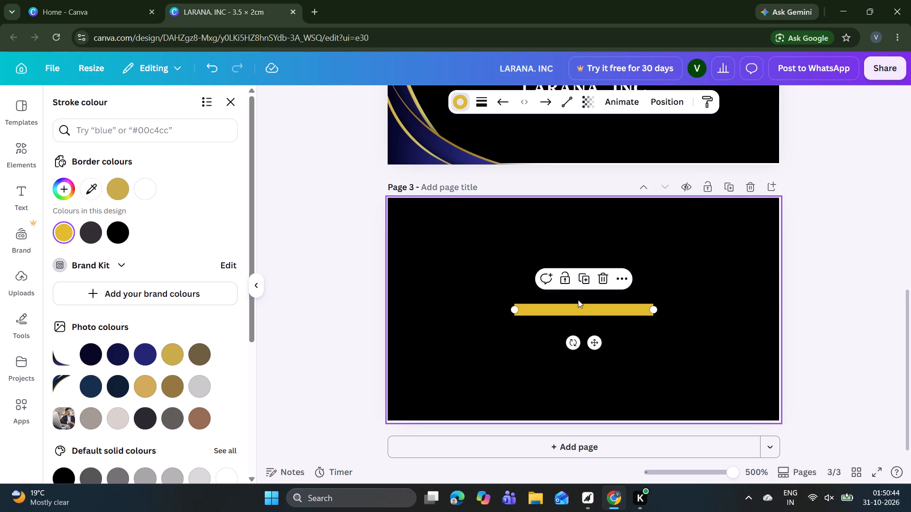
# Move the line to the left margin in page 3's lower half and stretch it horizontally to about 3.1 cm, reaching the right margin.
pyautogui.moveTo(597, 337); pyautogui.dragTo(504, 341)
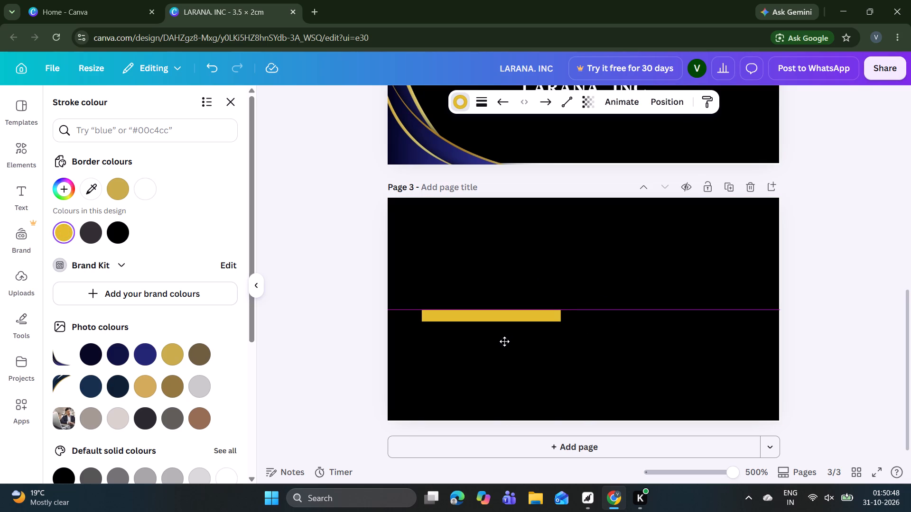
pyautogui.moveTo(504, 341); pyautogui.dragTo(502, 395)
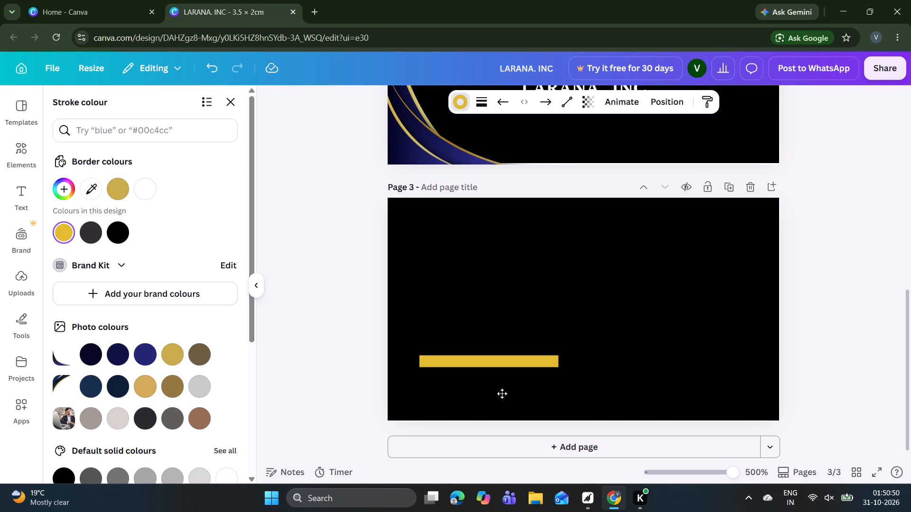
pyautogui.moveTo(502, 395); pyautogui.dragTo(493, 377)
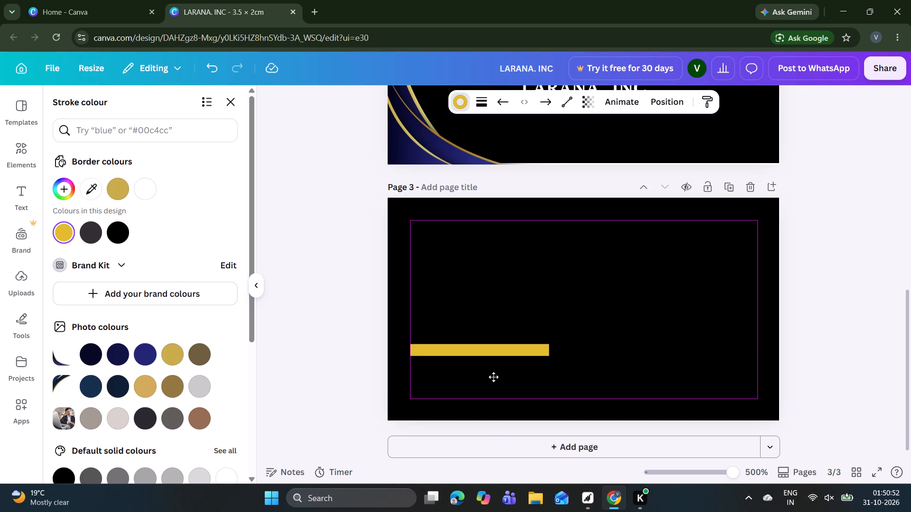
pyautogui.moveTo(493, 377); pyautogui.dragTo(493, 375)
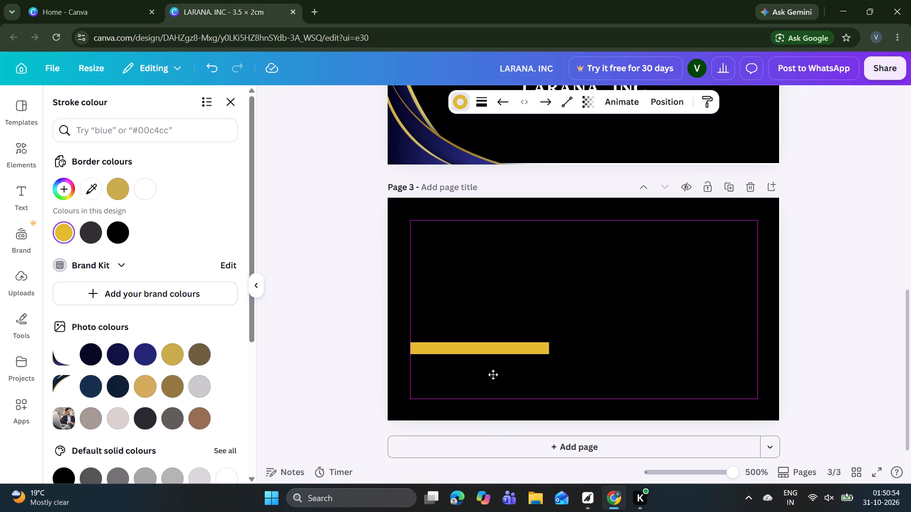
pyautogui.moveTo(493, 375); pyautogui.dragTo(493, 374)
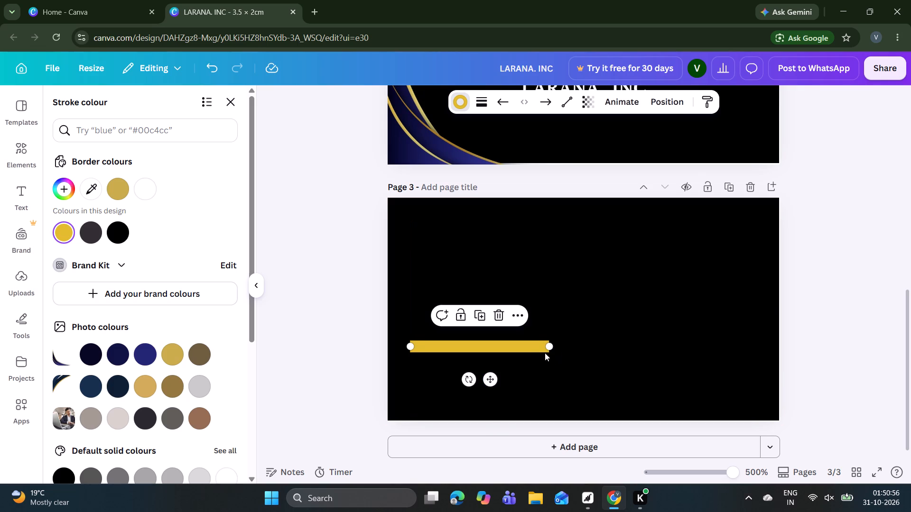
pyautogui.moveTo(549, 347); pyautogui.dragTo(617, 348)
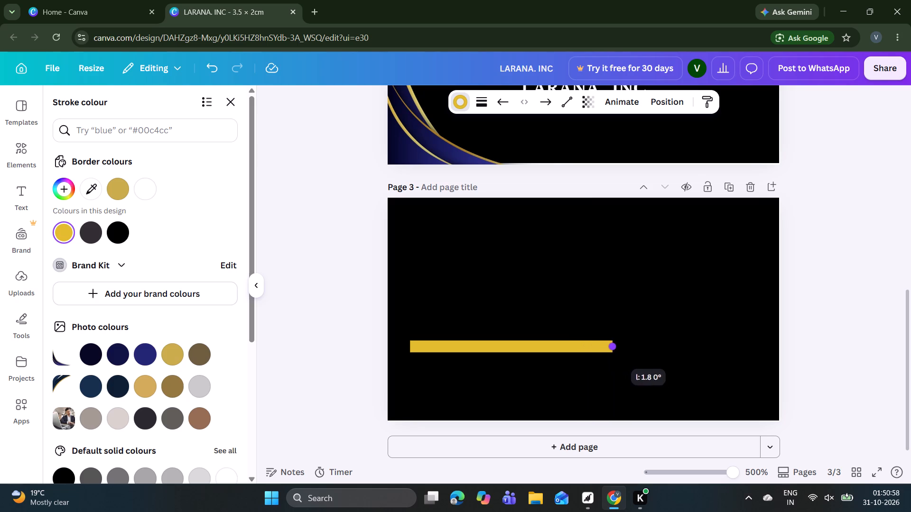
pyautogui.moveTo(617, 348); pyautogui.dragTo(795, 348)
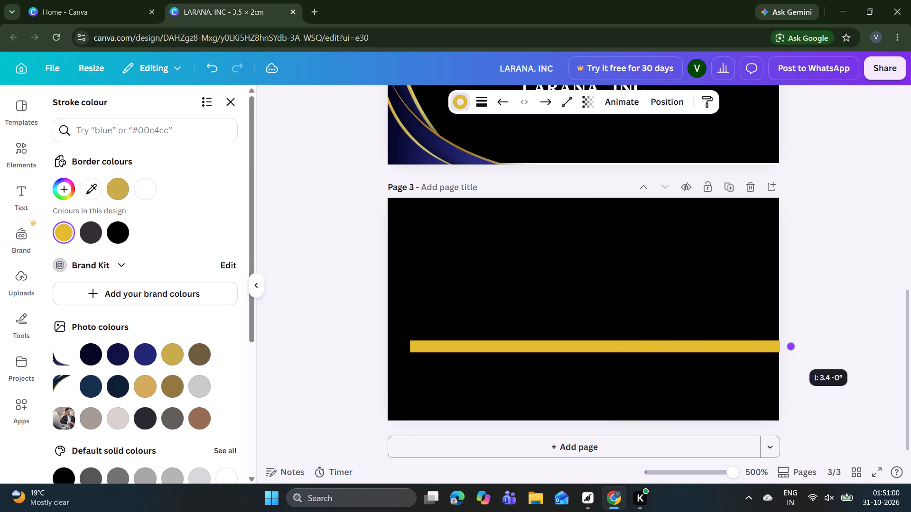
pyautogui.moveTo(795, 348); pyautogui.dragTo(760, 346)
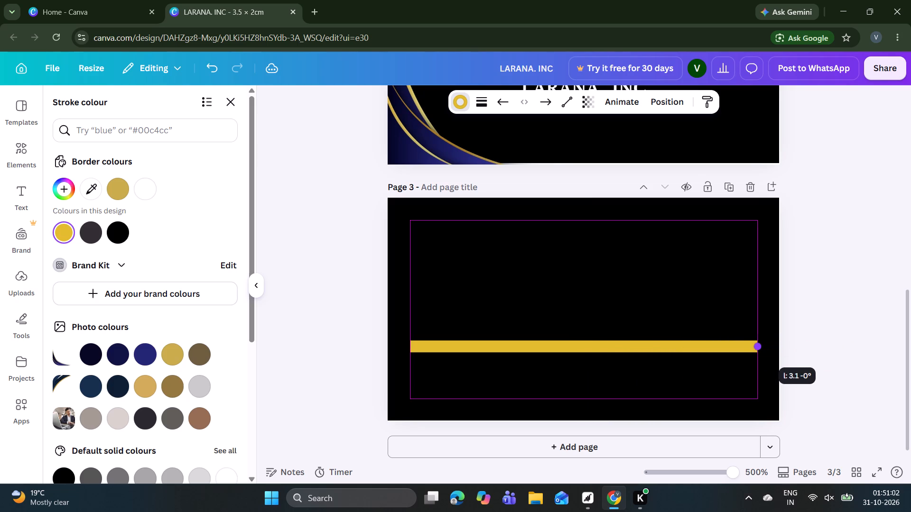
pyautogui.moveTo(760, 346); pyautogui.dragTo(761, 346)
pyautogui.moveTo(761, 346); pyautogui.dragTo(762, 346)
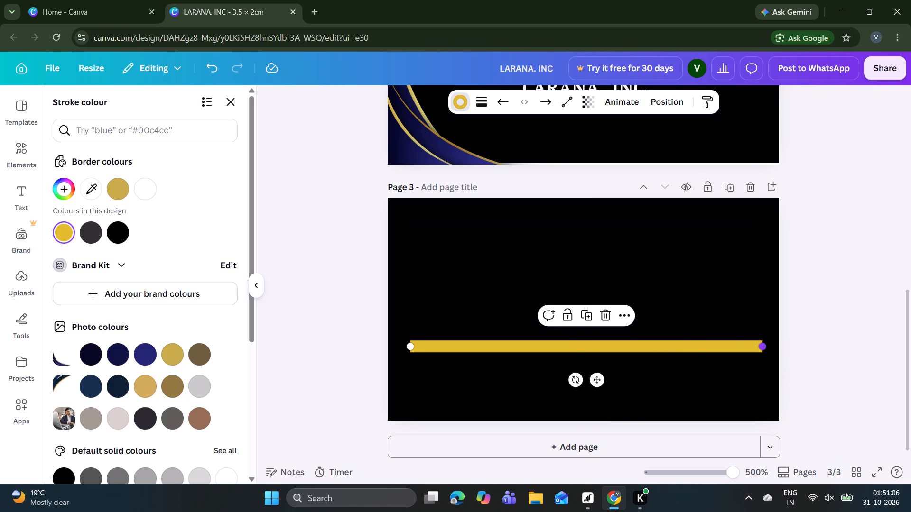
# Align the golden line on page 3 to the page's horizontal centre.
pyautogui.click(668, 93)
pyautogui.click(194, 273)
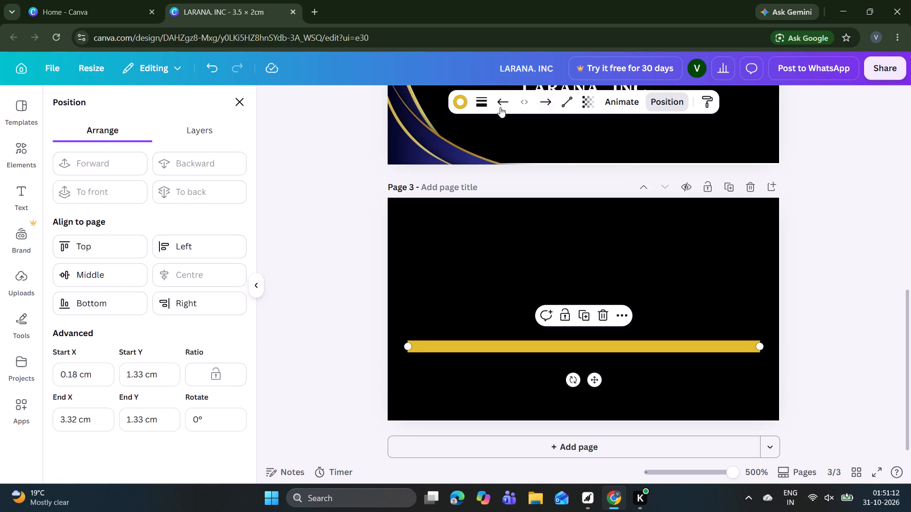
# Thin the golden line to a stroke weight of 1 and deselect it.
pyautogui.click(480, 104)
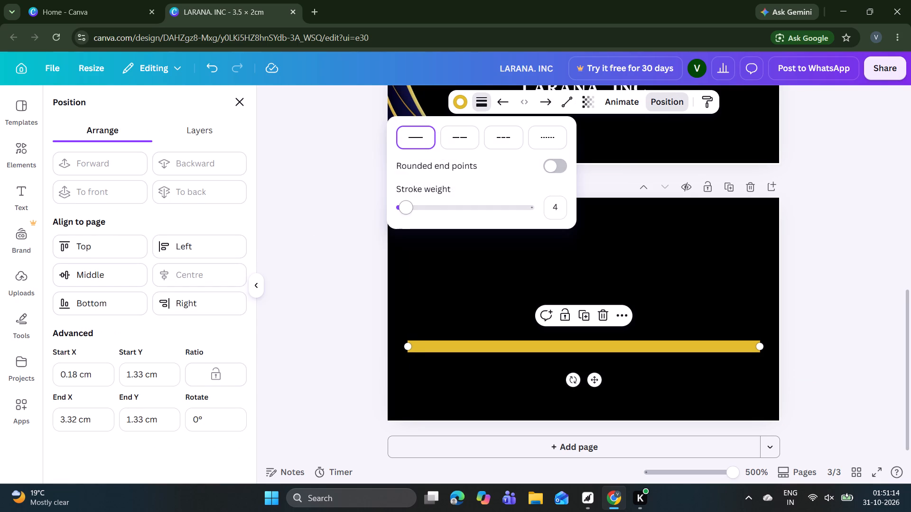
pyautogui.moveTo(401, 211); pyautogui.dragTo(396, 211)
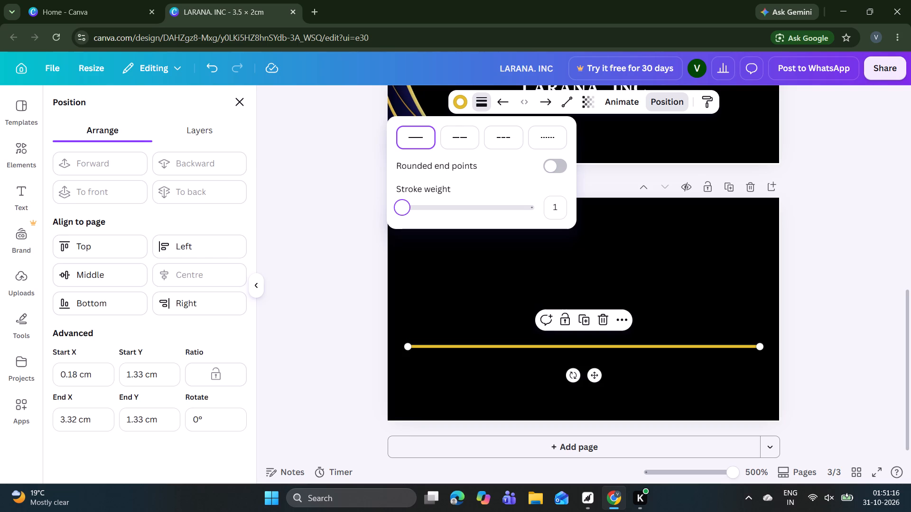
pyautogui.click(363, 256)
pyautogui.click(363, 256)
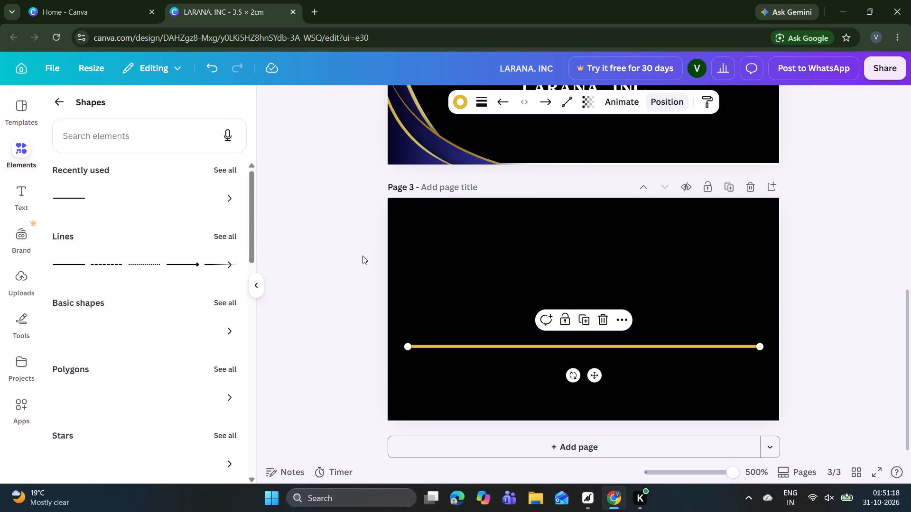
pyautogui.click(363, 256)
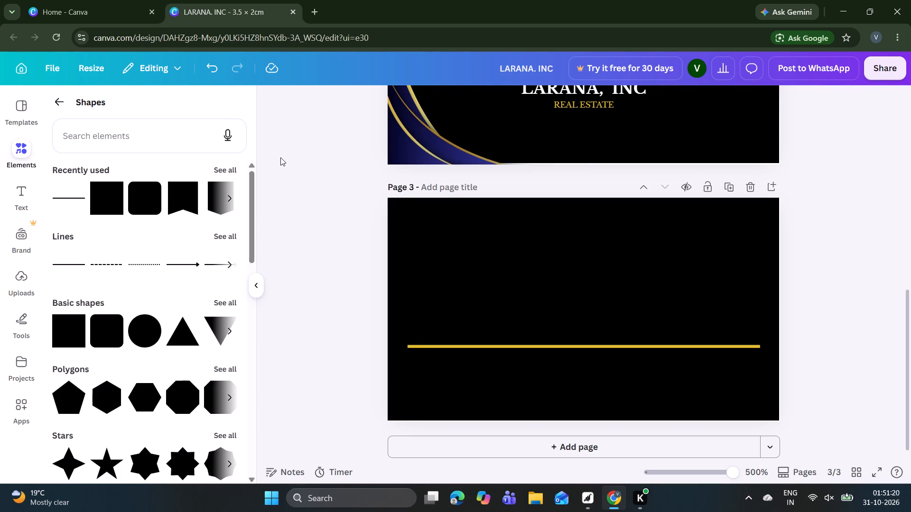
# Add a heading on page 3 above the golden line with the cardholder's full name in capitals.
pyautogui.click(66, 104)
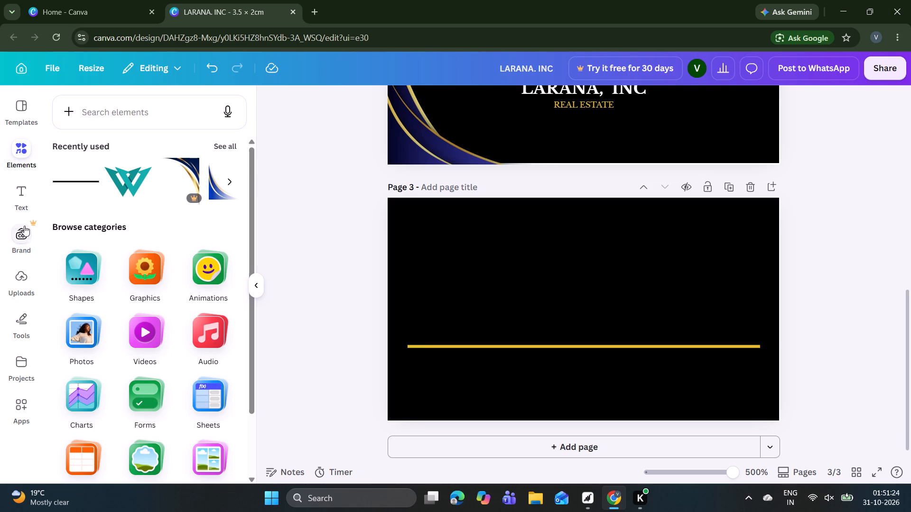
pyautogui.click(18, 191)
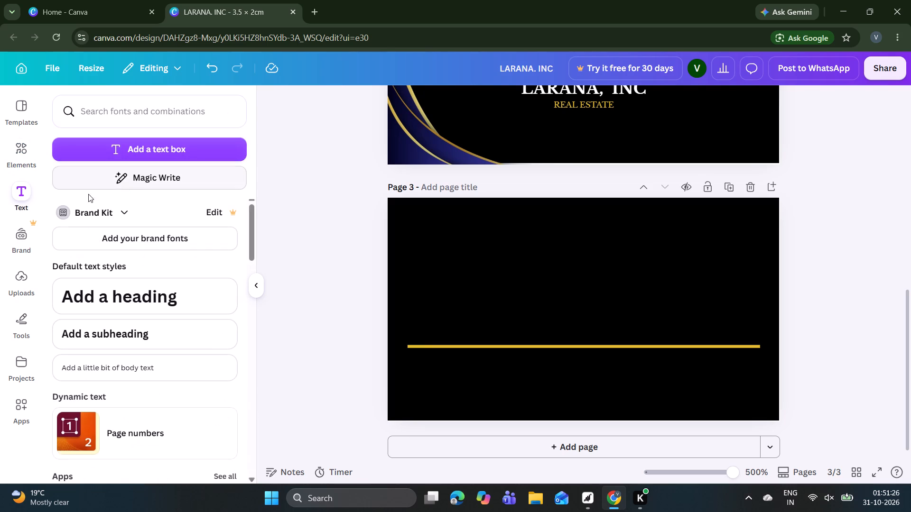
pyautogui.click(141, 290)
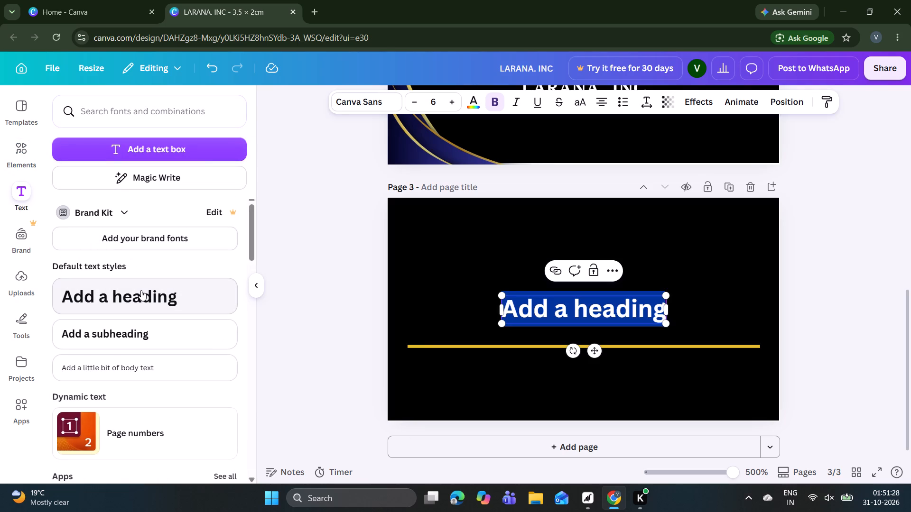
pyautogui.press('BackSpace')
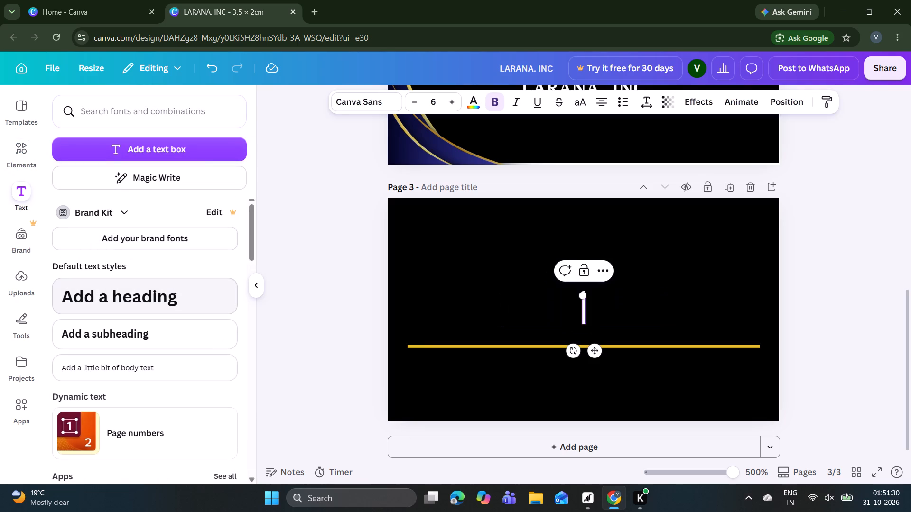
pyautogui.press('d')
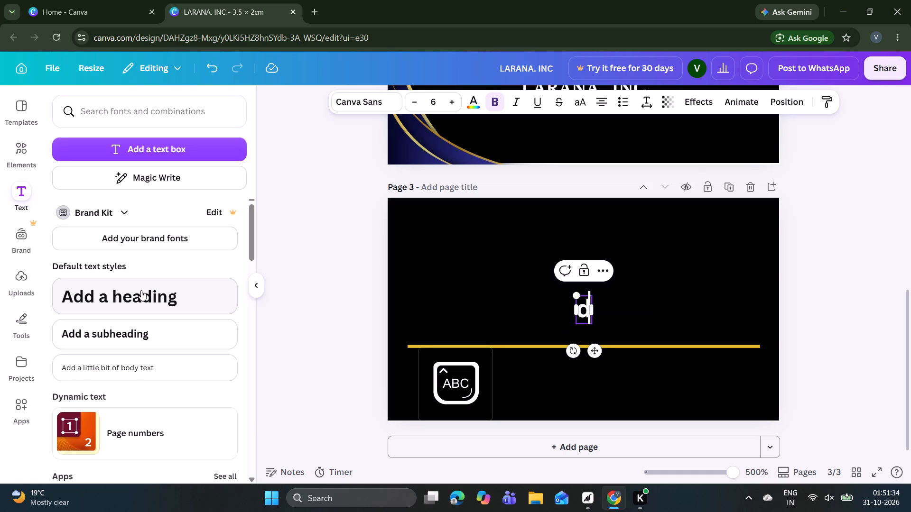
pyautogui.press('BackSpace')
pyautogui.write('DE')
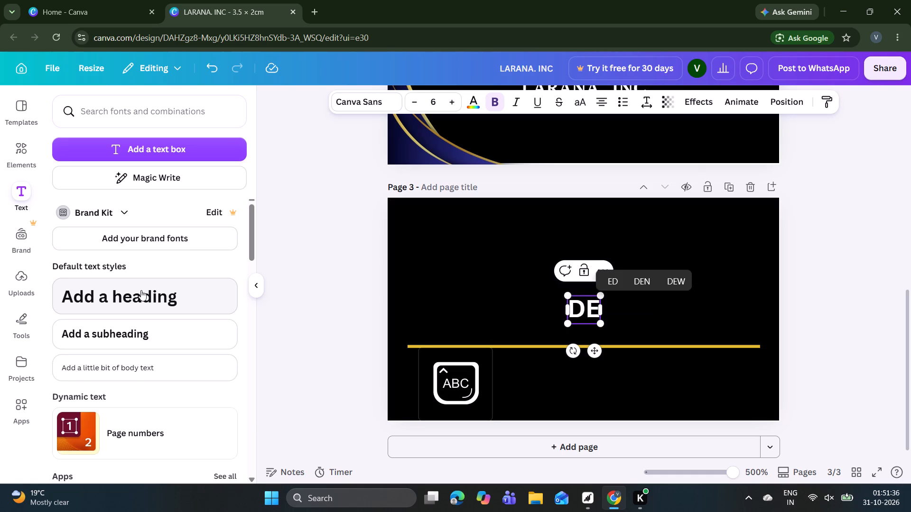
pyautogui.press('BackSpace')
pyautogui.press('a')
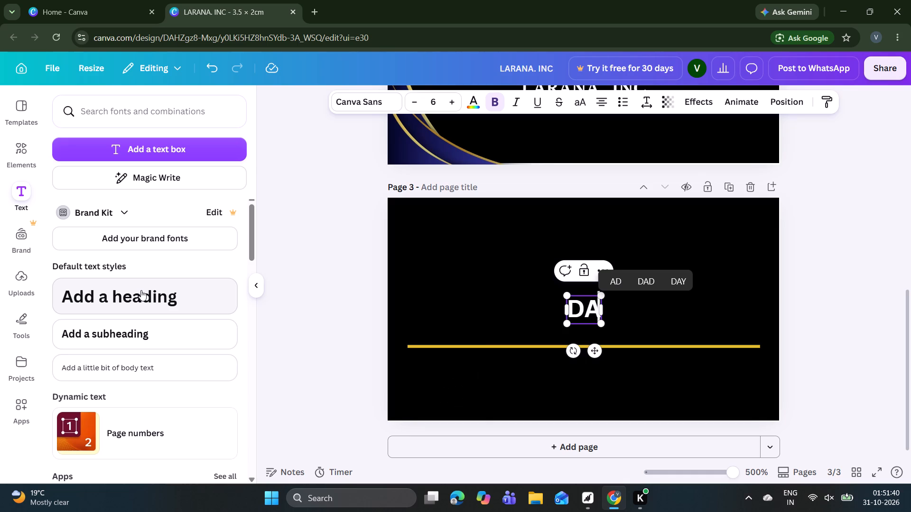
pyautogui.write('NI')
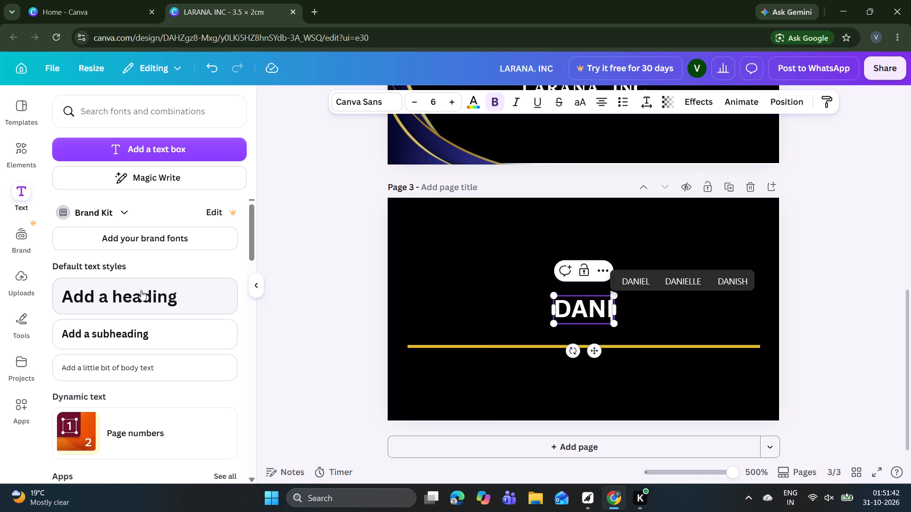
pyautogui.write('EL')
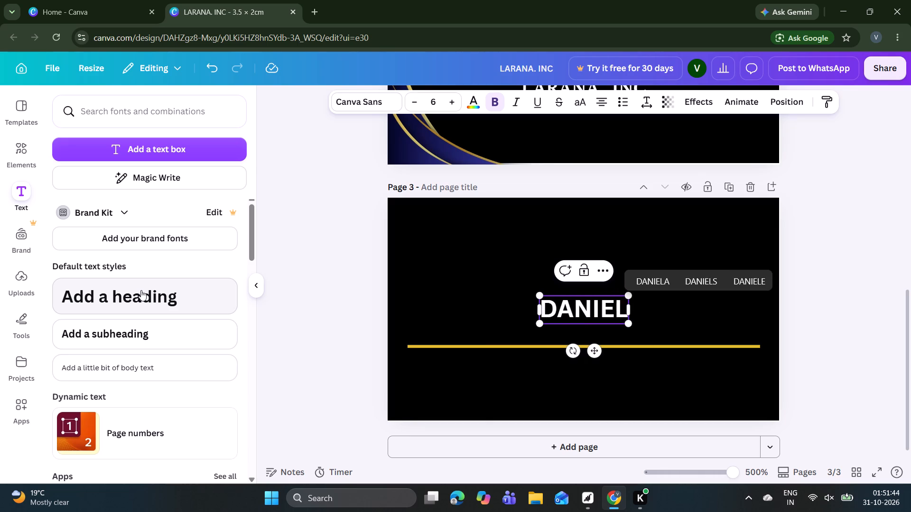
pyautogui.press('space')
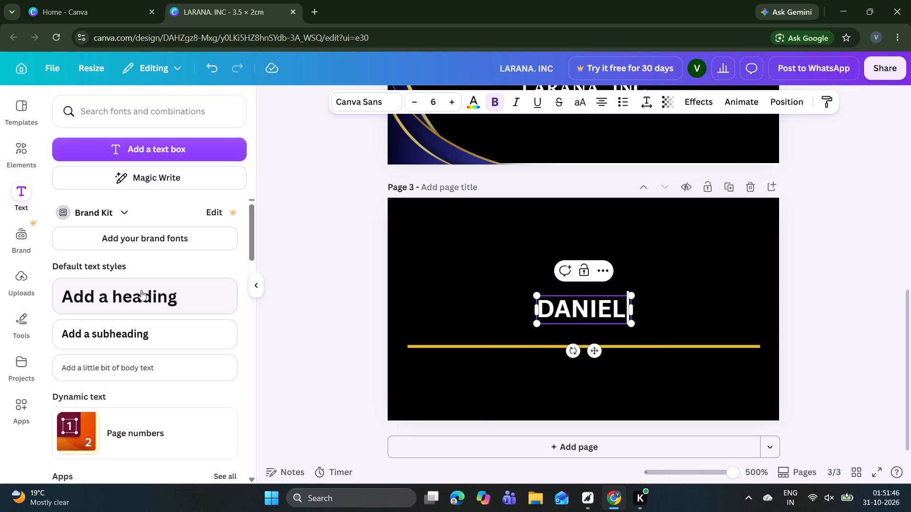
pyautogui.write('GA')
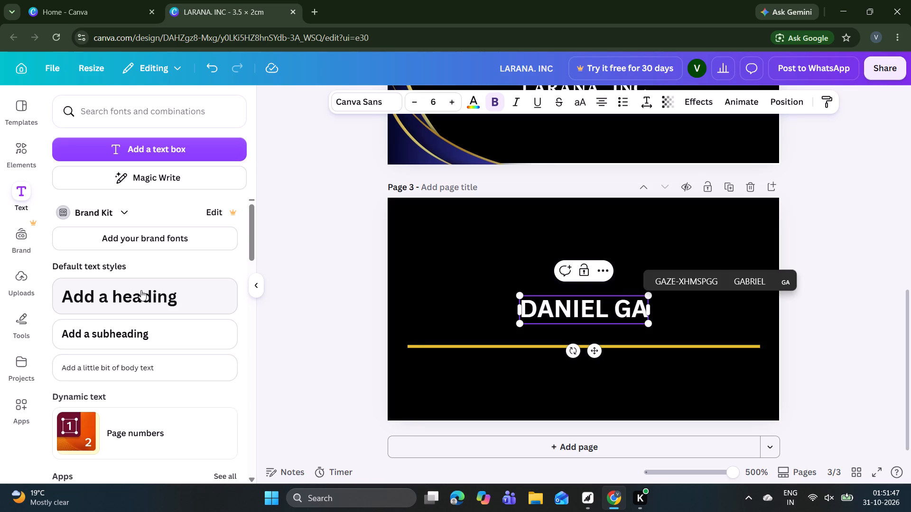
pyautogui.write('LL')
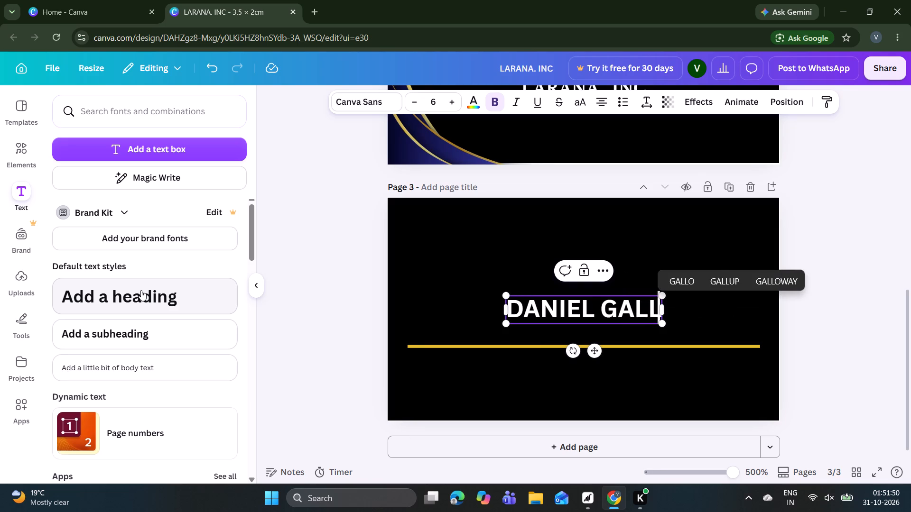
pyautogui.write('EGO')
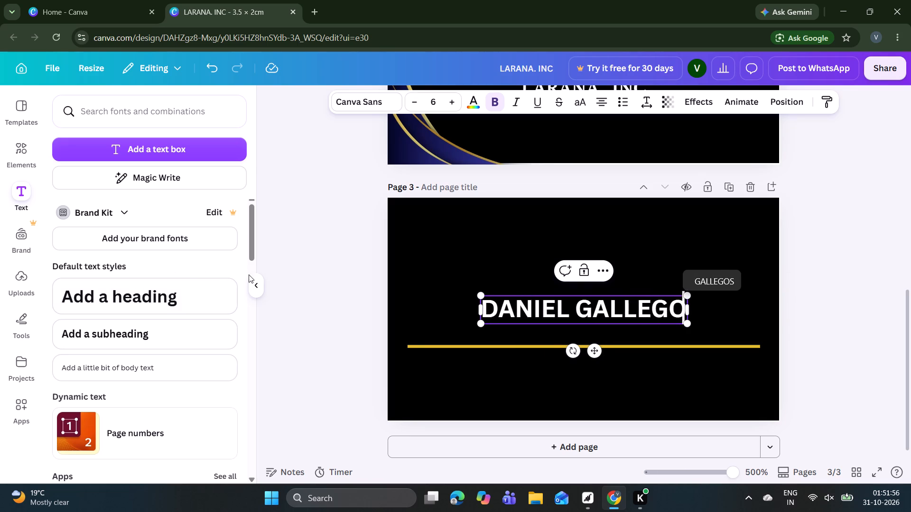
pyautogui.moveTo(361, 89); pyautogui.dragTo(360, 97)
pyautogui.click(360, 97)
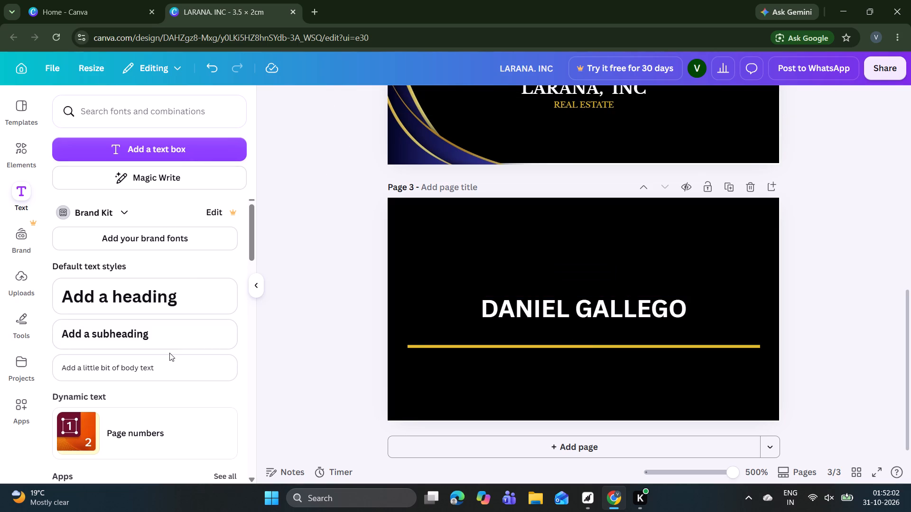
# Add a small body text reading DIRECTOR on page 3.
pyautogui.click(176, 369)
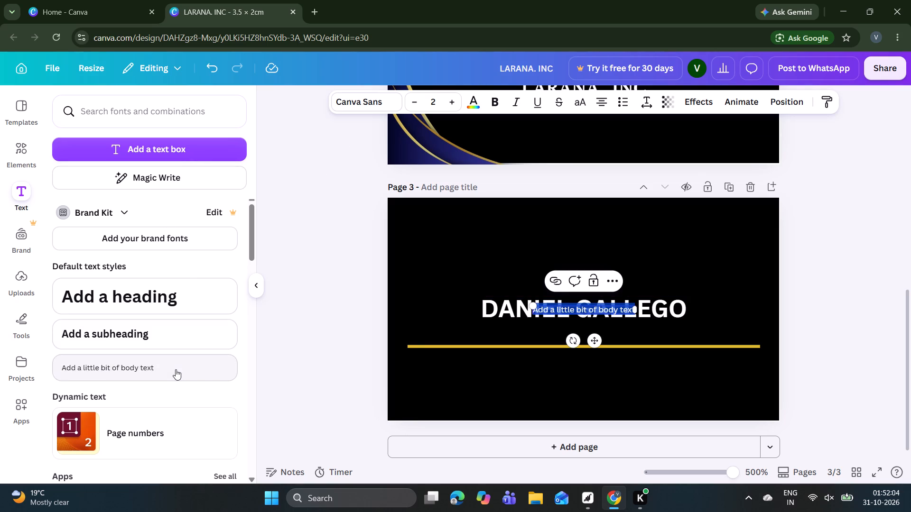
pyautogui.press('BackSpace')
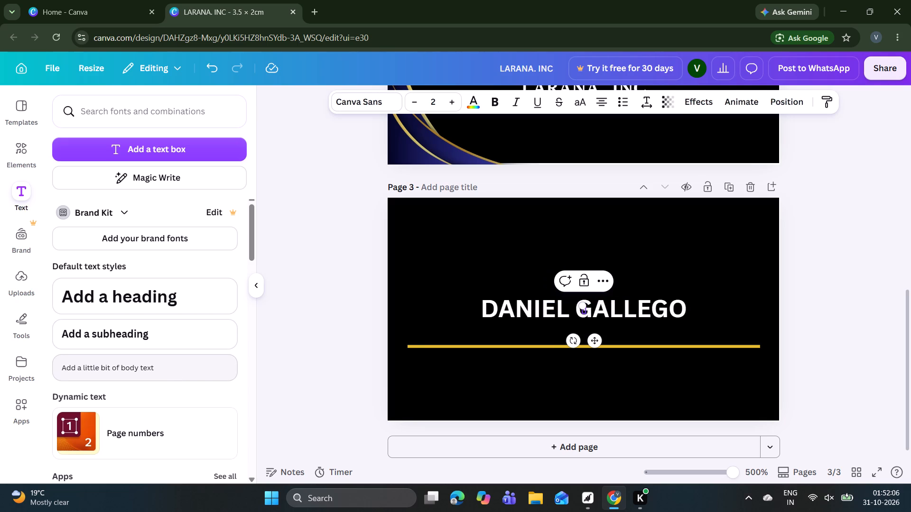
pyautogui.press('d')
pyautogui.press('i')
pyautogui.press('r')
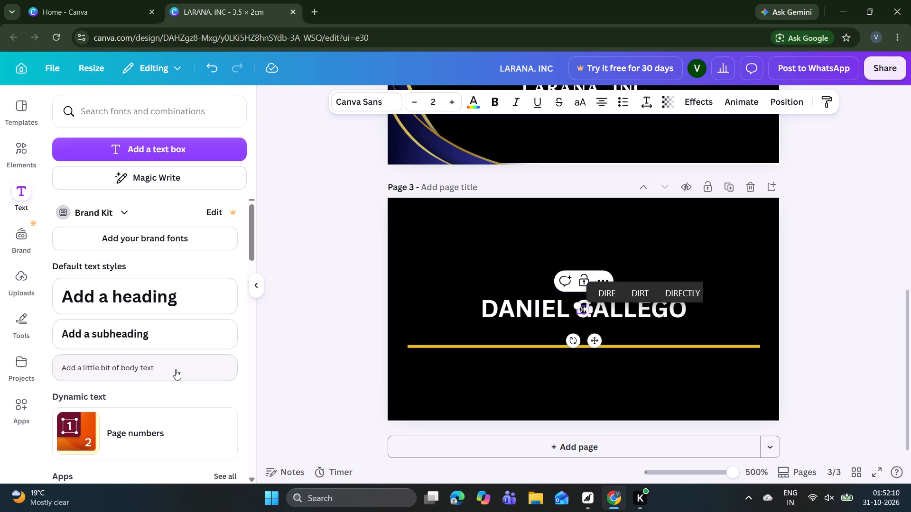
pyautogui.press('e')
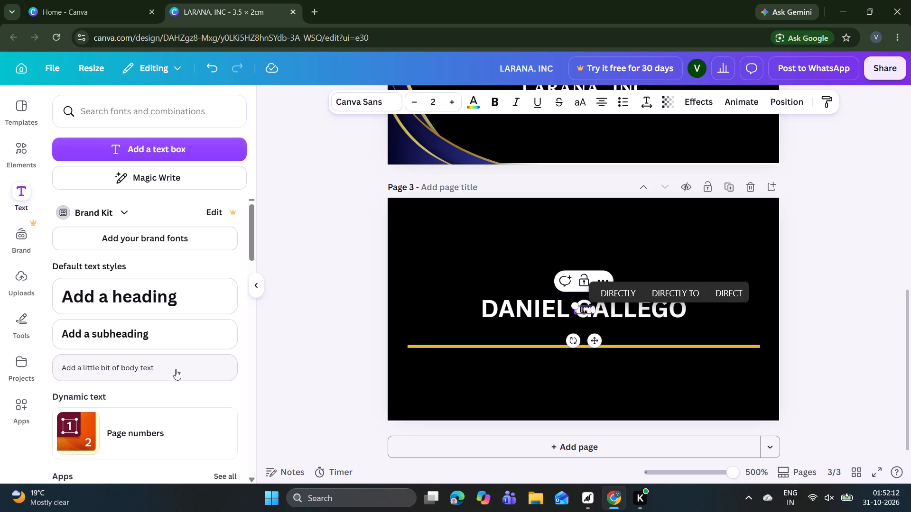
pyautogui.press('c')
pyautogui.press('t')
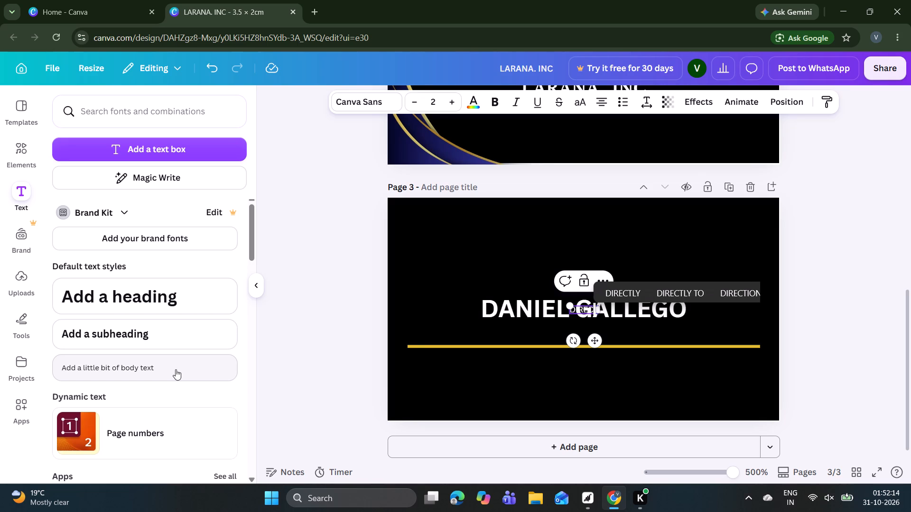
pyautogui.press('o')
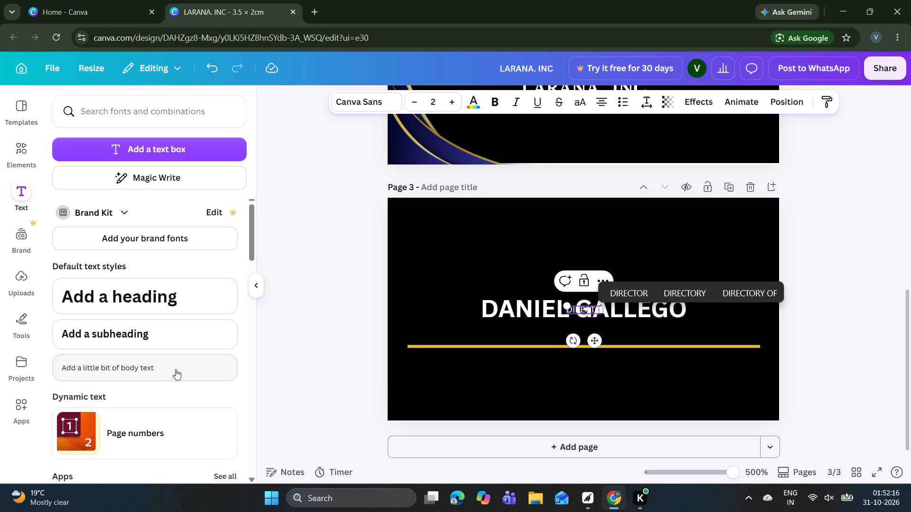
pyautogui.press('r')
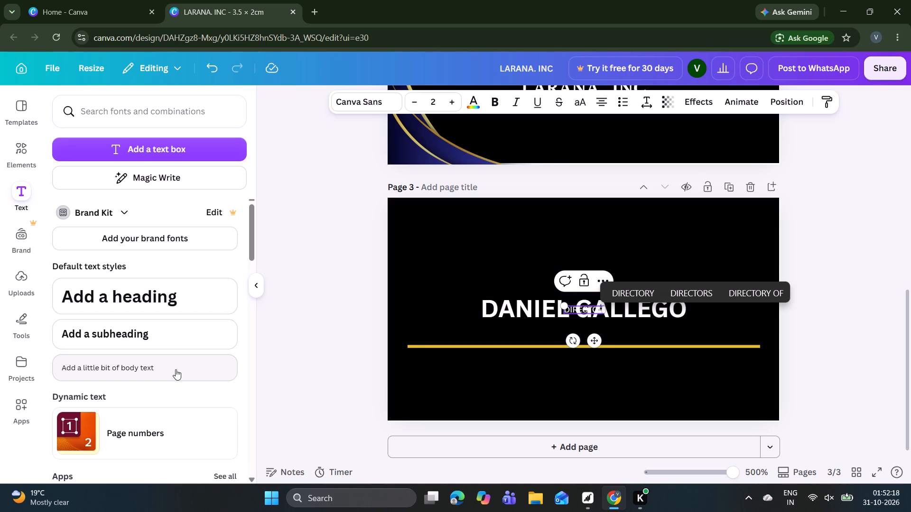
# Set the DIRECTOR text's font to Libre Baskerville.
pyautogui.click(362, 100)
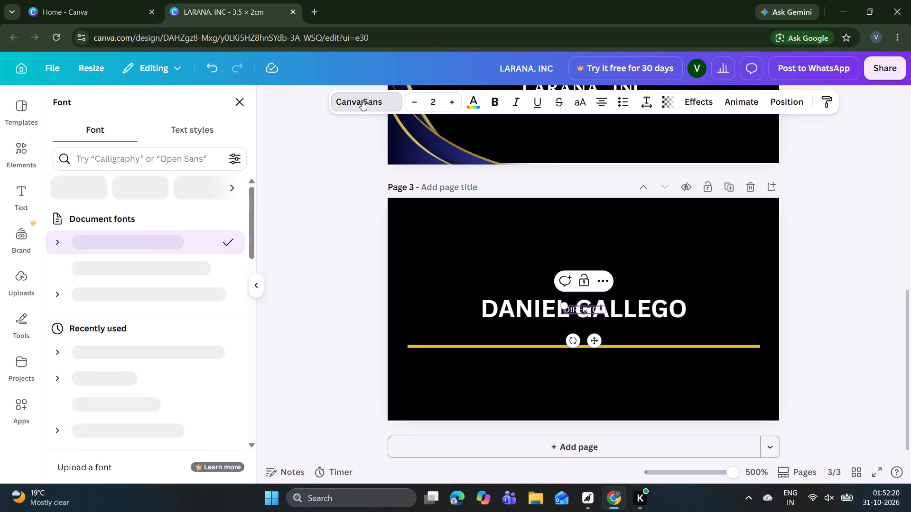
pyautogui.click(181, 283)
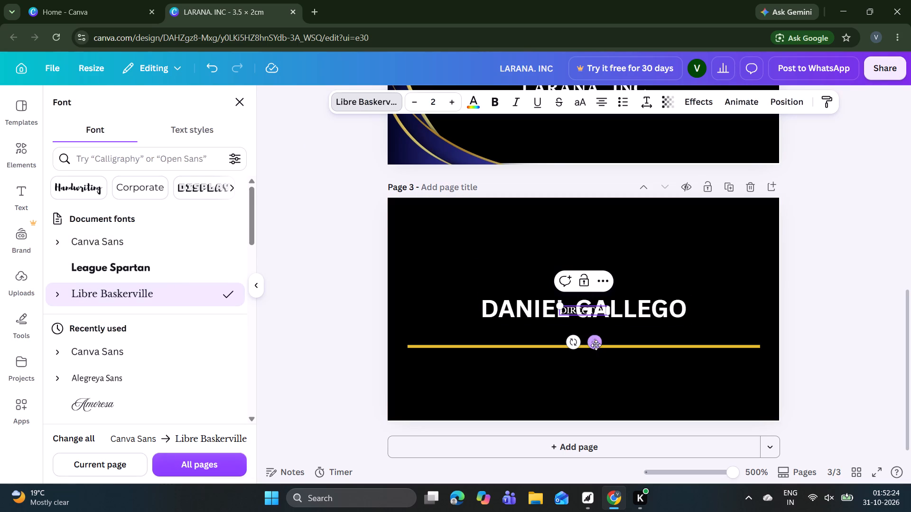
# Move the DIRECTOR text directly beneath the first letters of the name heading, above the golden line.
pyautogui.moveTo(594, 340); pyautogui.dragTo(546, 362)
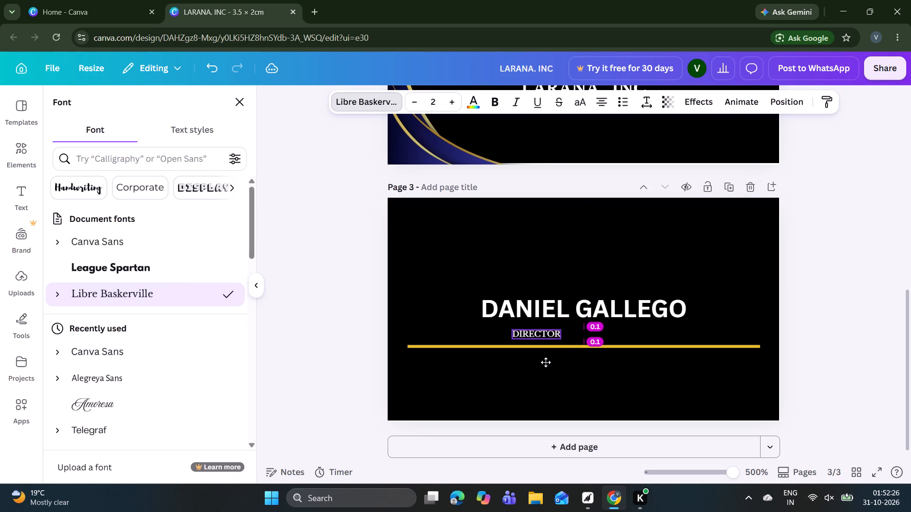
pyautogui.moveTo(546, 362); pyautogui.dragTo(521, 352)
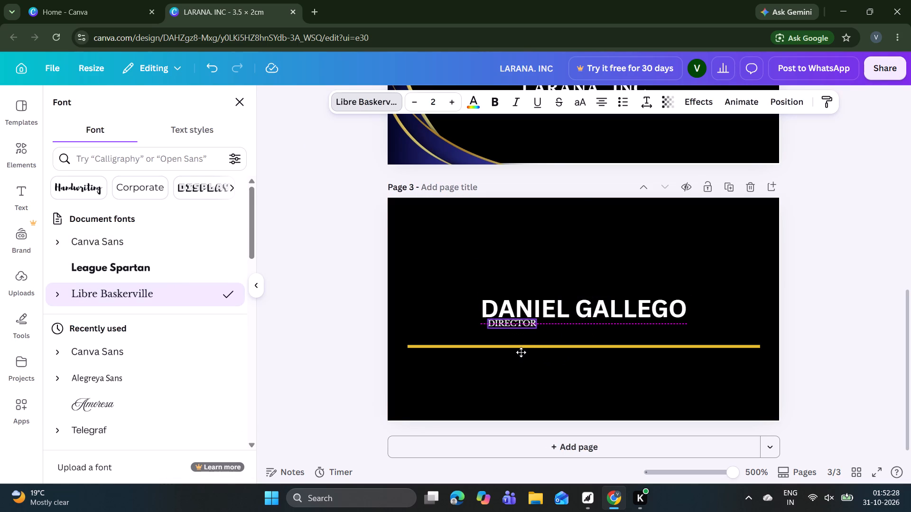
pyautogui.moveTo(521, 352); pyautogui.dragTo(514, 354)
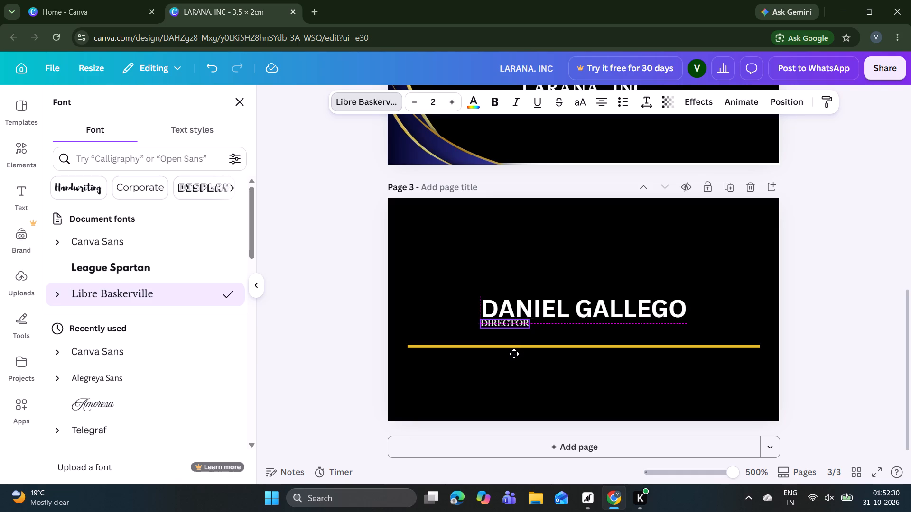
pyautogui.moveTo(514, 354); pyautogui.dragTo(519, 353)
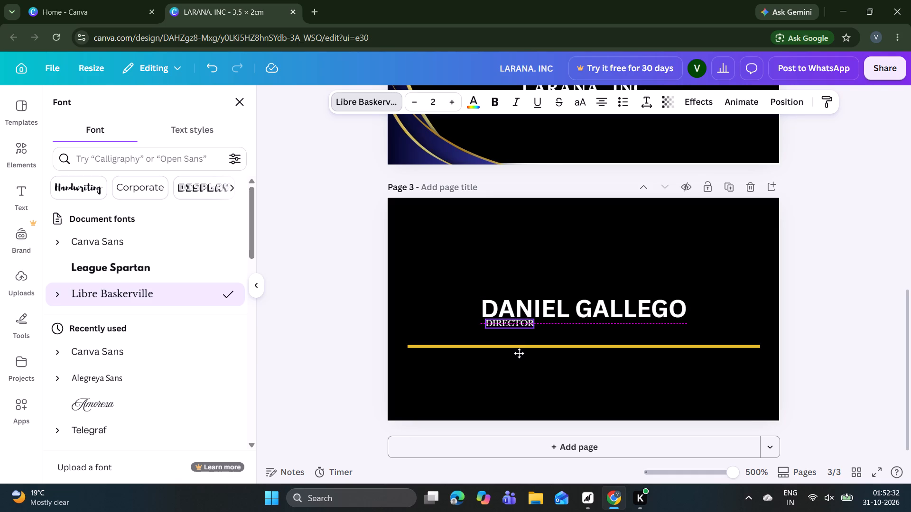
pyautogui.moveTo(519, 353); pyautogui.dragTo(519, 355)
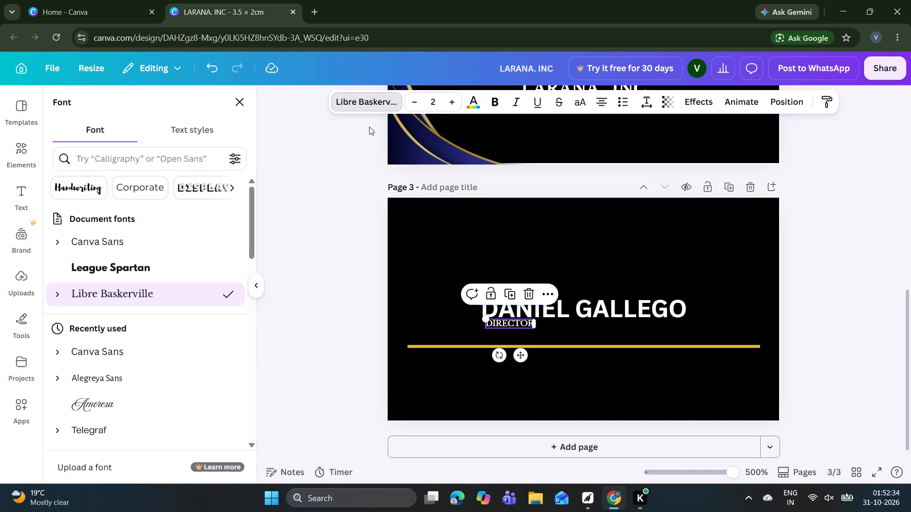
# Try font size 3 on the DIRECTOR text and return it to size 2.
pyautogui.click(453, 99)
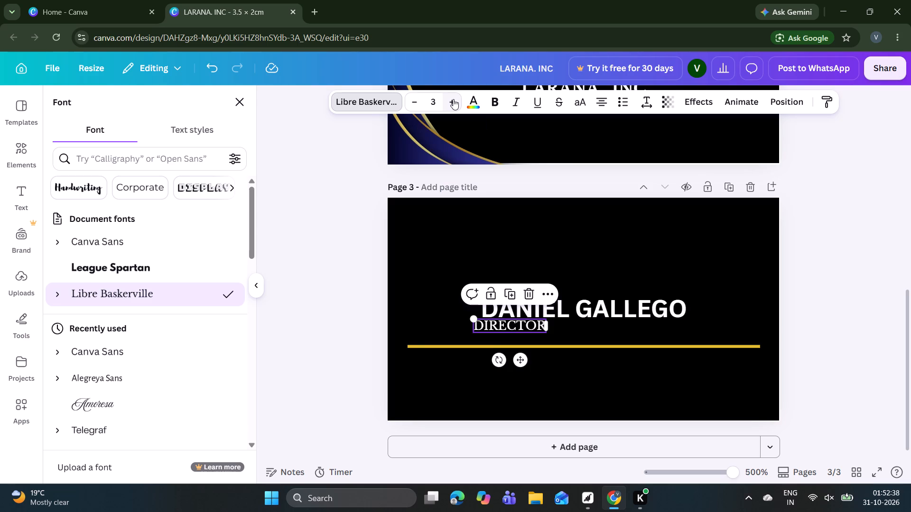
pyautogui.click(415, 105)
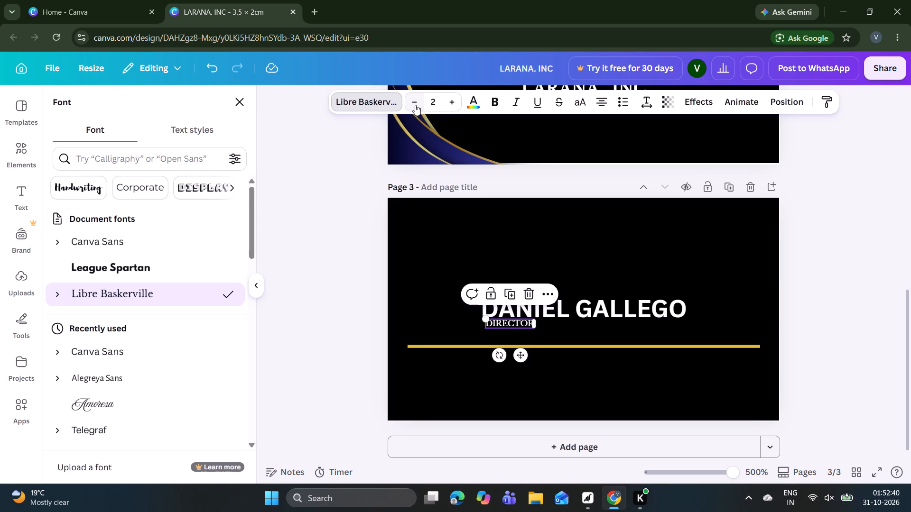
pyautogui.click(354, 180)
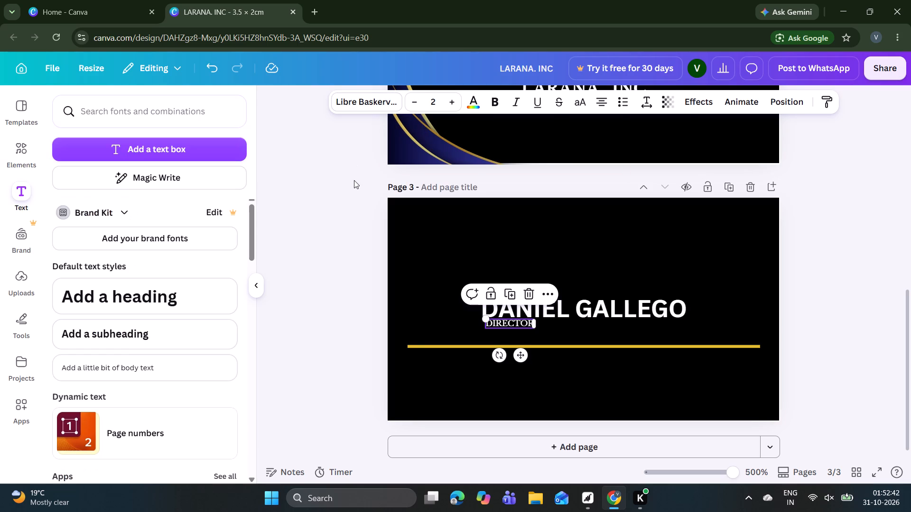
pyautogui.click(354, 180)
# Move the name heading up and left on page 3, lining its start up near the golden line's left end.
pyautogui.click(616, 325)
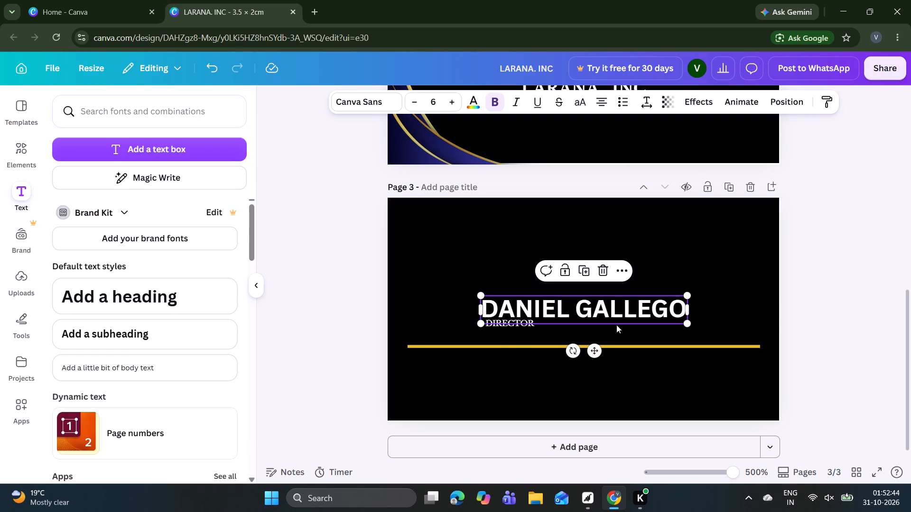
pyautogui.moveTo(598, 353); pyautogui.dragTo(535, 302)
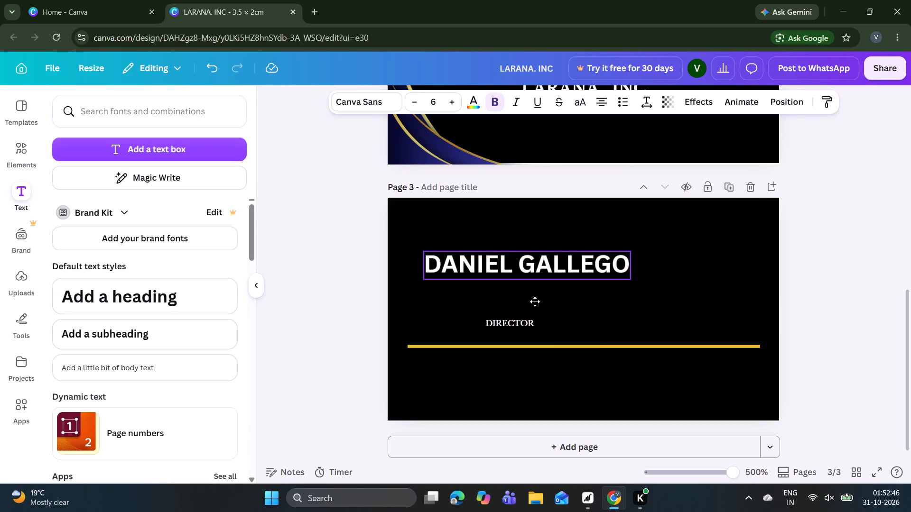
pyautogui.moveTo(535, 302); pyautogui.dragTo(526, 303)
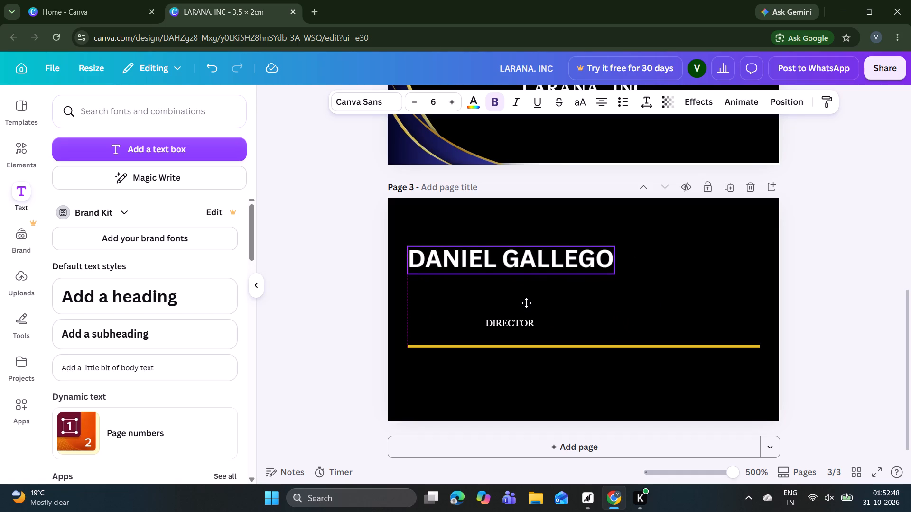
pyautogui.moveTo(526, 303); pyautogui.dragTo(527, 303)
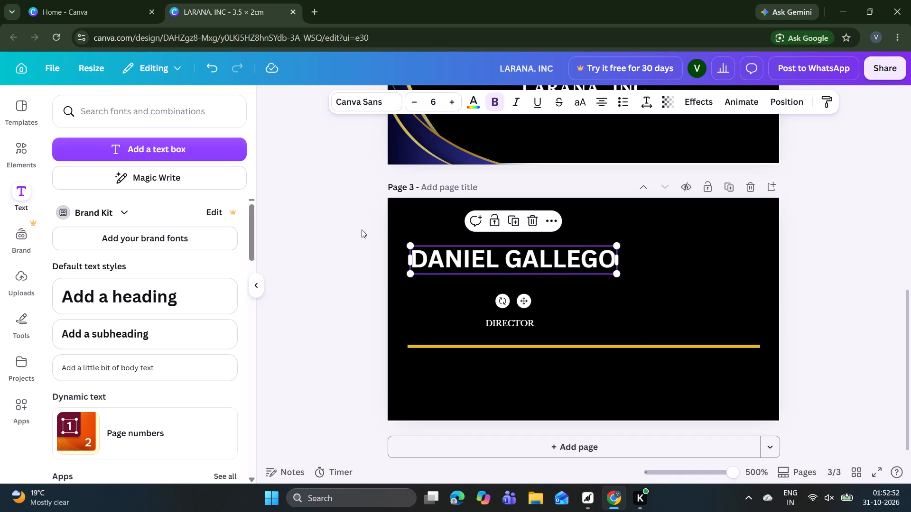
pyautogui.click(362, 229)
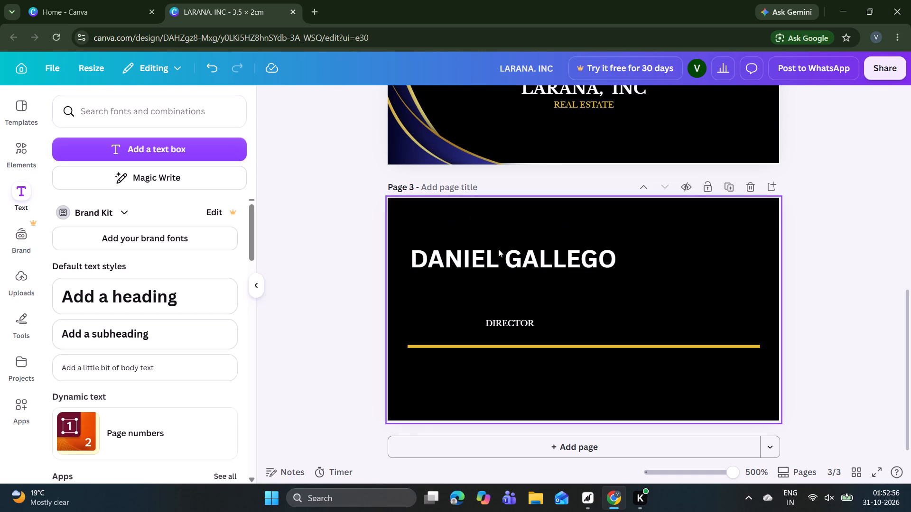
# Move the DIRECTOR text directly beneath the first letters of the relocated name heading.
pyautogui.click(513, 317)
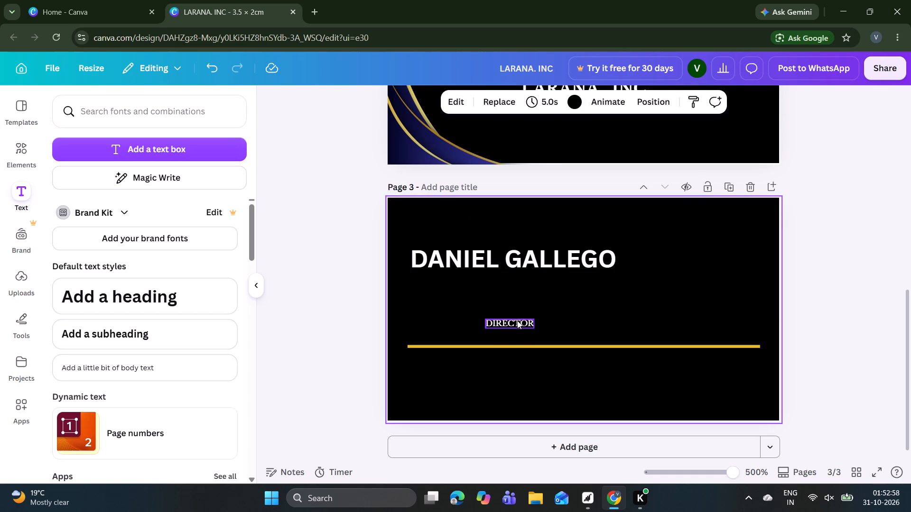
pyautogui.click(517, 320)
pyautogui.moveTo(524, 353); pyautogui.dragTo(470, 312)
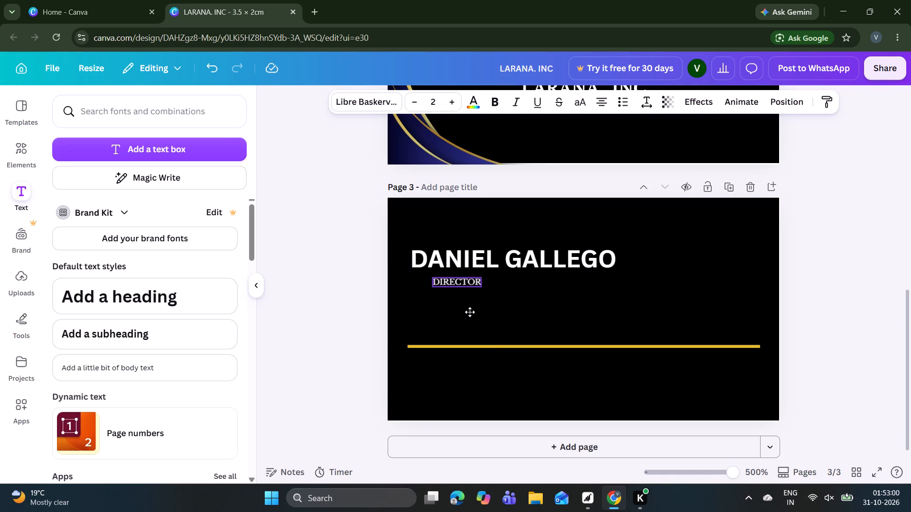
pyautogui.moveTo(470, 312); pyautogui.dragTo(453, 309)
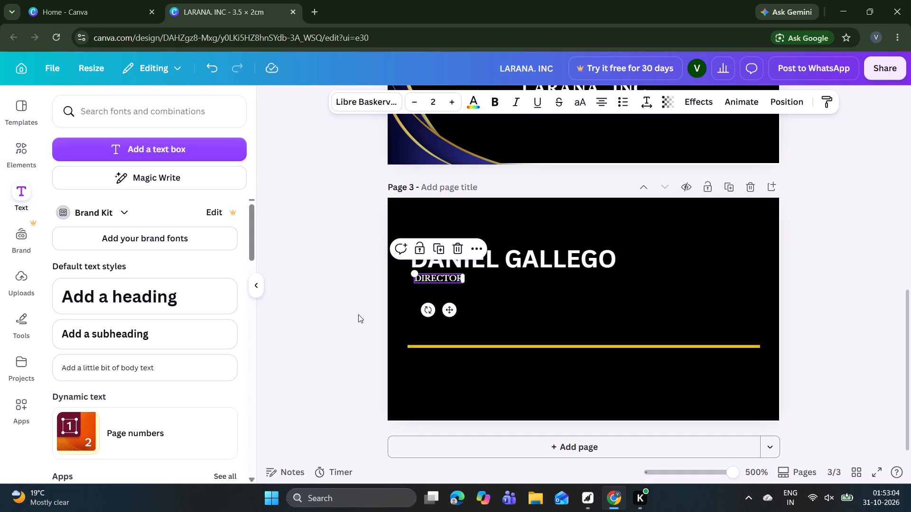
pyautogui.click(279, 313)
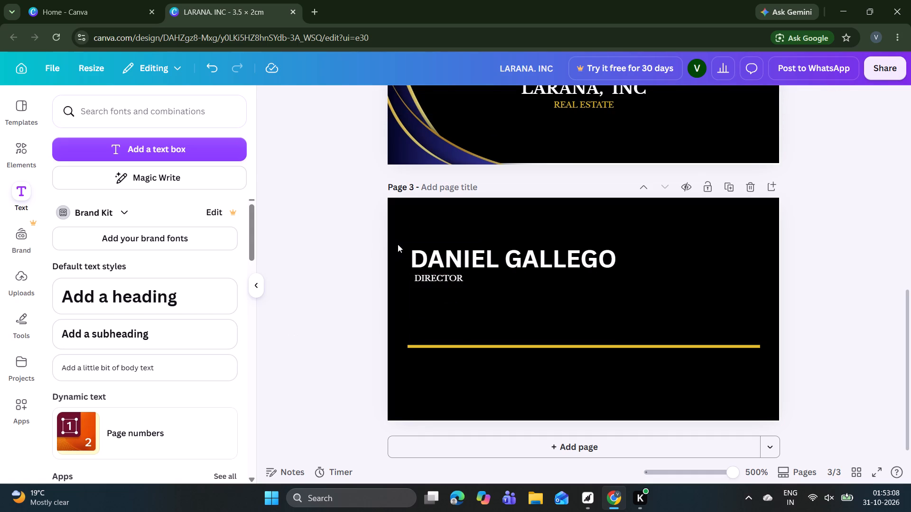
# Set the name heading's font size to 5 and realign its left edge just above the DIRECTOR text.
pyautogui.click(448, 243)
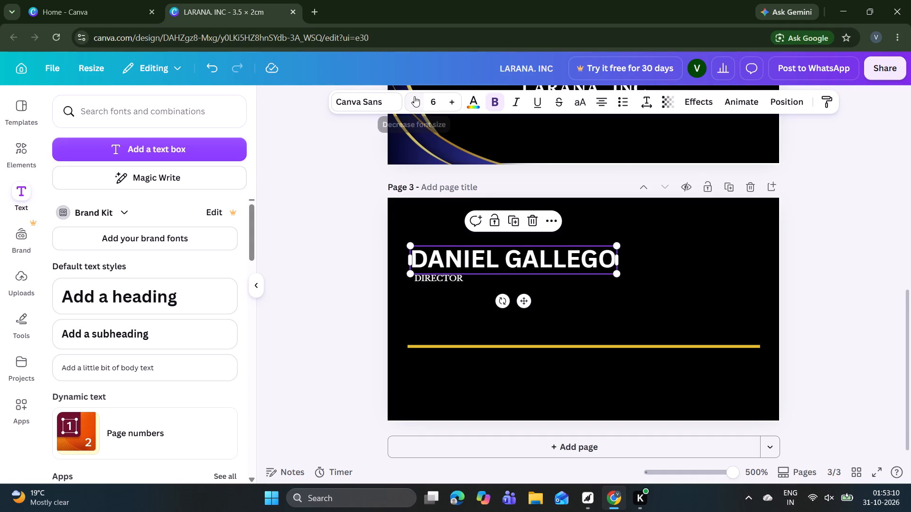
pyautogui.click(414, 97)
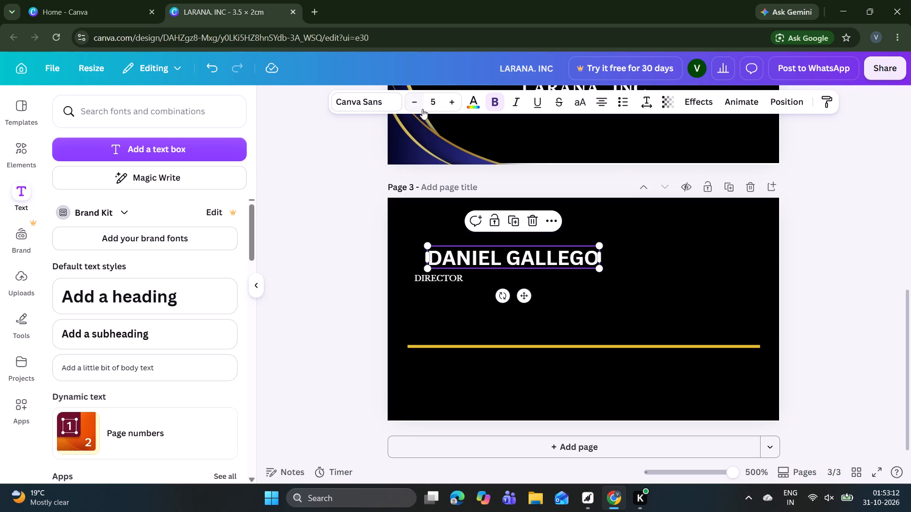
pyautogui.moveTo(526, 296); pyautogui.dragTo(513, 296)
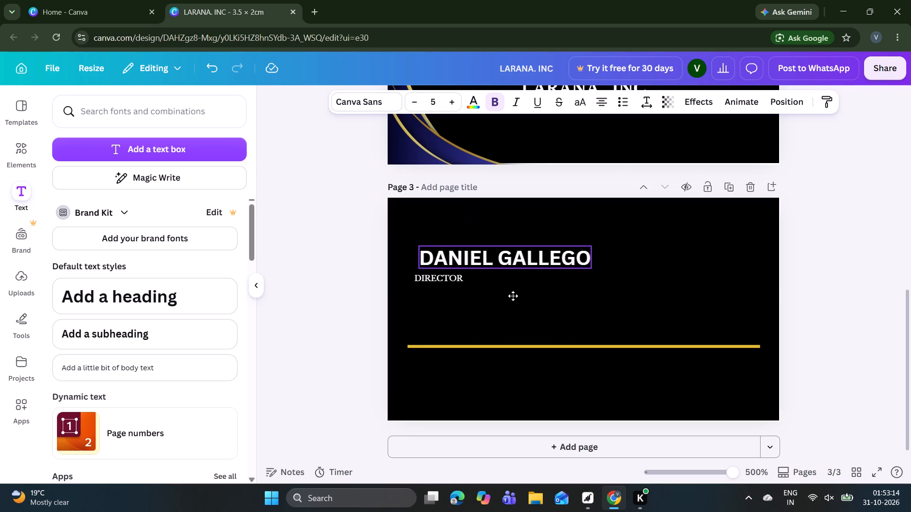
pyautogui.moveTo(513, 296); pyautogui.dragTo(513, 296)
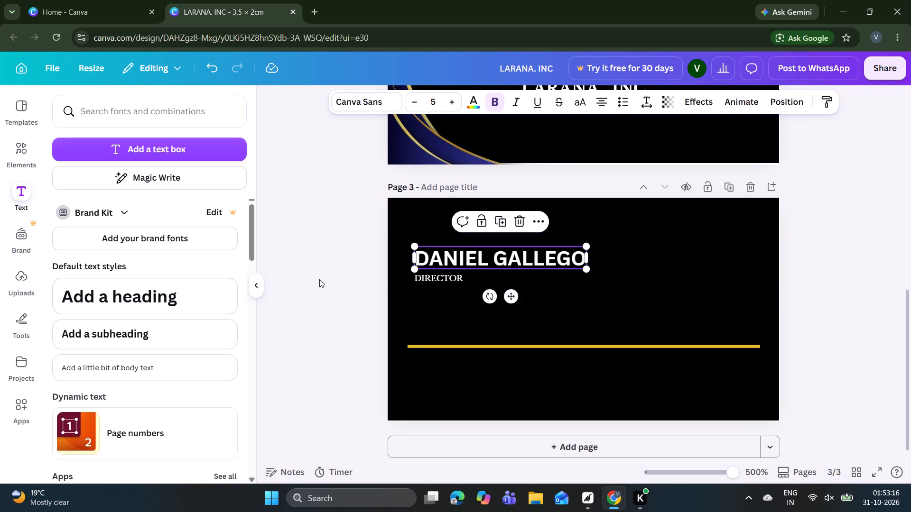
pyautogui.click(319, 279)
pyautogui.click(460, 259)
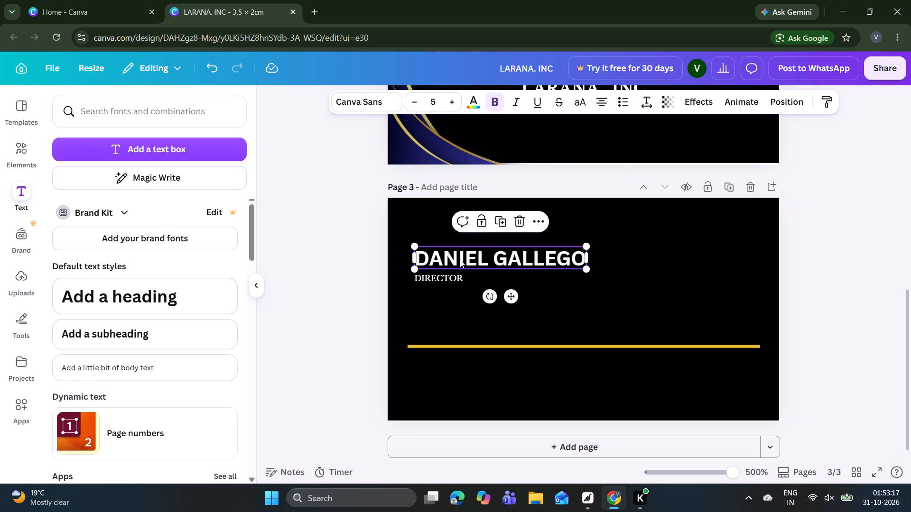
pyautogui.click(515, 298)
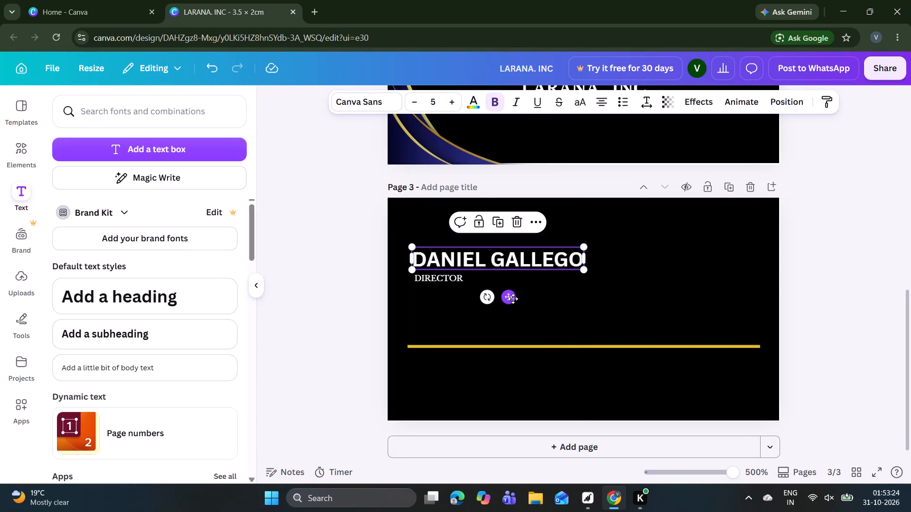
pyautogui.click(308, 296)
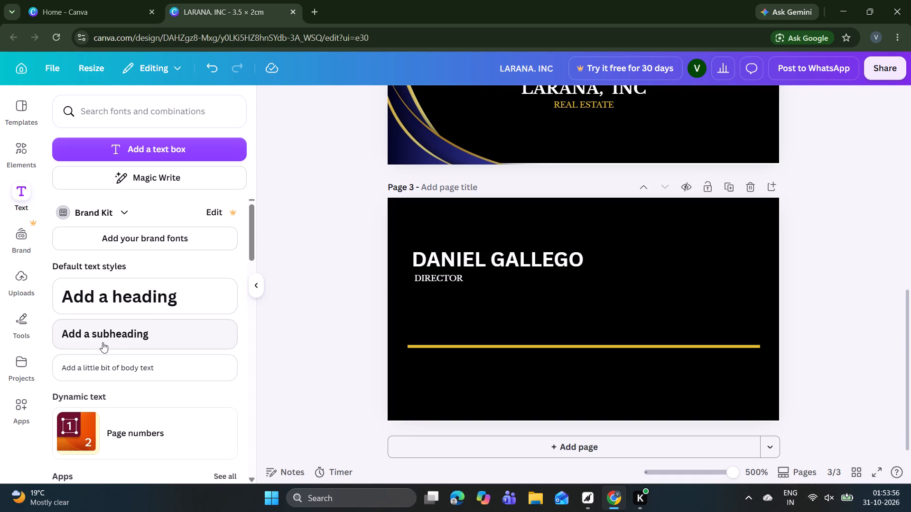
# Add a small body text containing the contact phone number on page 3.
pyautogui.click(115, 368)
pyautogui.press('BackSpace')
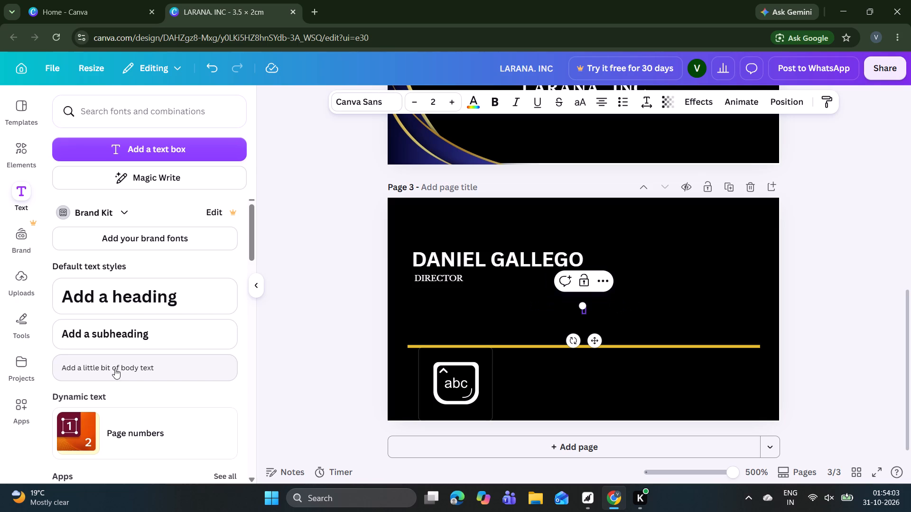
pyautogui.press('+')
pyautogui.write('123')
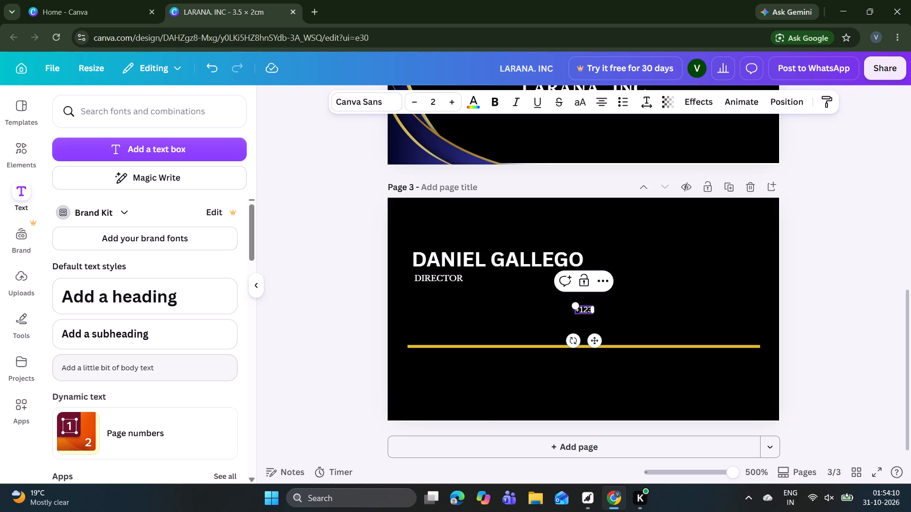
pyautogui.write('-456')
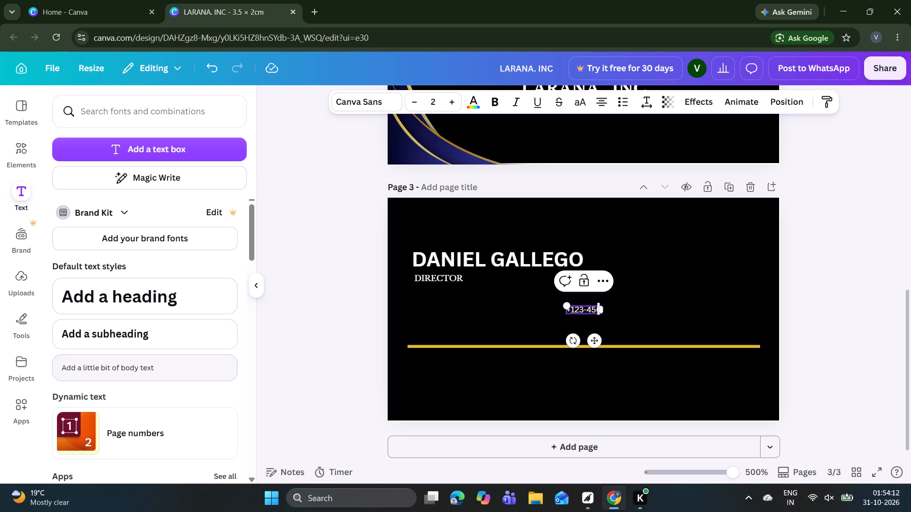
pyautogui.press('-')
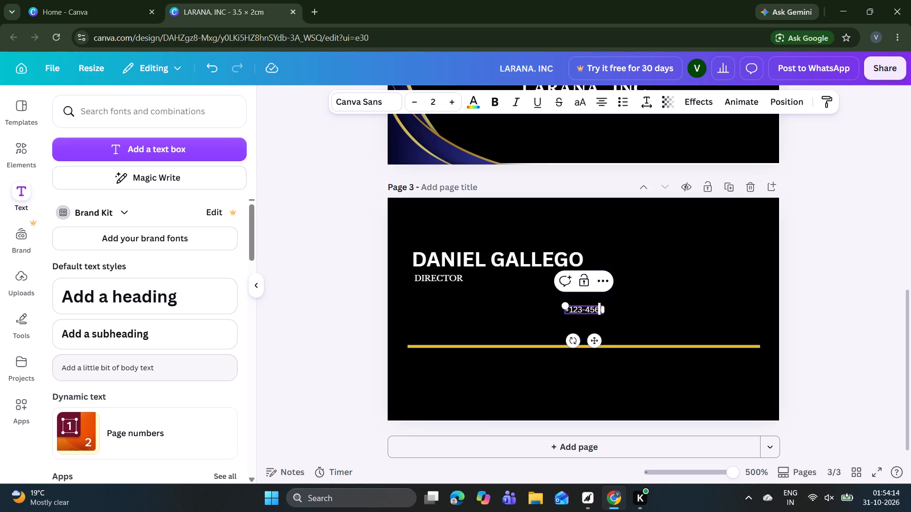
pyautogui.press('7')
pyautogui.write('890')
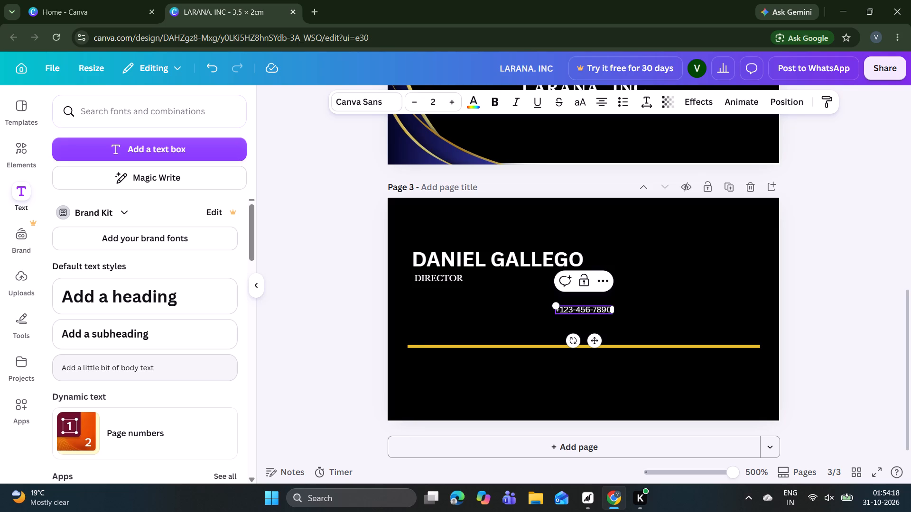
pyautogui.click(273, 274)
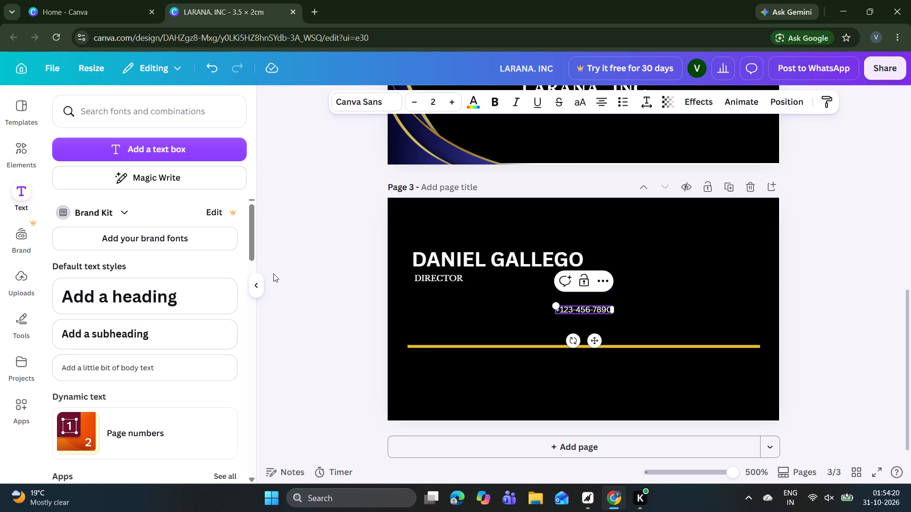
# Add a small body text containing the contact street address on page 3.
pyautogui.click(167, 371)
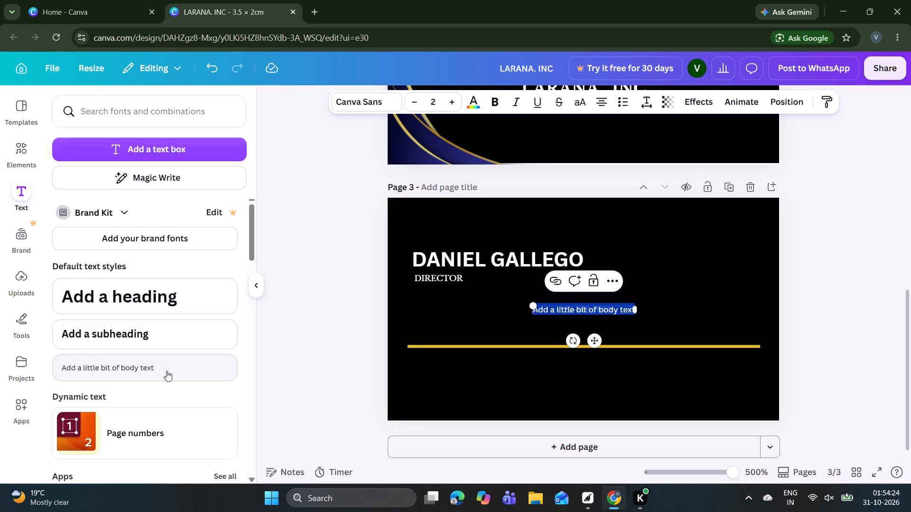
pyautogui.press('BackSpace')
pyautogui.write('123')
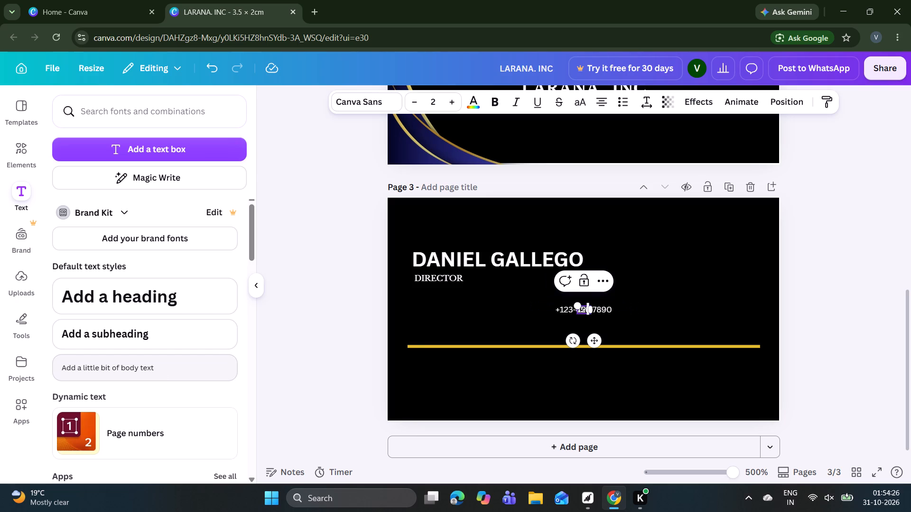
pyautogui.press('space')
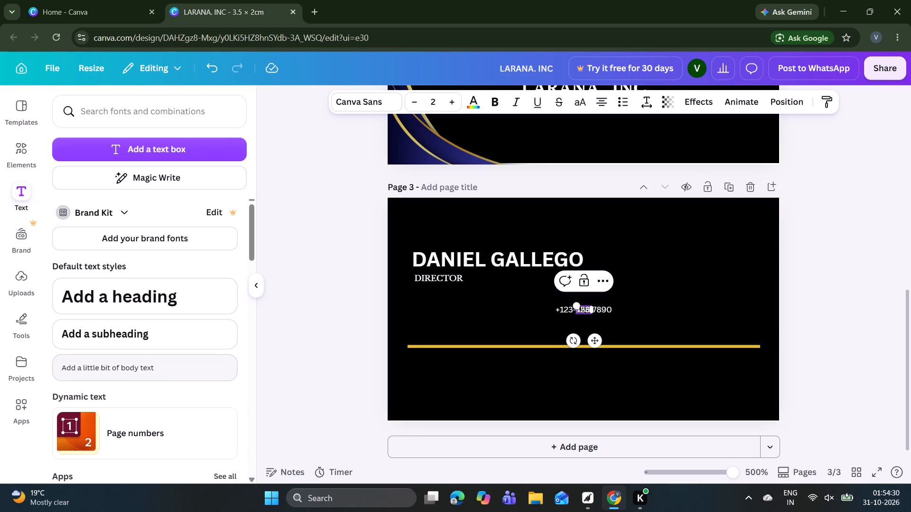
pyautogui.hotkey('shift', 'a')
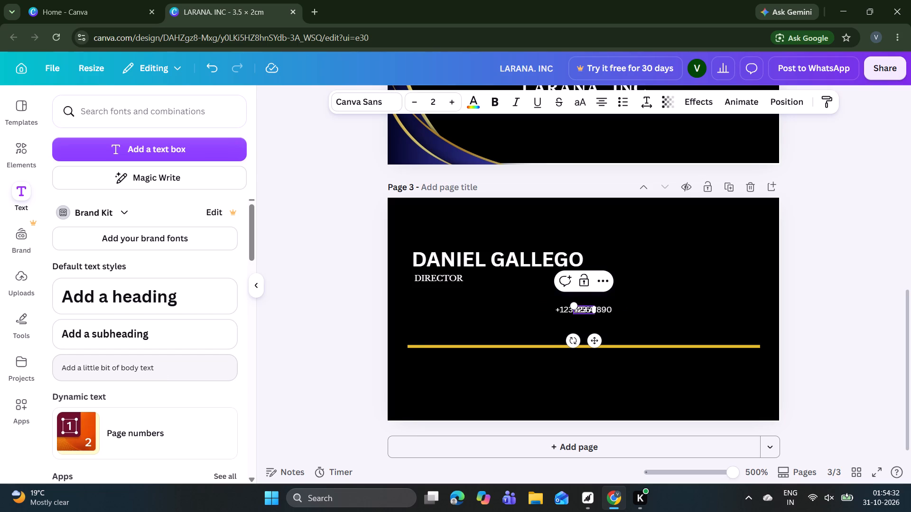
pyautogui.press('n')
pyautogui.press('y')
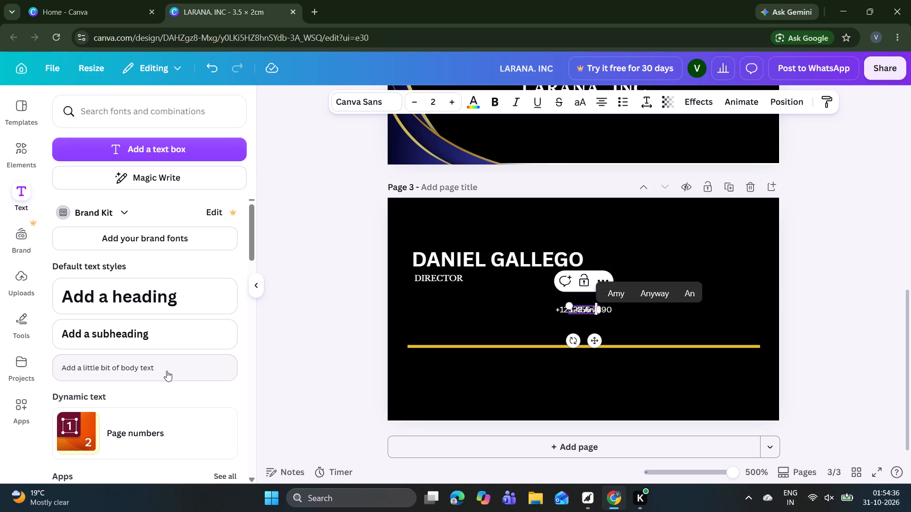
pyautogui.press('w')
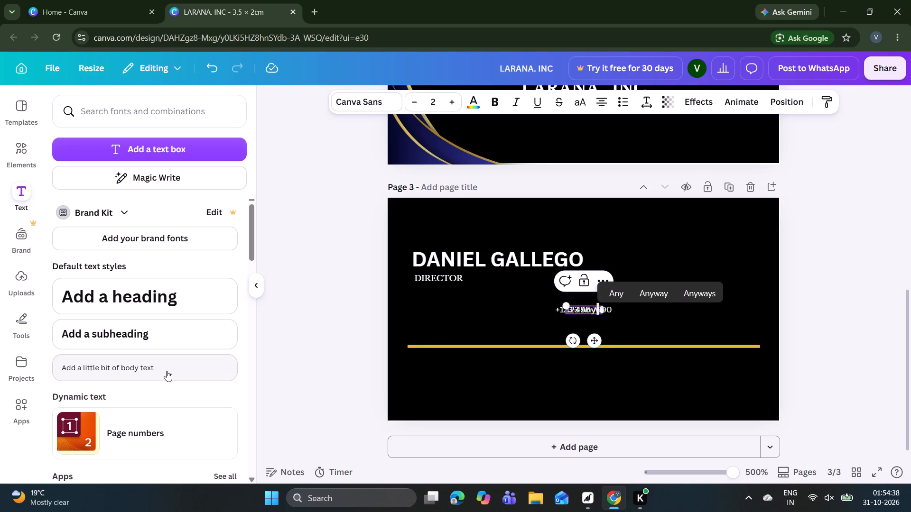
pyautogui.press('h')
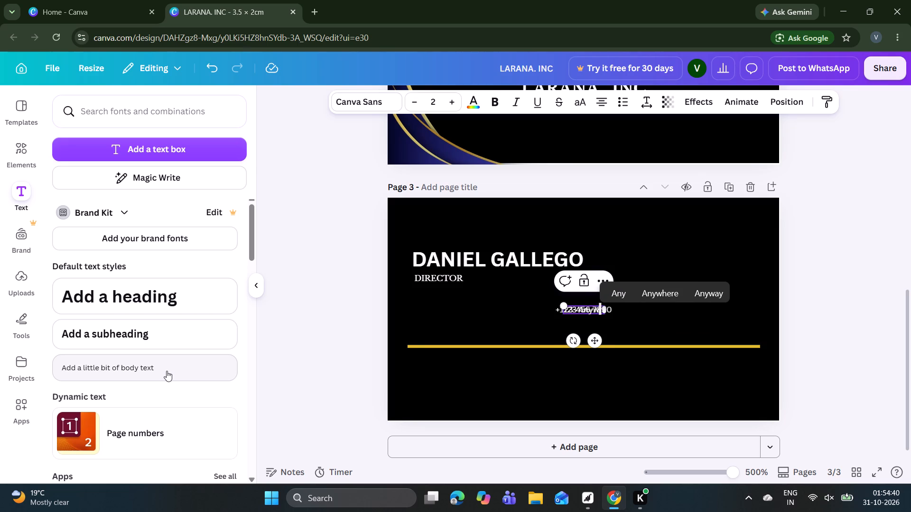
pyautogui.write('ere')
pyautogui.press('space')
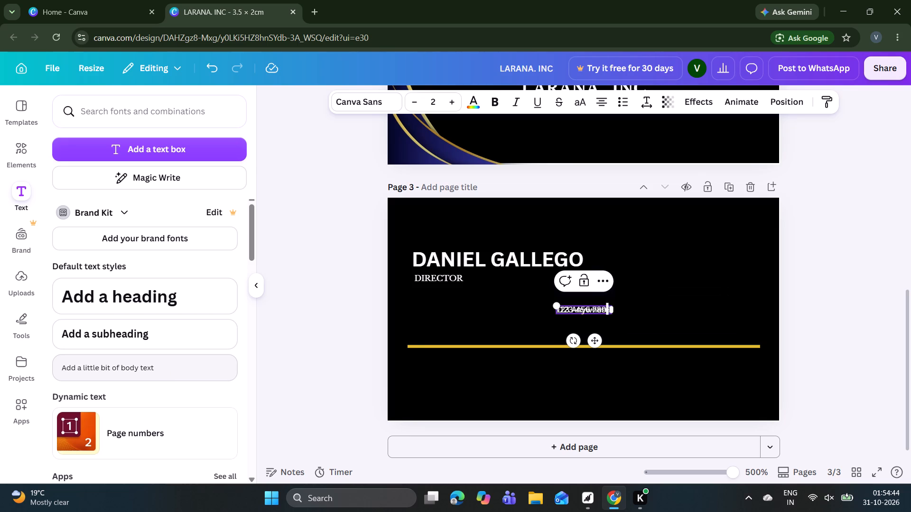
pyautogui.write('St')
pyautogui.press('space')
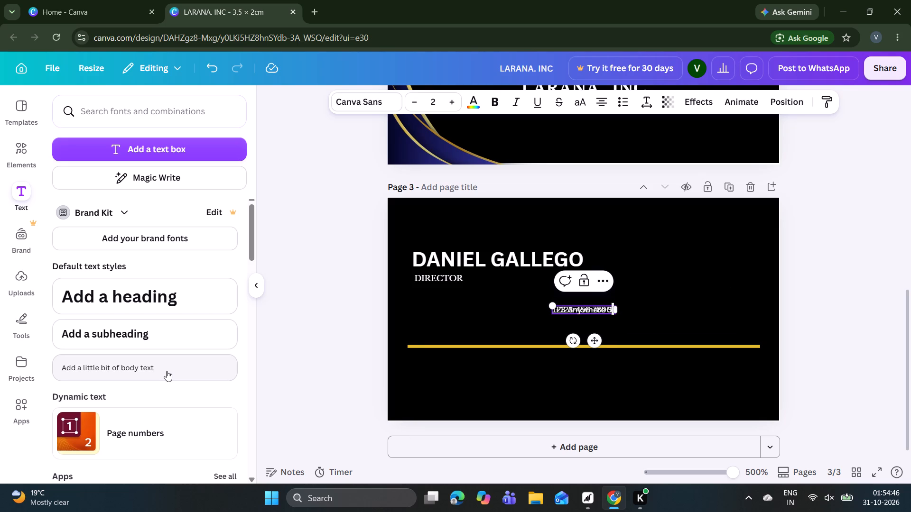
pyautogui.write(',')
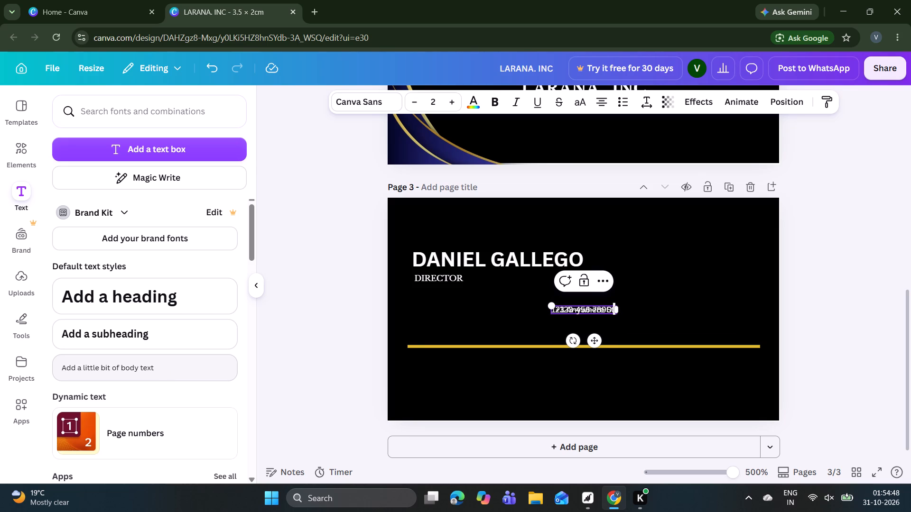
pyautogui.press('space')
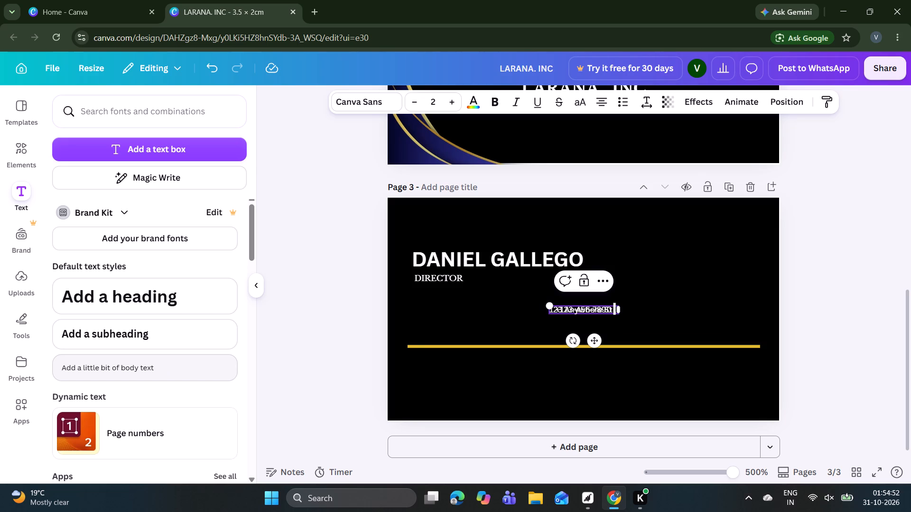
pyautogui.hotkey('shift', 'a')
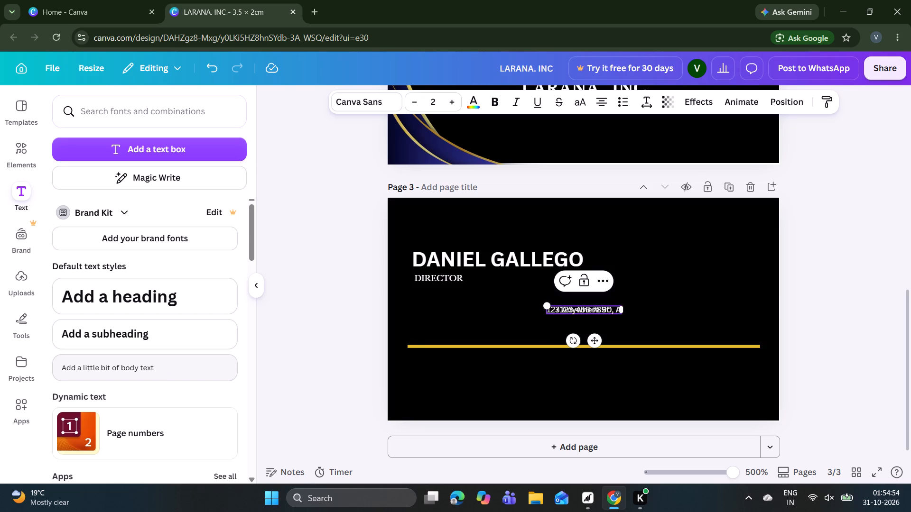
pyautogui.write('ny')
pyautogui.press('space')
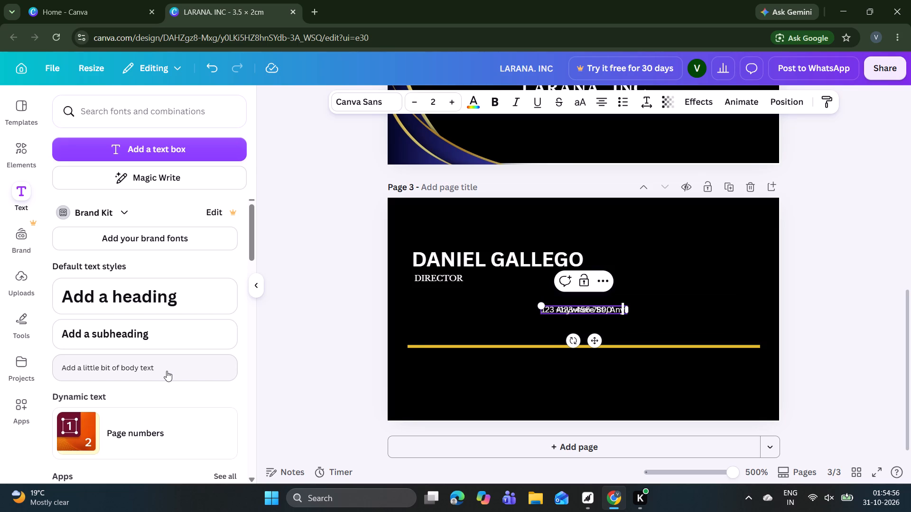
# Finish the street address text with the word City and place it directly below the phone number.
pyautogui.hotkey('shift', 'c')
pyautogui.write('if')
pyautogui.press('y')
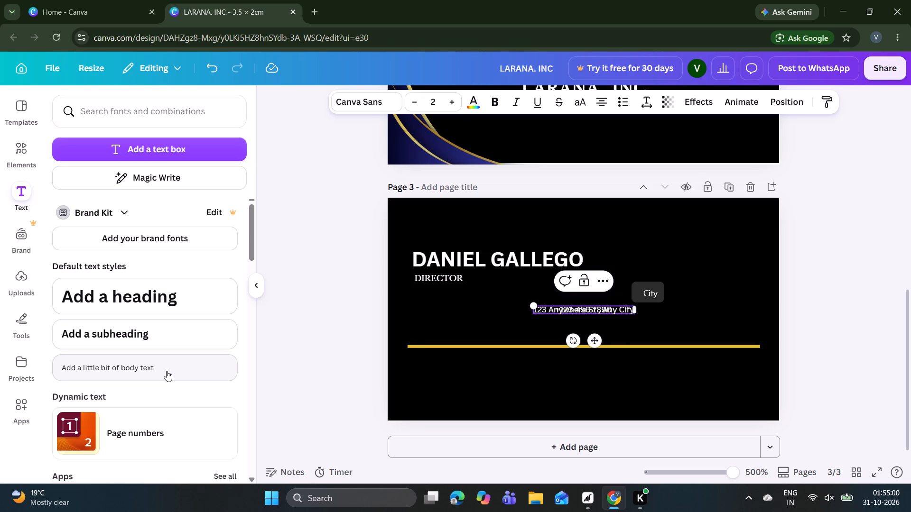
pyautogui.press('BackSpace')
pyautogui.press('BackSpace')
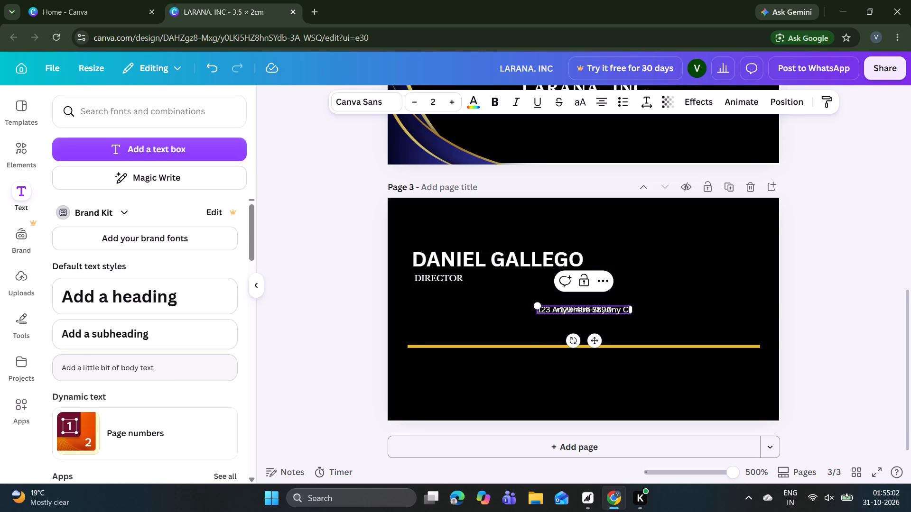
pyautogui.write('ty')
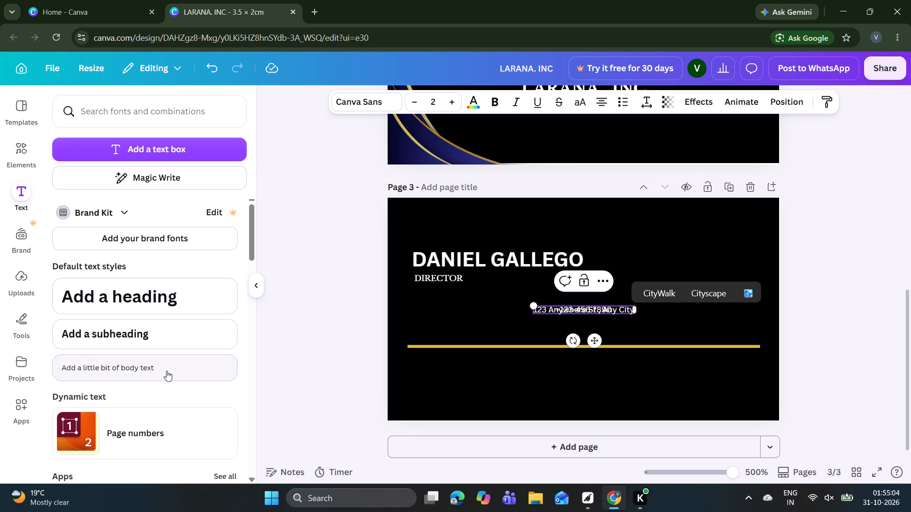
pyautogui.moveTo(598, 338); pyautogui.dragTo(598, 352)
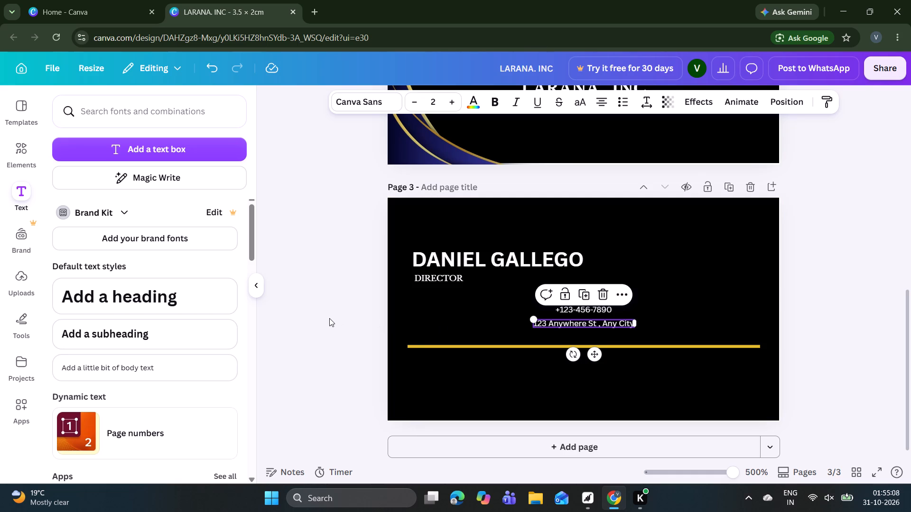
pyautogui.click(329, 318)
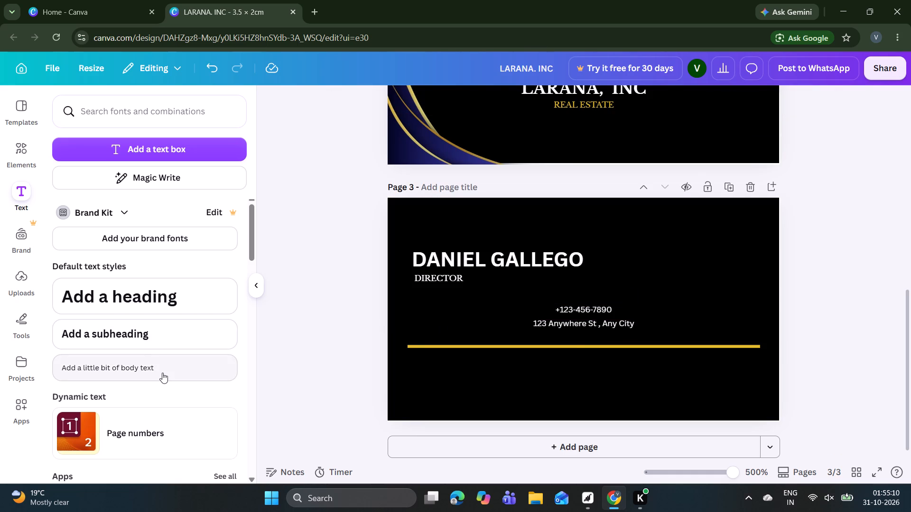
pyautogui.click(162, 373)
pyautogui.press('BackSpace')
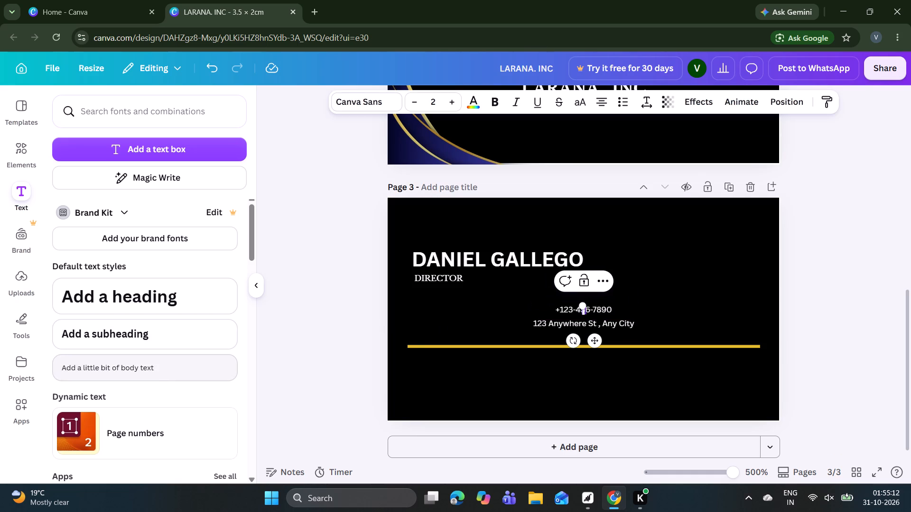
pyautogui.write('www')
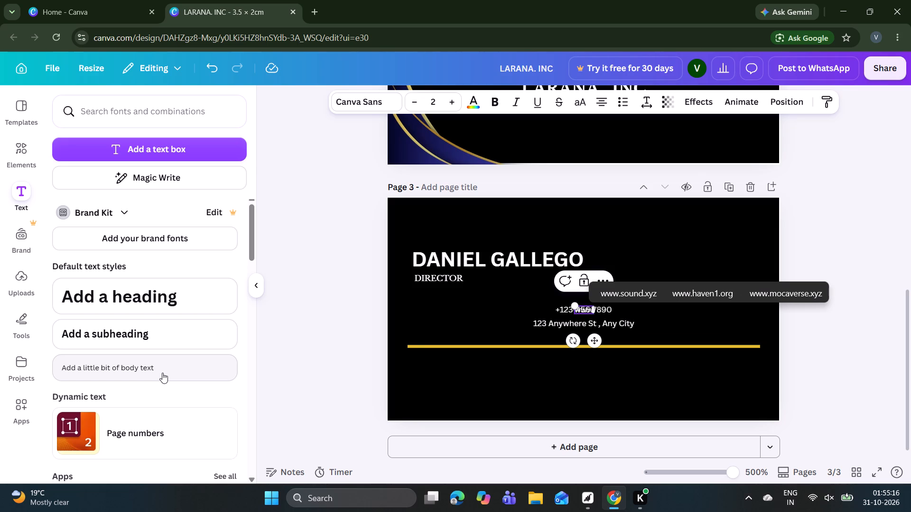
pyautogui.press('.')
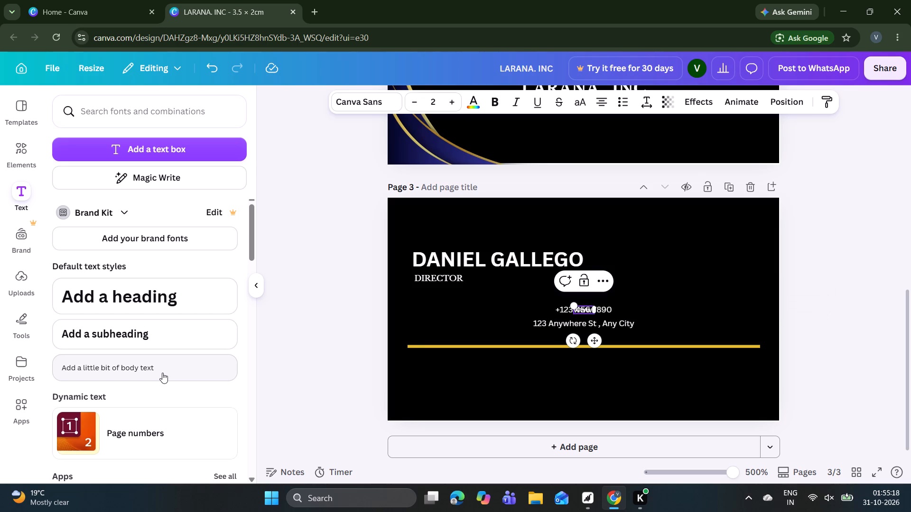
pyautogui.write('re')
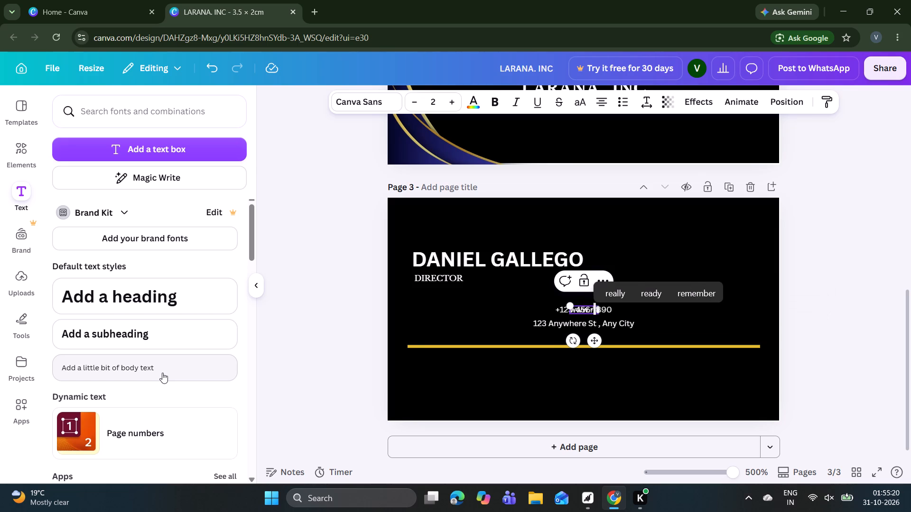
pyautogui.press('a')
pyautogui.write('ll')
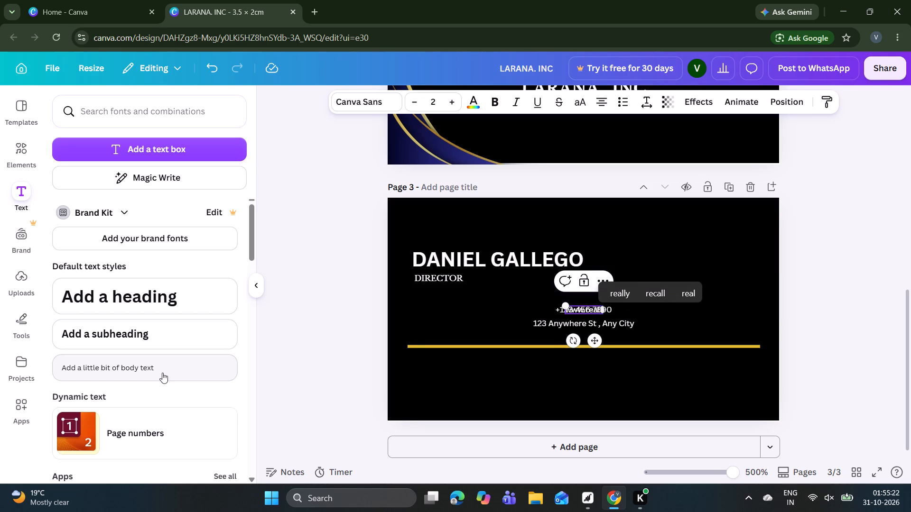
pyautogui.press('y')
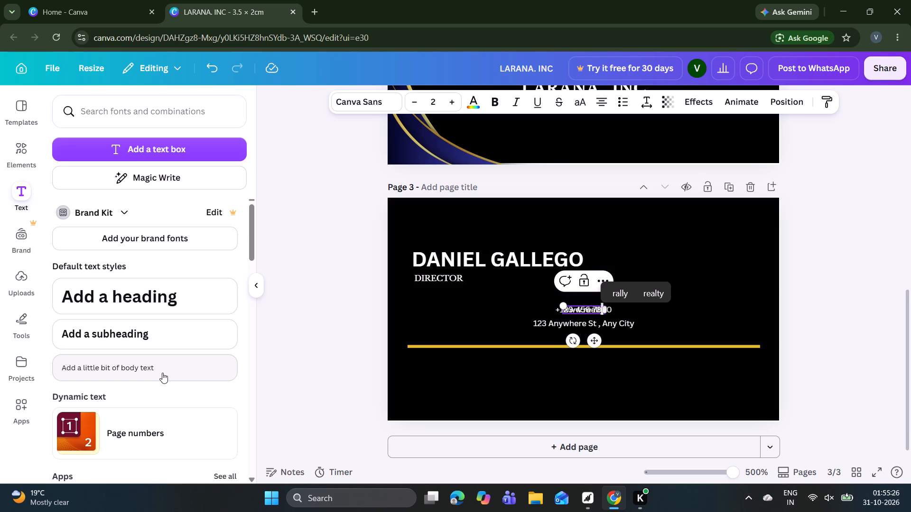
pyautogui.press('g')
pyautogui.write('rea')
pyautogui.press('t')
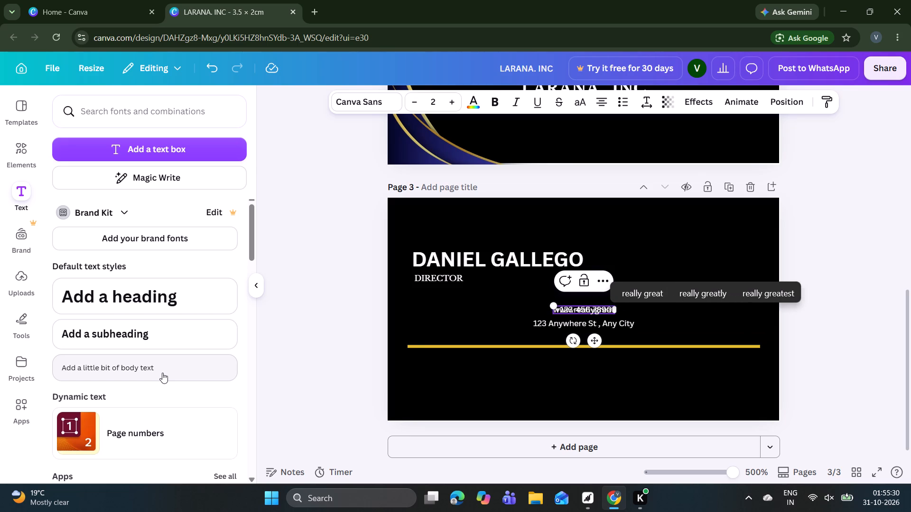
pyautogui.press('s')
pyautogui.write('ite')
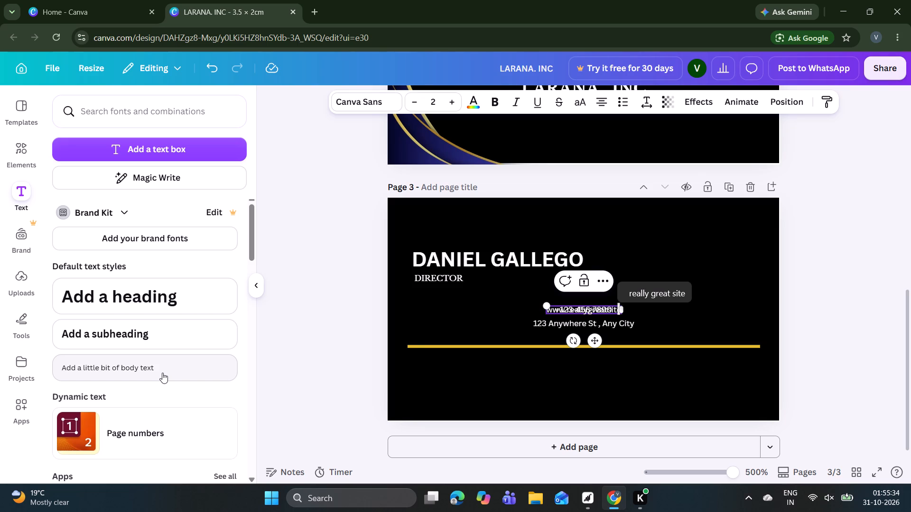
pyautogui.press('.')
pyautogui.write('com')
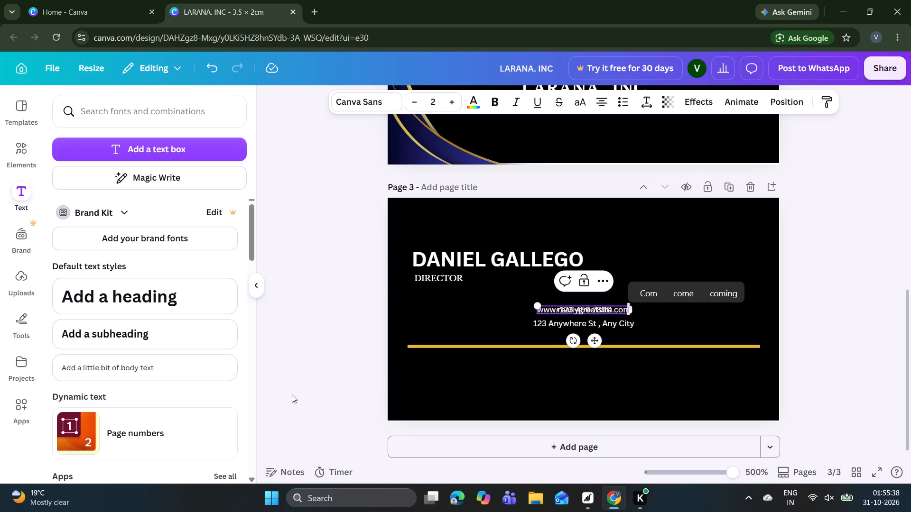
pyautogui.moveTo(601, 338); pyautogui.dragTo(605, 355)
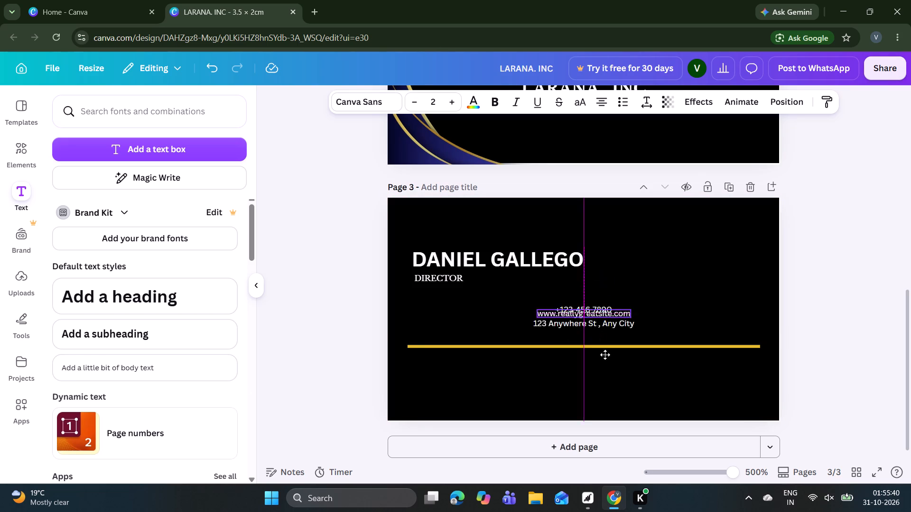
pyautogui.moveTo(605, 355); pyautogui.dragTo(702, 395)
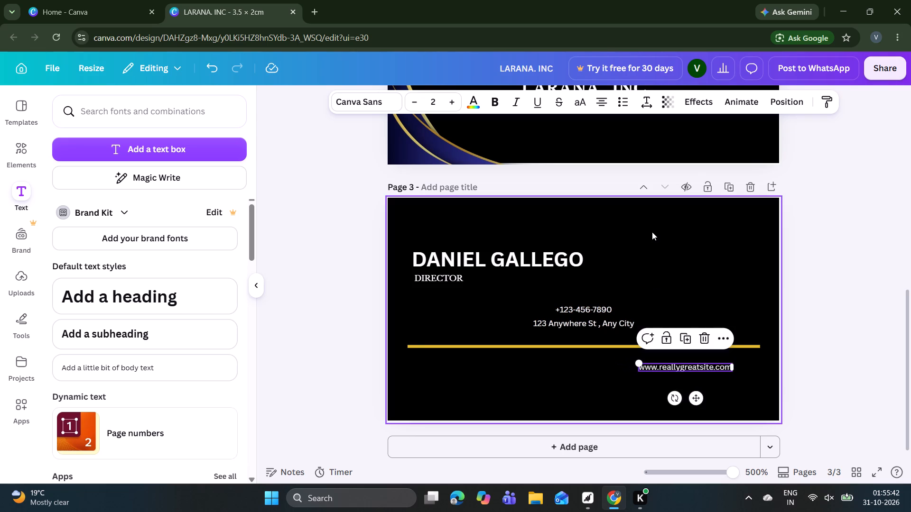
pyautogui.click(652, 232)
# Add a small body text containing the contact e-mail address and place it beneath the website text on page 3.
pyautogui.click(163, 370)
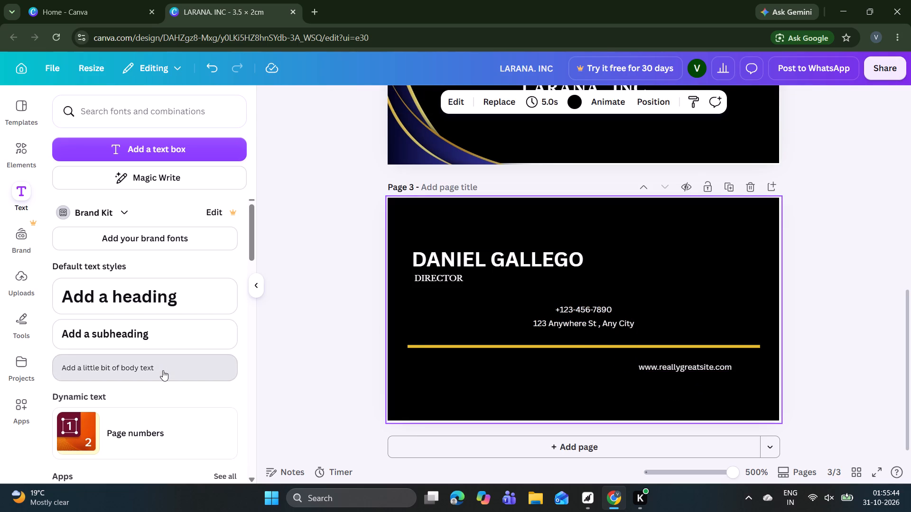
pyautogui.press('BackSpace')
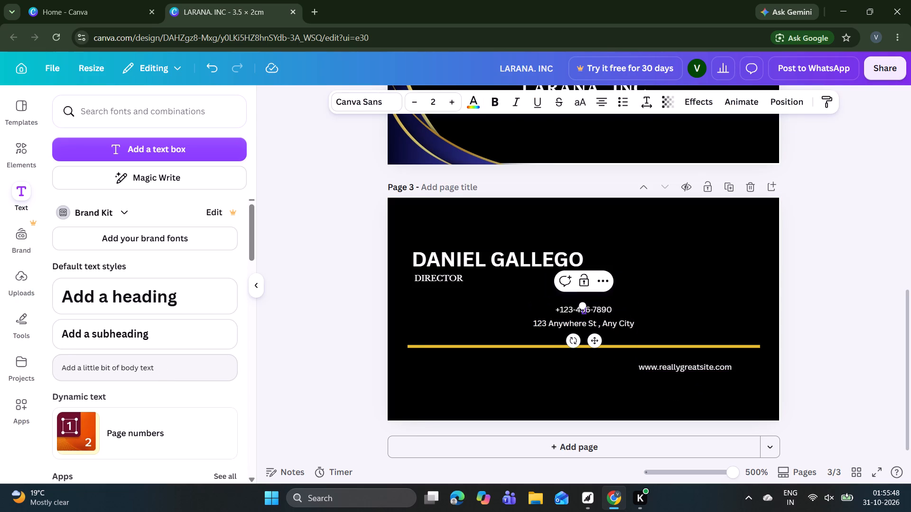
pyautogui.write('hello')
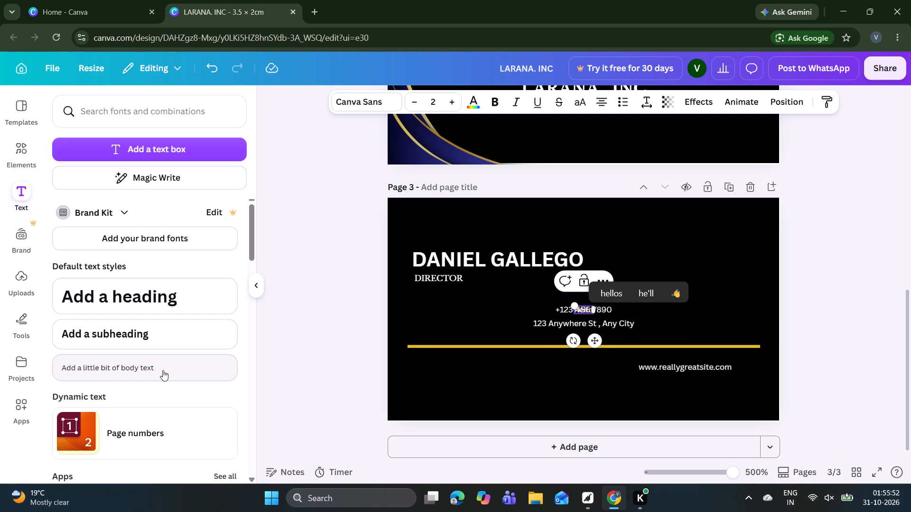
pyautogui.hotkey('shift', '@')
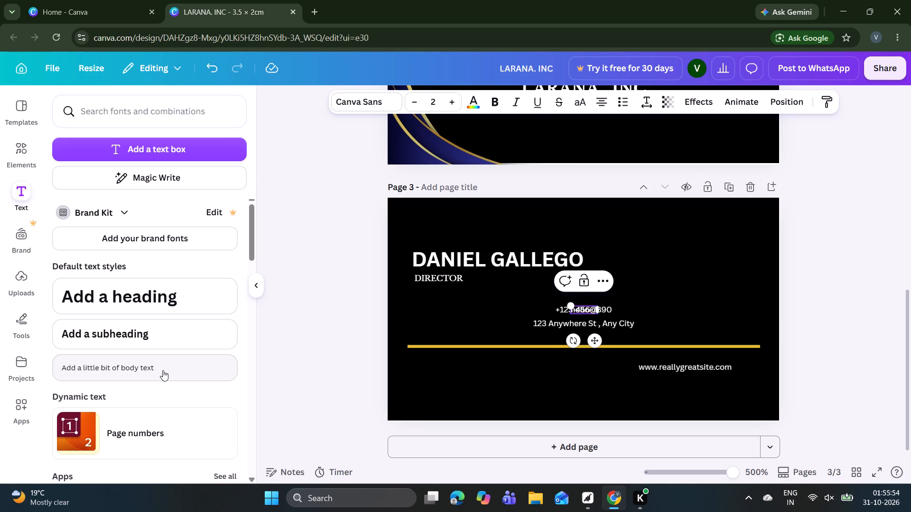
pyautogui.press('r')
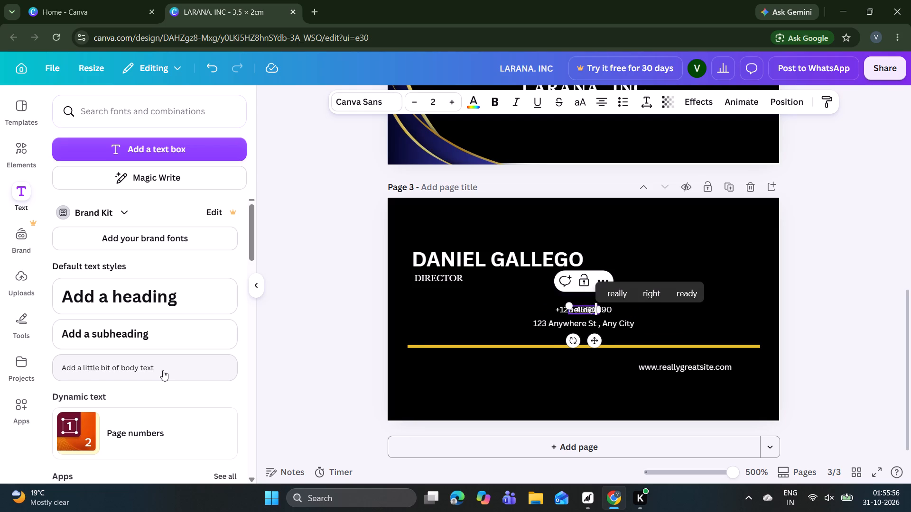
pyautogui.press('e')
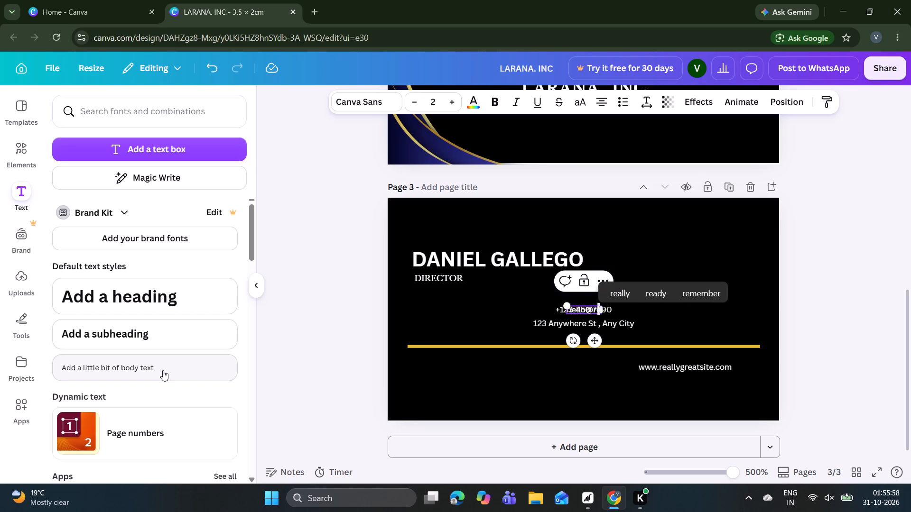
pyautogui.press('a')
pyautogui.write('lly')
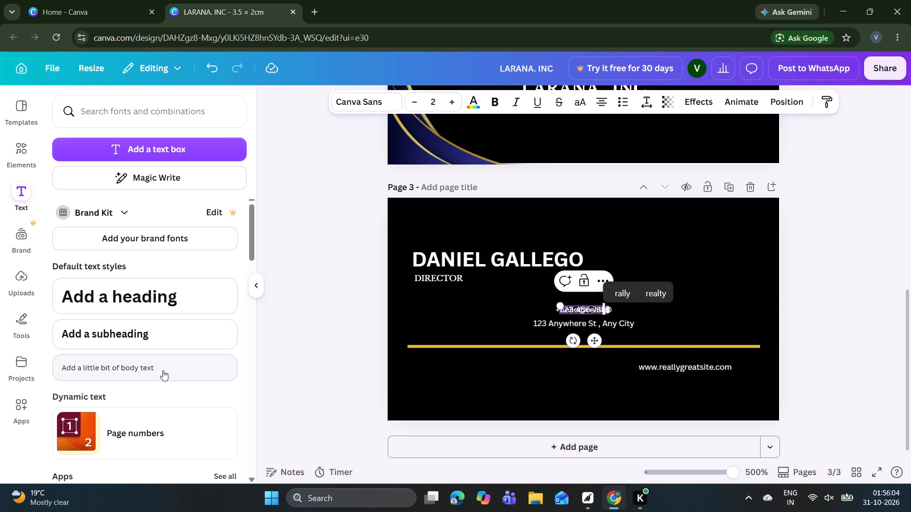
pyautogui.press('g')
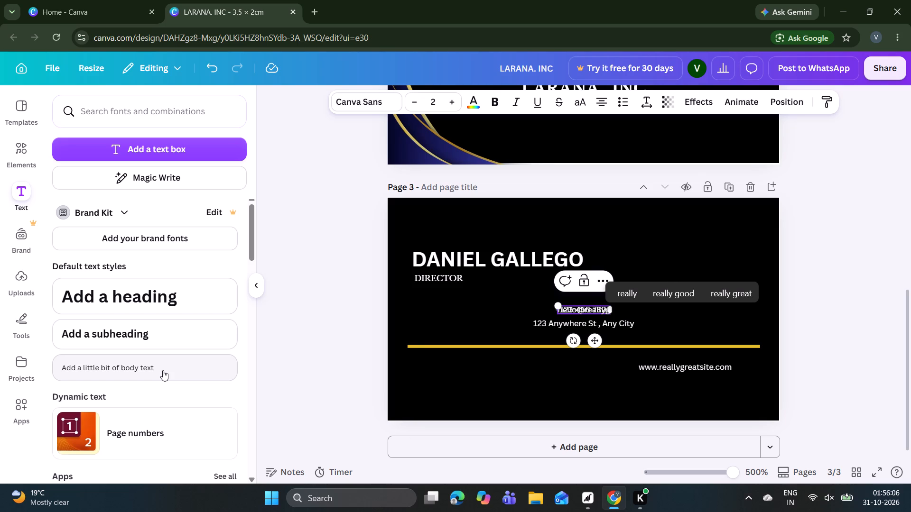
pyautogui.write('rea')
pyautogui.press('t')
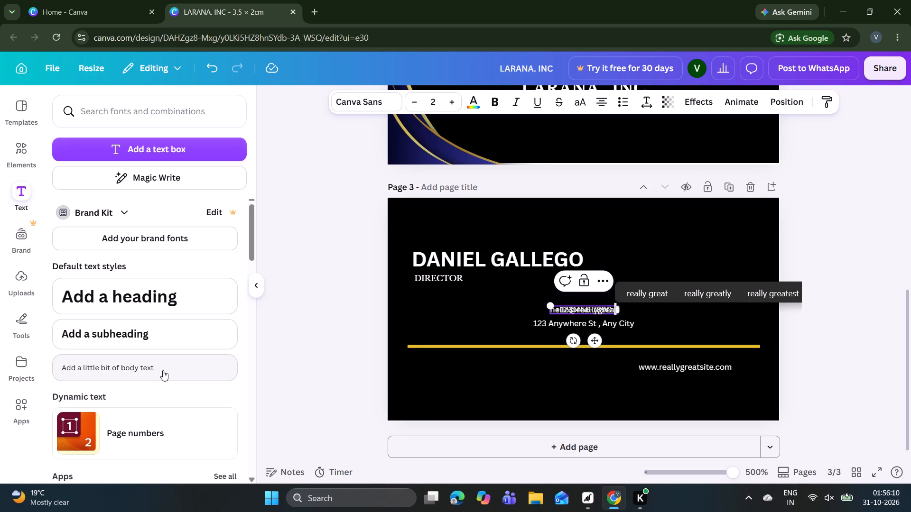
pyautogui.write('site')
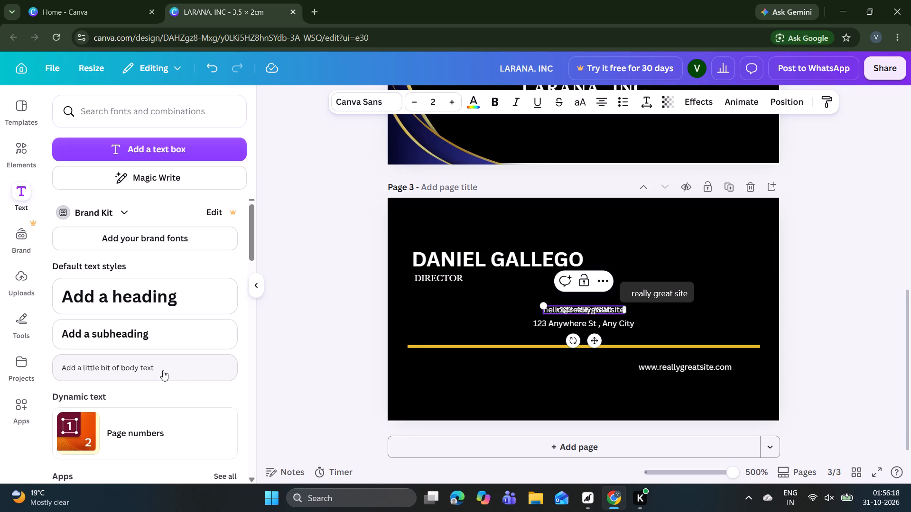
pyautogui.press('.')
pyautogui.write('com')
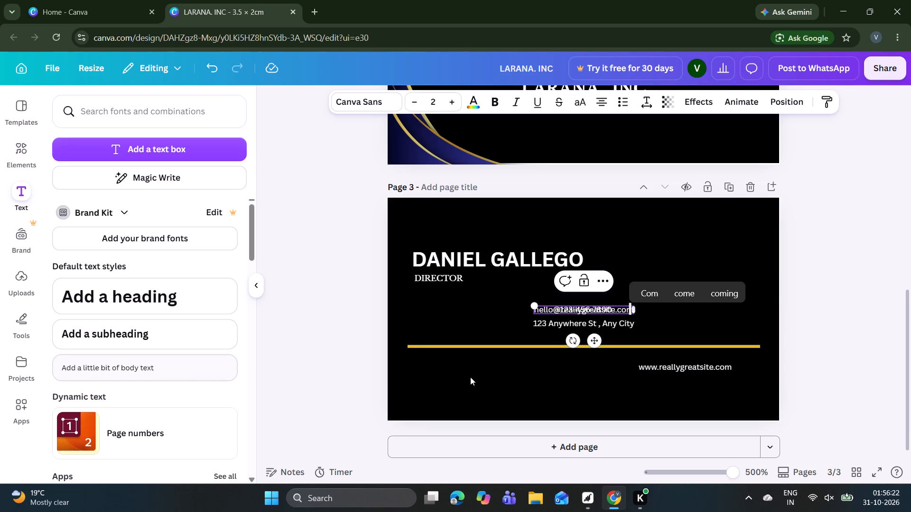
pyautogui.moveTo(597, 342); pyautogui.dragTo(617, 405)
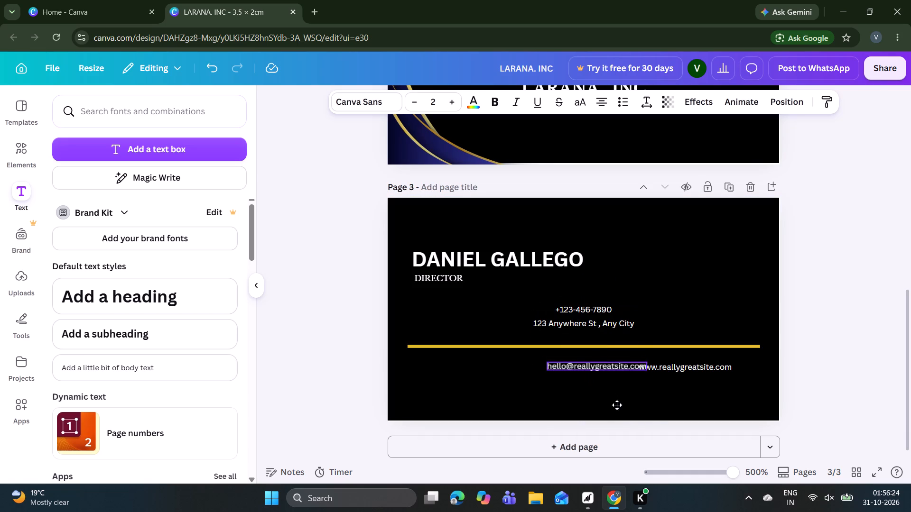
pyautogui.moveTo(617, 405); pyautogui.dragTo(655, 419)
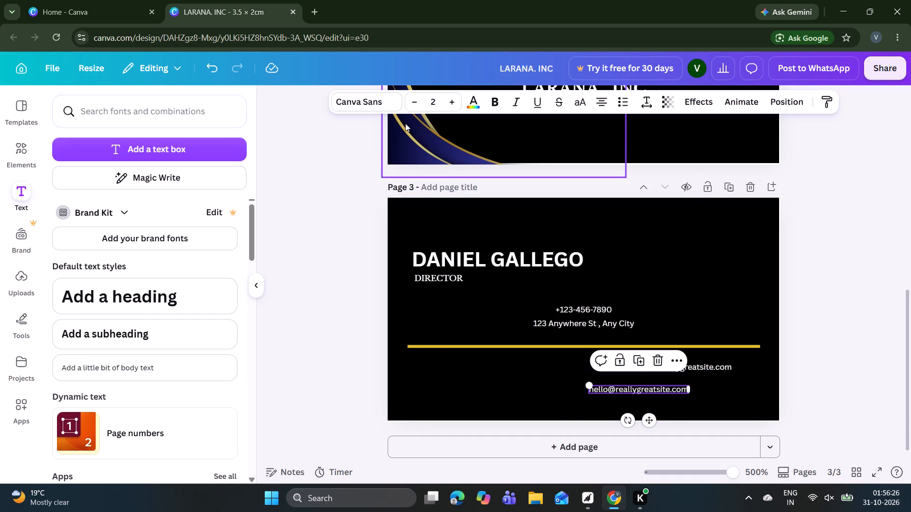
# Change the font of the e-mail, phone, address and website texts on page 3 to Libre Baskerville.
pyautogui.click(366, 103)
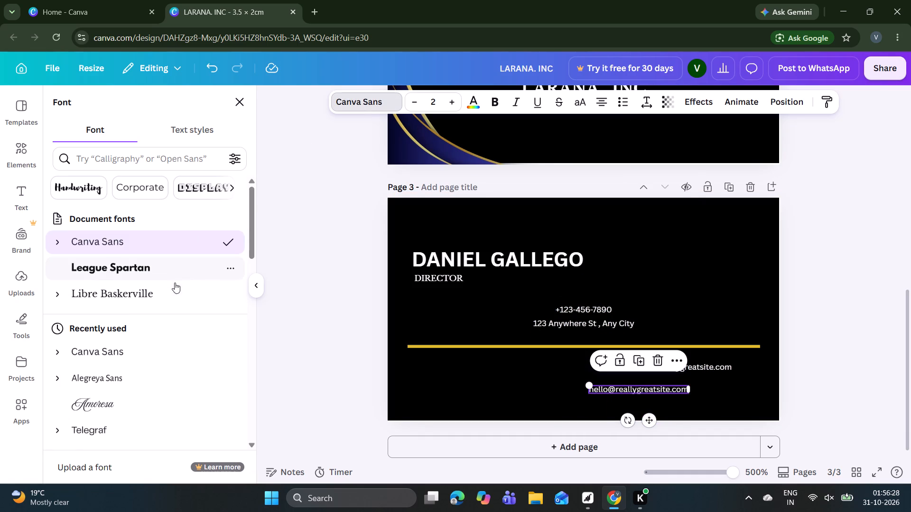
pyautogui.click(173, 292)
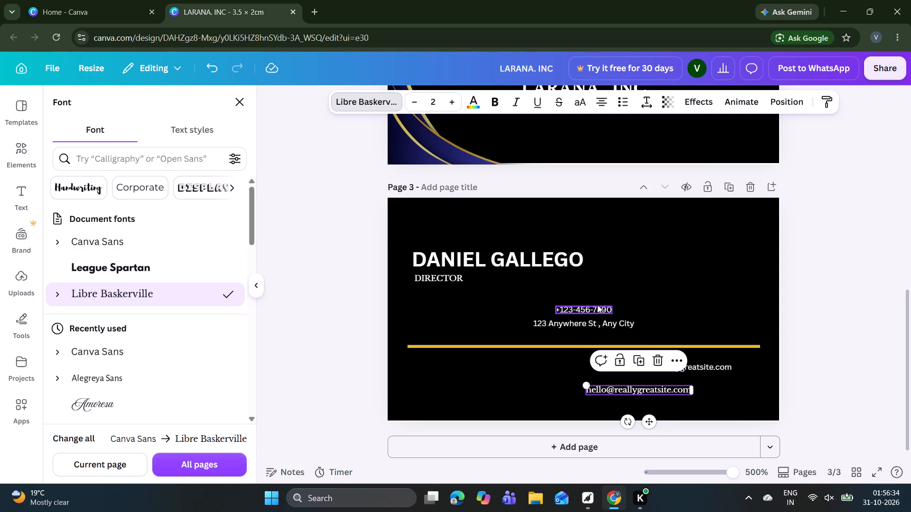
pyautogui.click(597, 305)
pyautogui.click(186, 287)
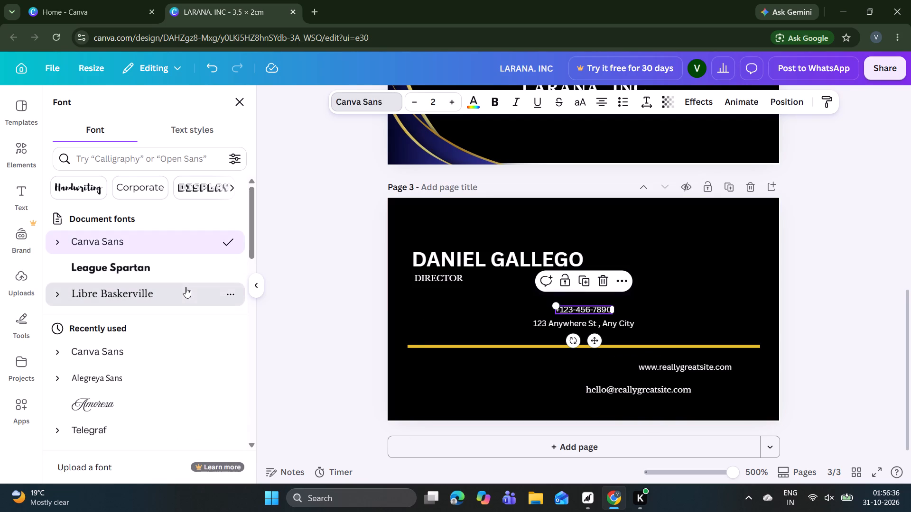
pyautogui.click(586, 322)
pyautogui.click(138, 292)
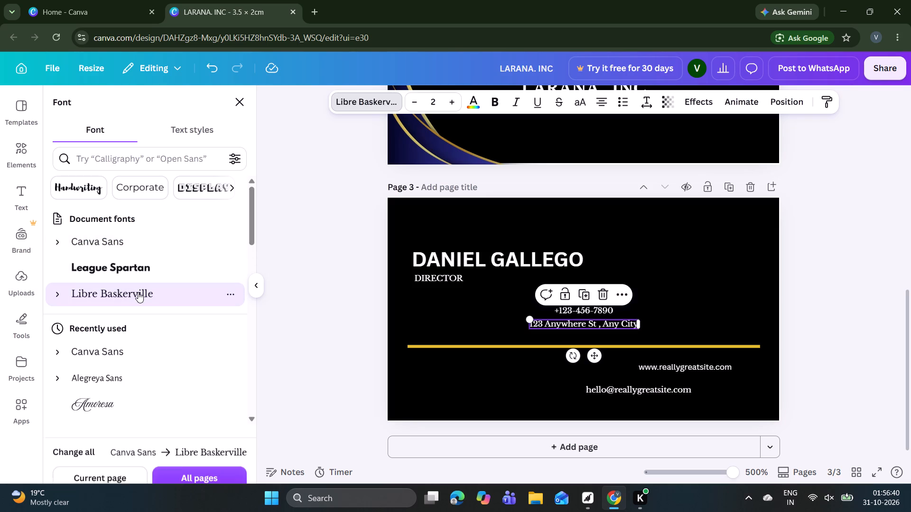
pyautogui.click(666, 362)
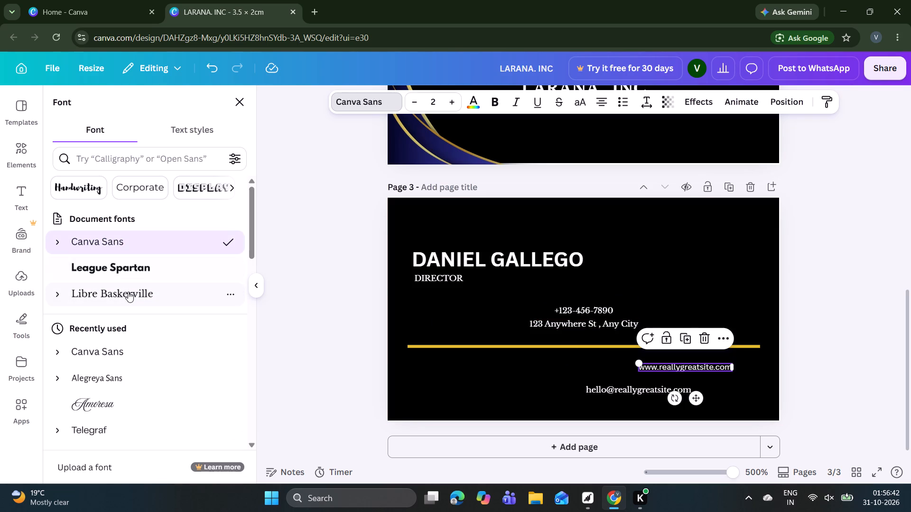
pyautogui.click(128, 292)
pyautogui.click(345, 268)
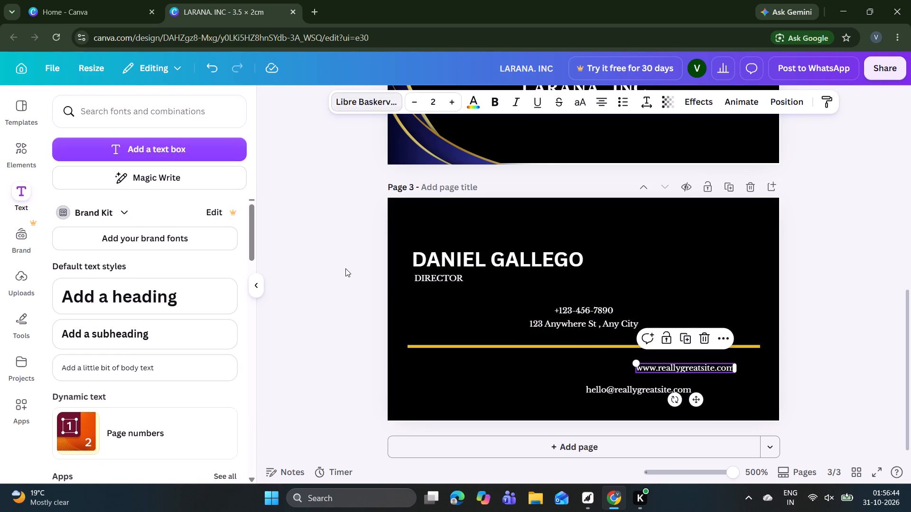
pyautogui.click(345, 268)
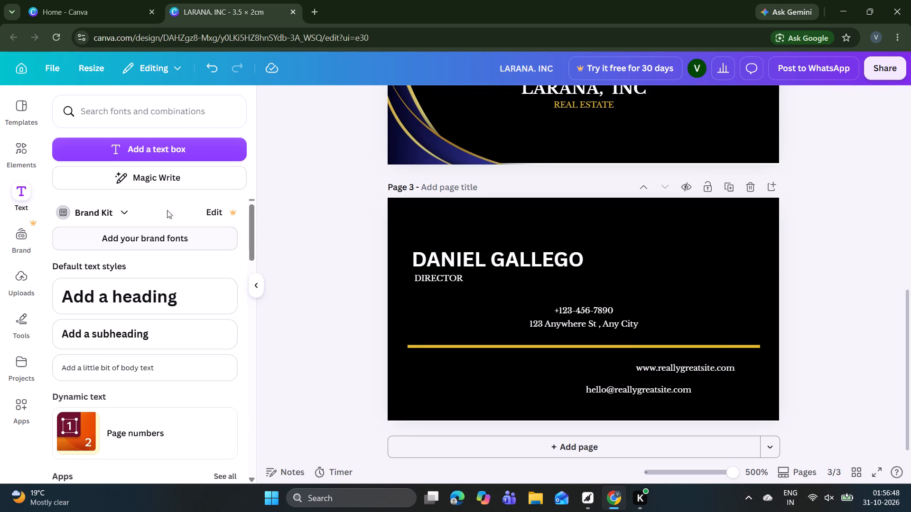
# Search the graphics for "location icon", insert the plain solid black map pin, and try to move it up onto page 3.
pyautogui.click(41, 155)
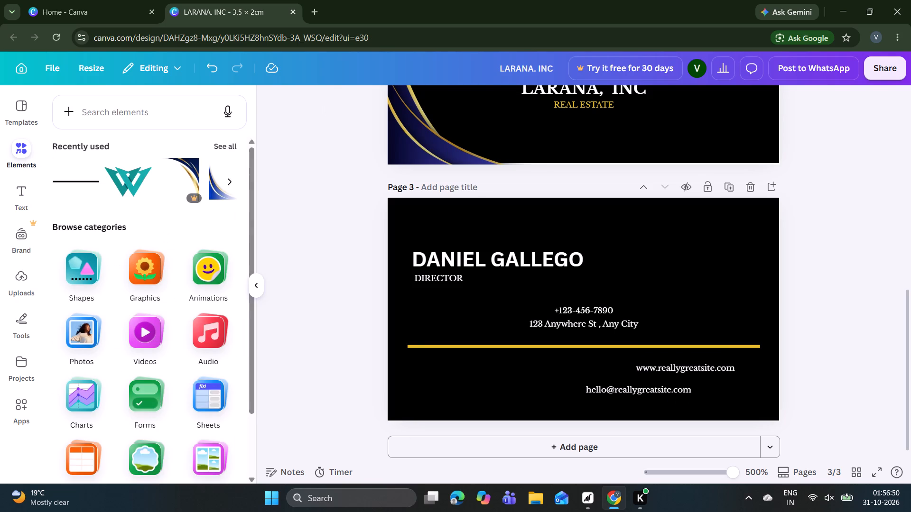
pyautogui.click(116, 111)
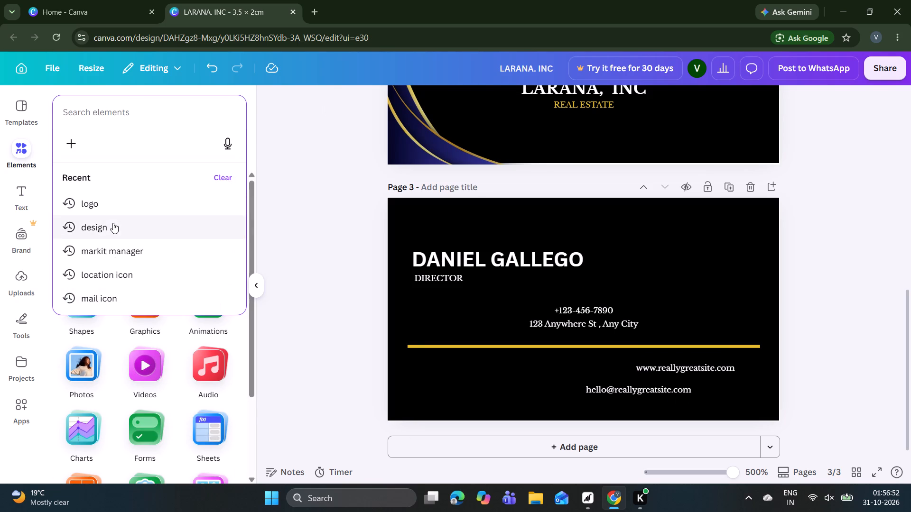
pyautogui.click(123, 271)
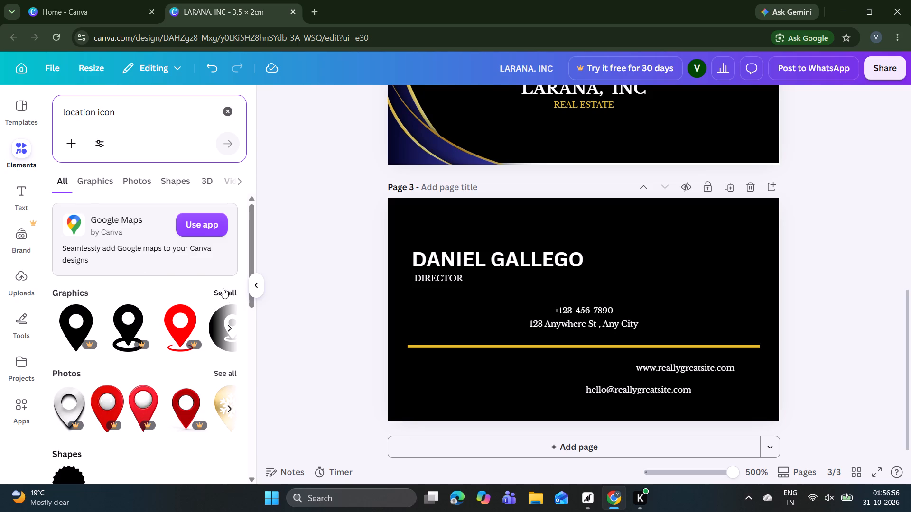
pyautogui.click(223, 290)
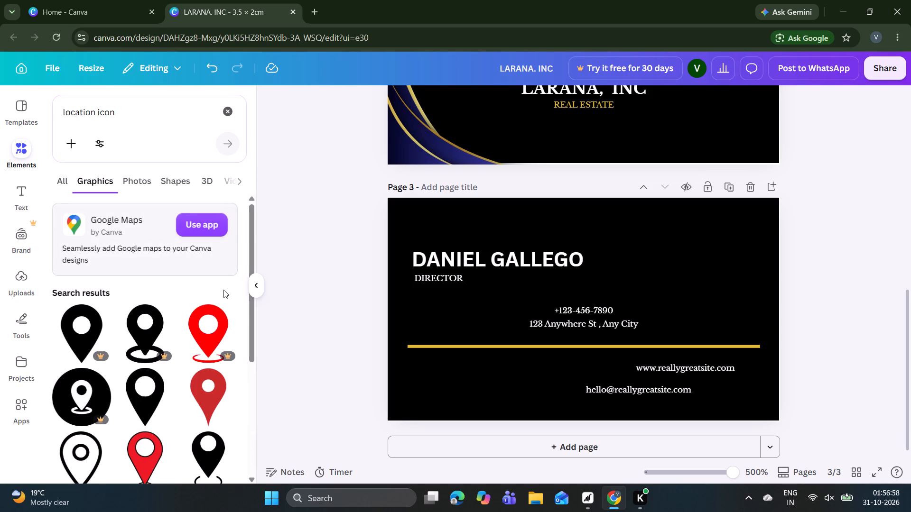
pyautogui.scroll(-2, 146, 298)
pyautogui.click(146, 298)
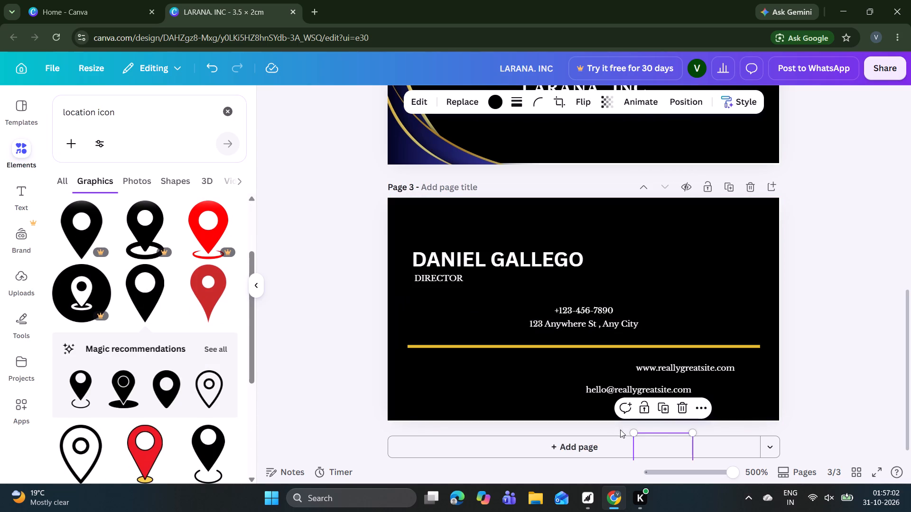
pyautogui.moveTo(656, 436); pyautogui.dragTo(680, 446)
pyautogui.moveTo(680, 446); pyautogui.dragTo(655, 402)
# Insert the plain black map pin again with page 3 selected and move it onto the card over the golden line.
pyautogui.scroll(1, 655, 402)
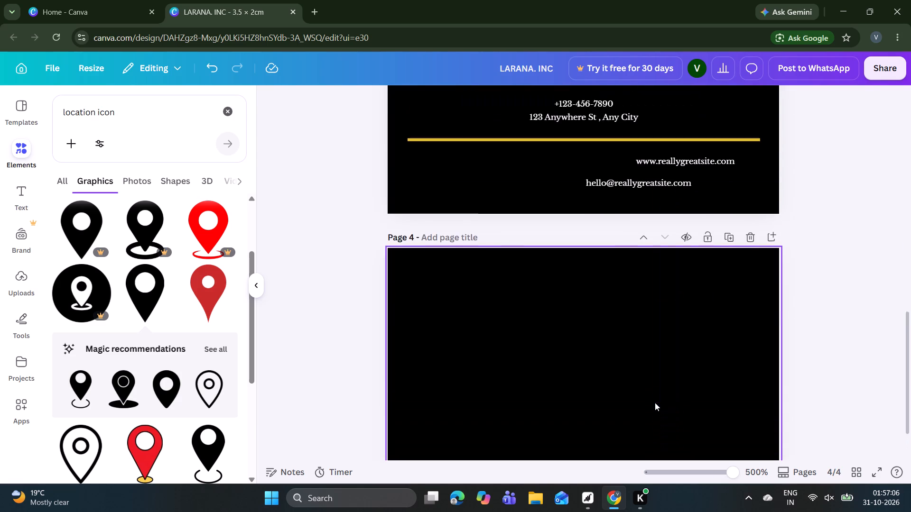
pyautogui.scroll(3, 655, 402)
pyautogui.scroll(-1, 655, 402)
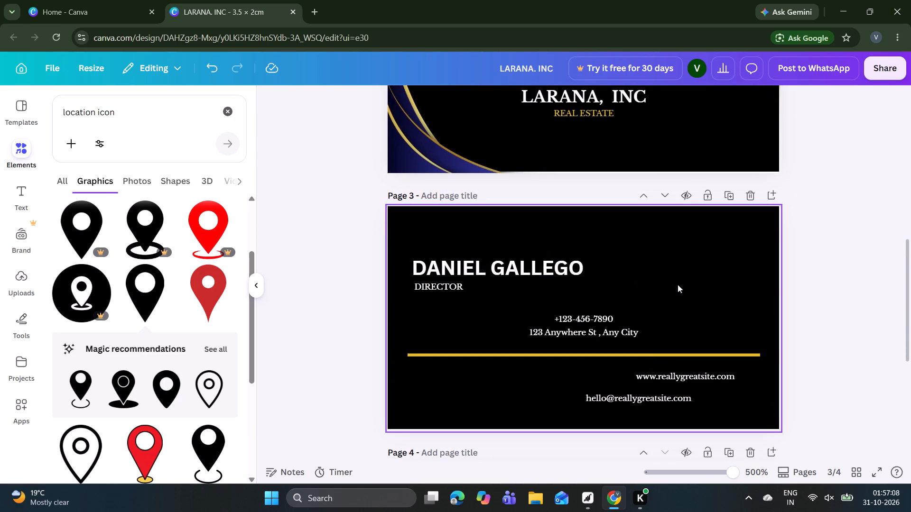
pyautogui.click(678, 284)
pyautogui.click(148, 293)
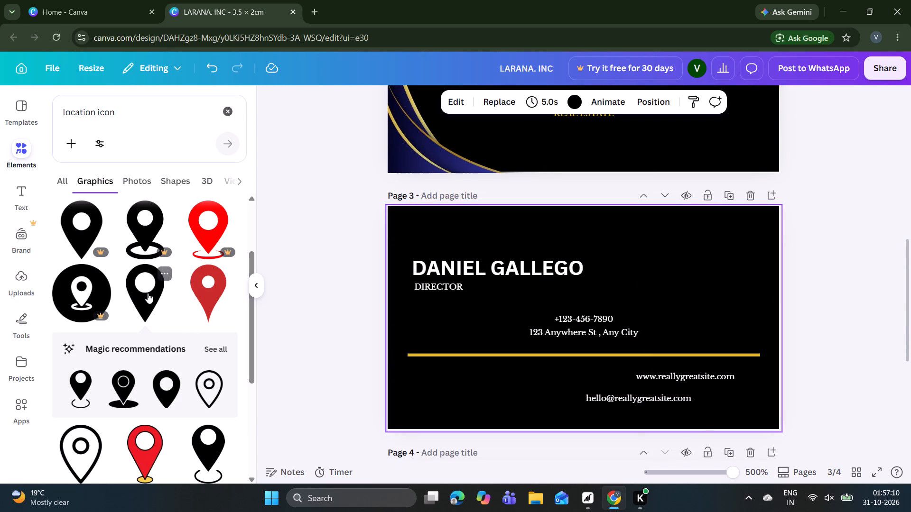
pyautogui.scroll(-4, 423, 342)
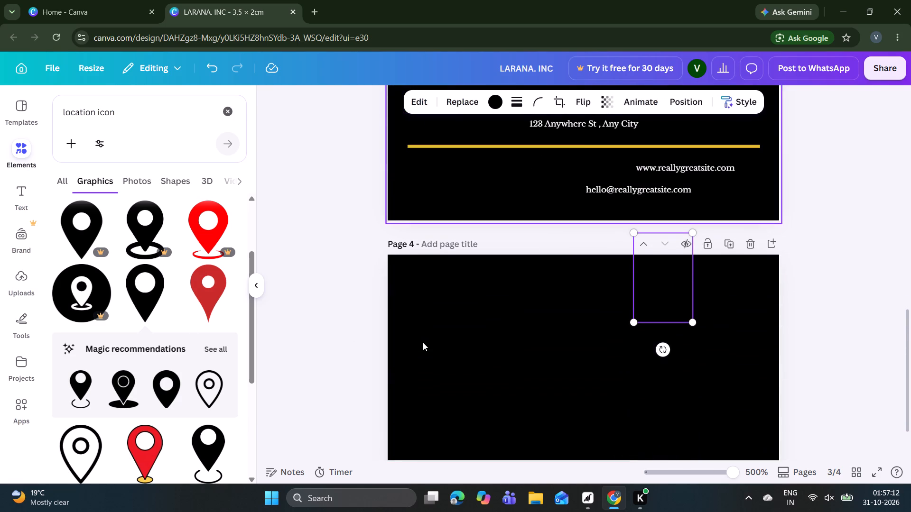
pyautogui.moveTo(653, 282); pyautogui.dragTo(507, 189)
pyautogui.scroll(2, 507, 189)
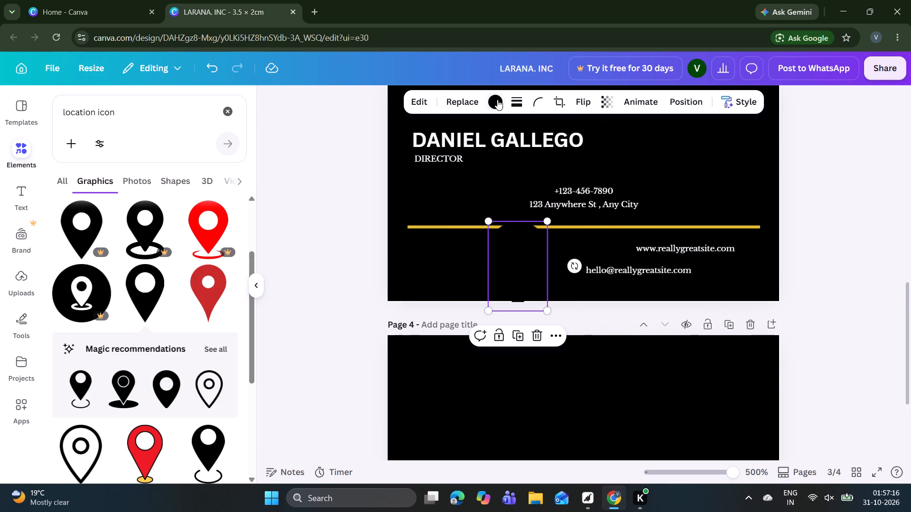
# Recolour the map pin on page 3 with the muted gold from the graphic colours.
pyautogui.click(497, 101)
pyautogui.click(143, 185)
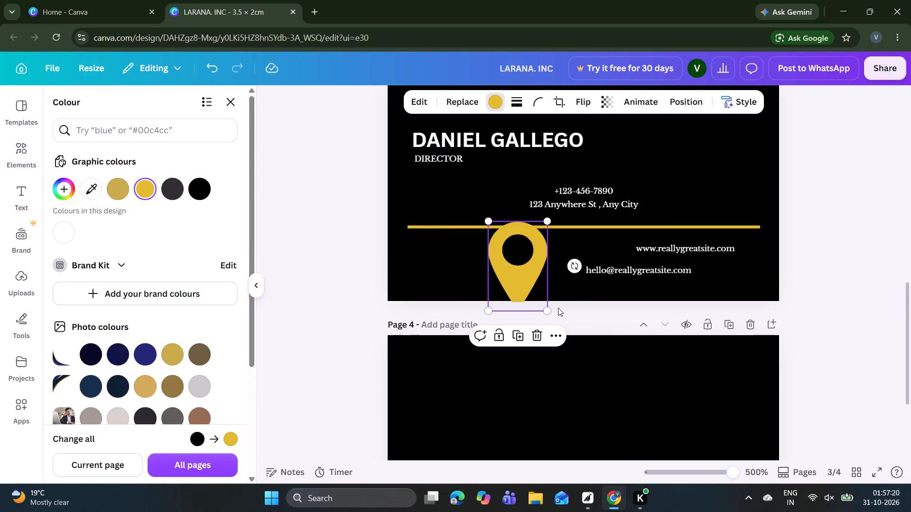
pyautogui.click(119, 181)
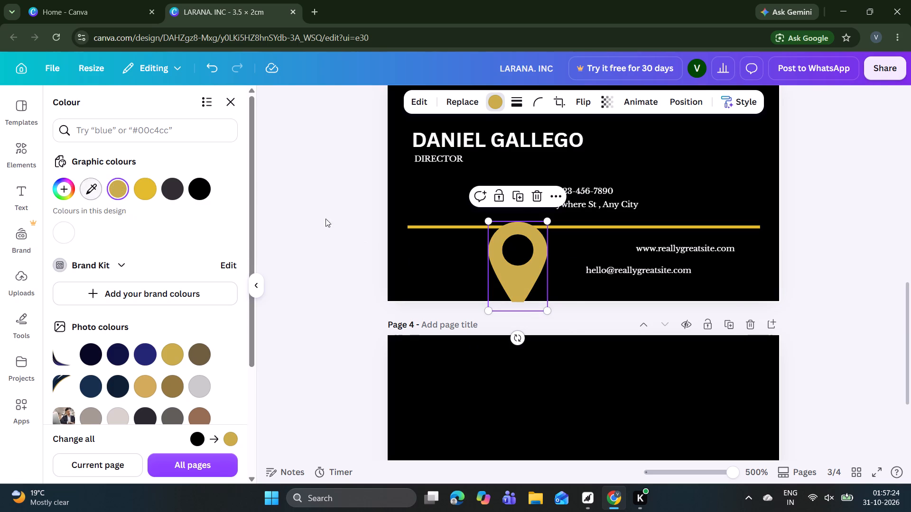
# Shrink the gold map pin to a small icon and place it just below the golden line's left end.
pyautogui.moveTo(548, 309); pyautogui.dragTo(542, 305)
pyautogui.moveTo(542, 305); pyautogui.dragTo(483, 264)
pyautogui.moveTo(511, 273); pyautogui.dragTo(438, 284)
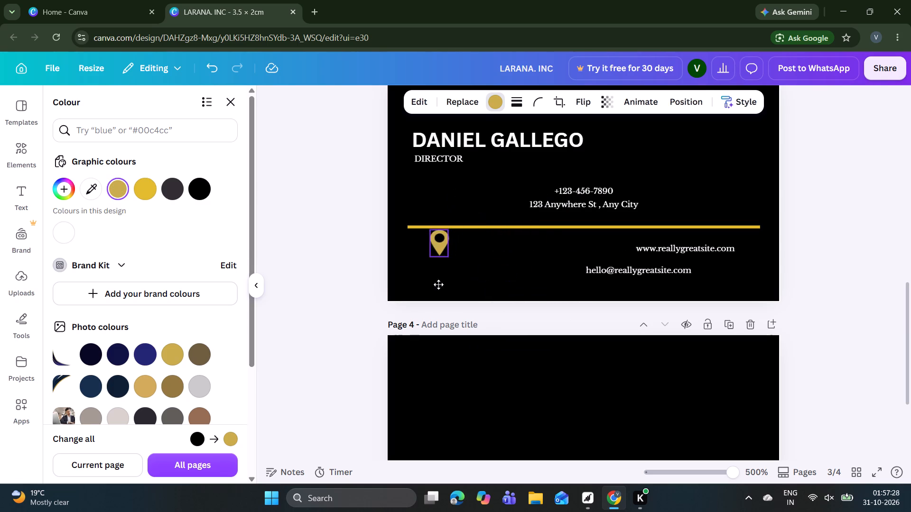
pyautogui.moveTo(438, 284); pyautogui.dragTo(424, 286)
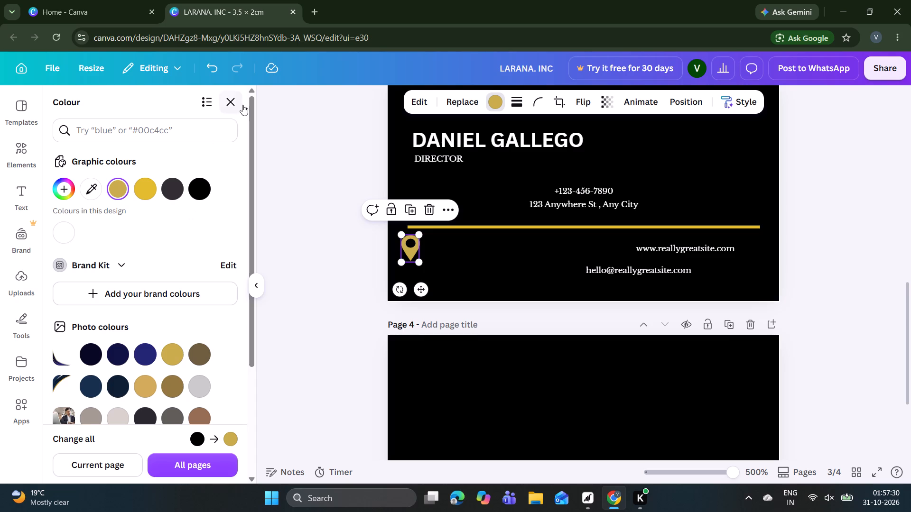
pyautogui.click(229, 101)
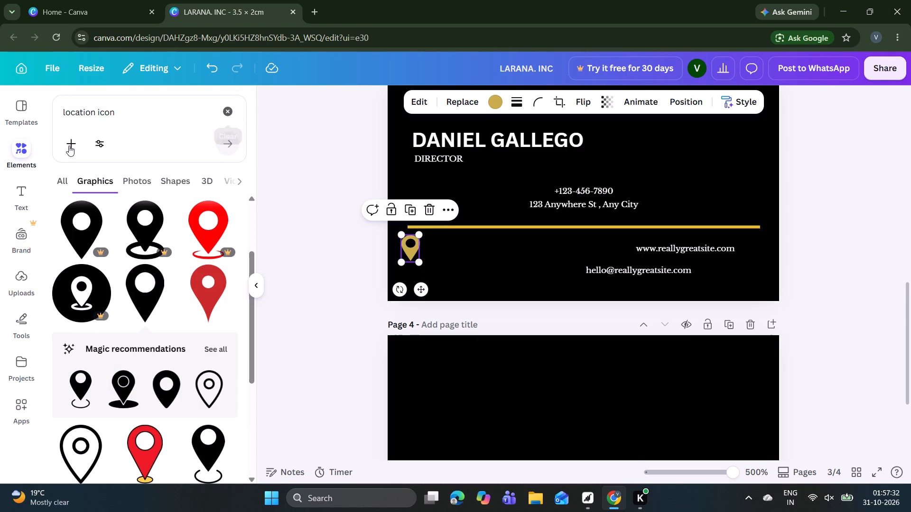
# Browse the location icon graphics and the pin's full Magic recommendations, and insert the solid black phone handset icon.
pyautogui.scroll(-2, 51, 227)
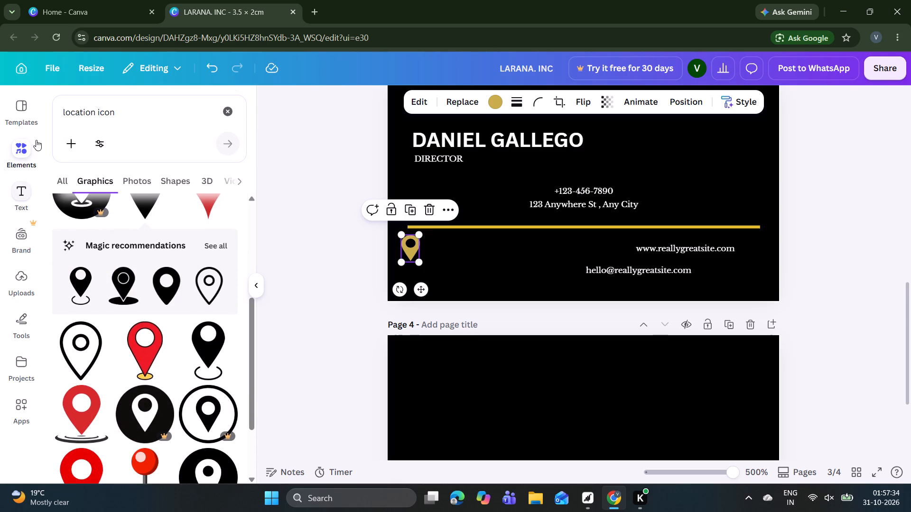
pyautogui.scroll(-4, 138, 248)
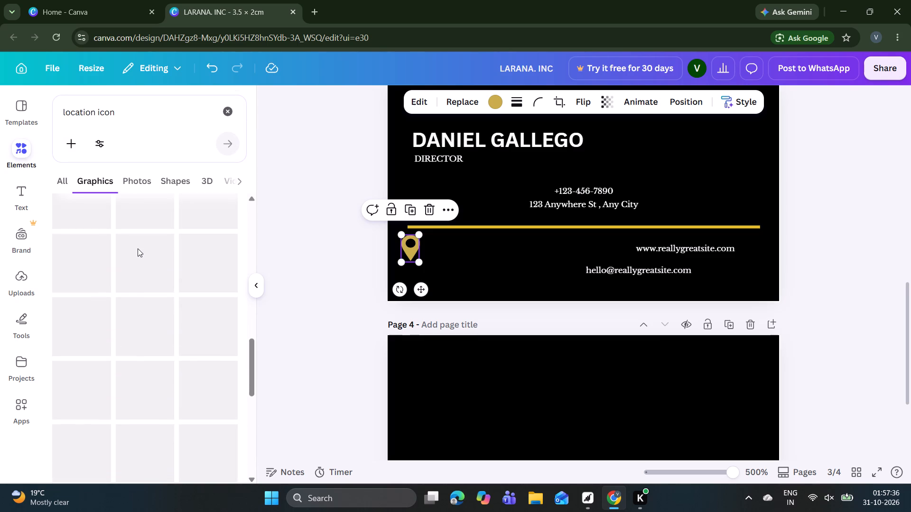
pyautogui.scroll(-4, 138, 248)
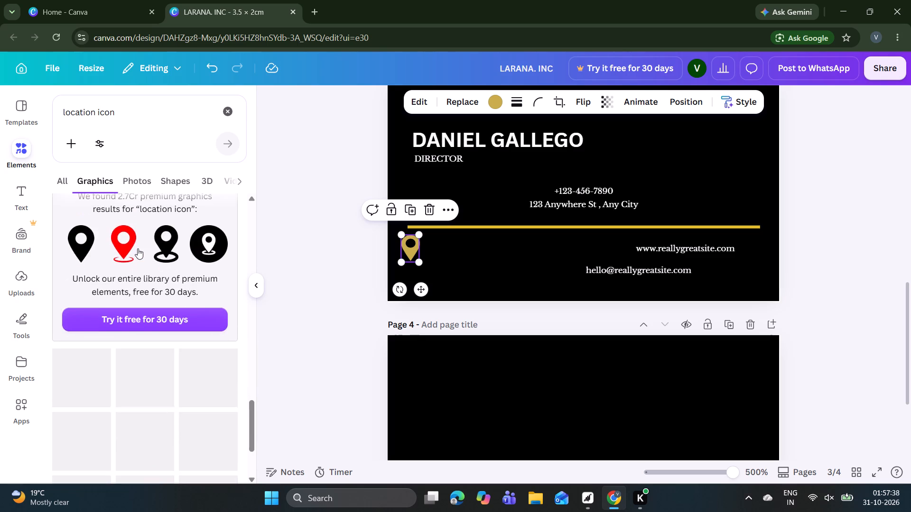
pyautogui.scroll(-7, 138, 248)
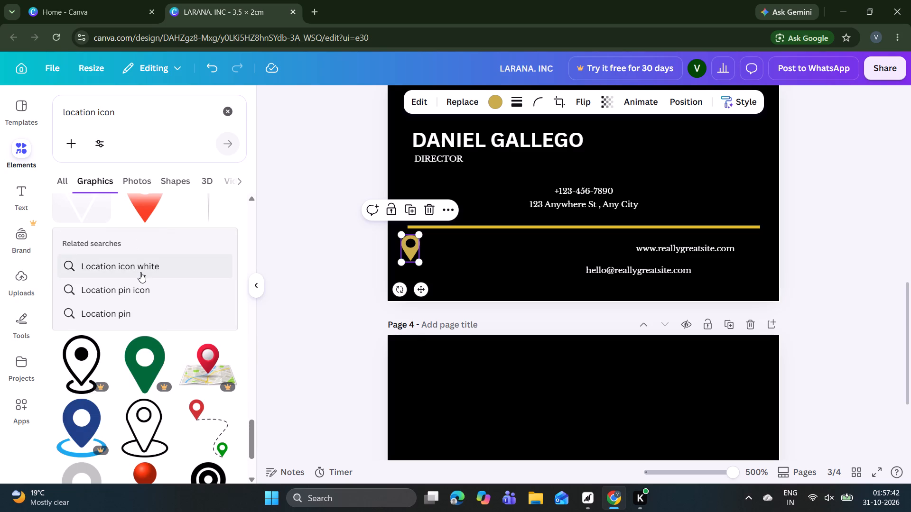
pyautogui.scroll(5, 155, 259)
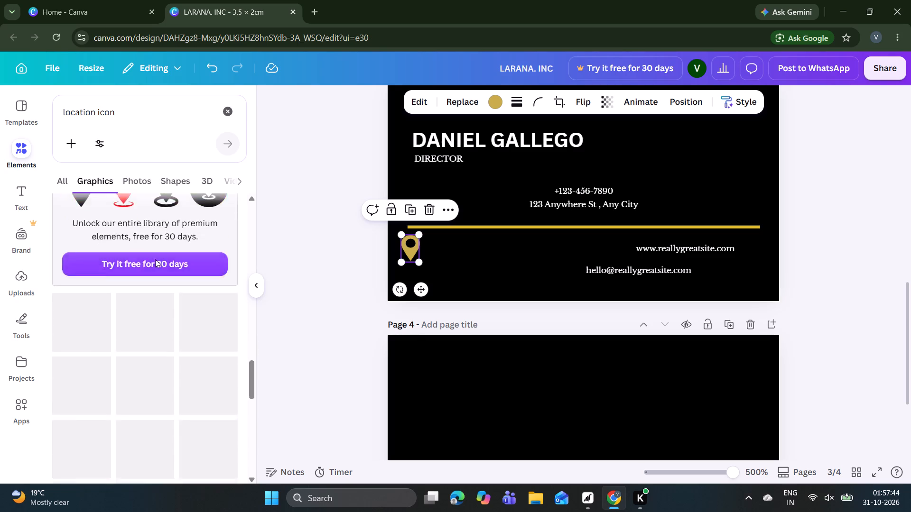
pyautogui.scroll(6, 155, 259)
pyautogui.scroll(-2, 155, 259)
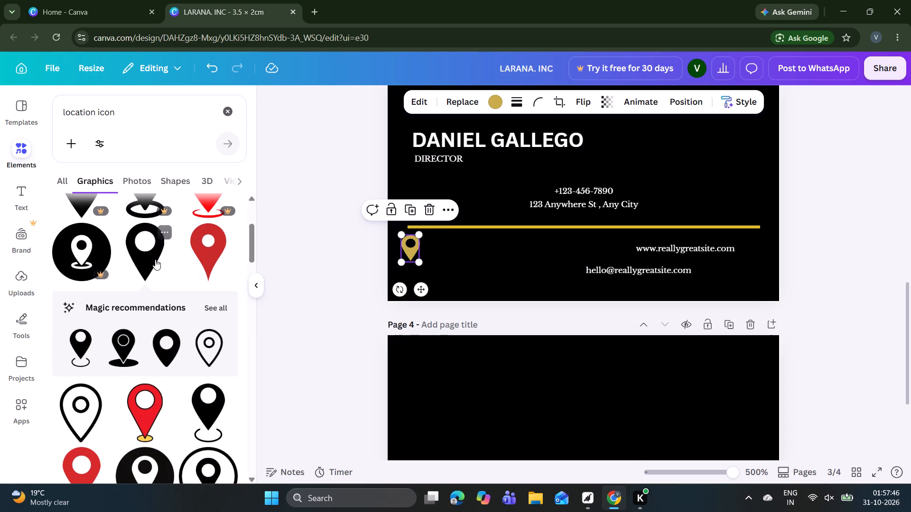
pyautogui.click(206, 303)
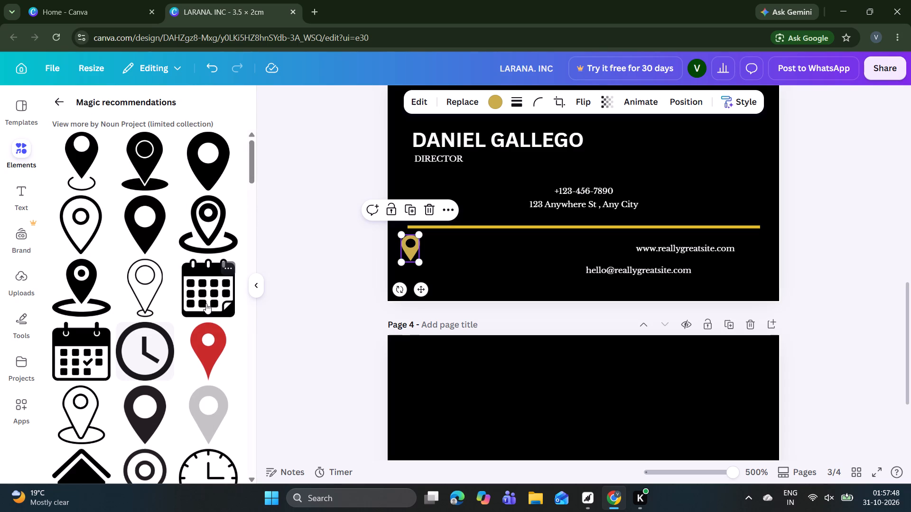
pyautogui.scroll(-1, 206, 303)
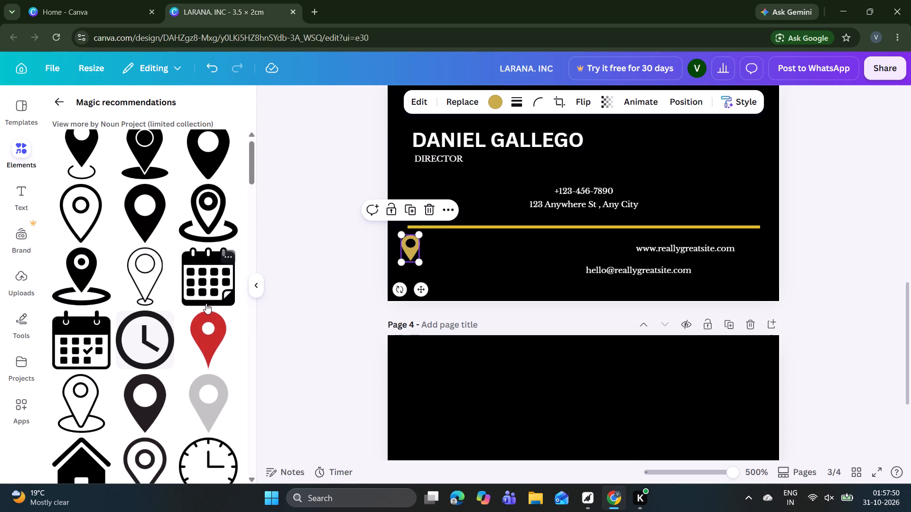
pyautogui.scroll(-4, 206, 303)
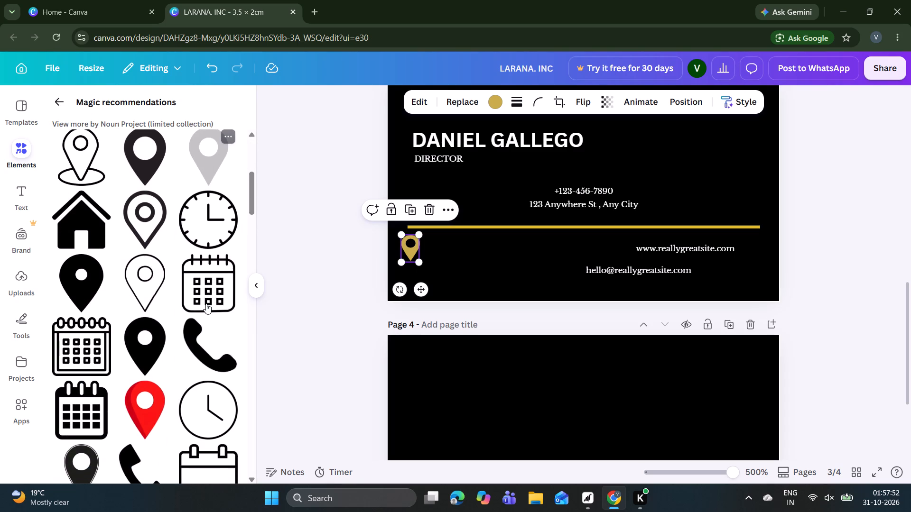
pyautogui.scroll(-1, 206, 303)
pyautogui.click(188, 293)
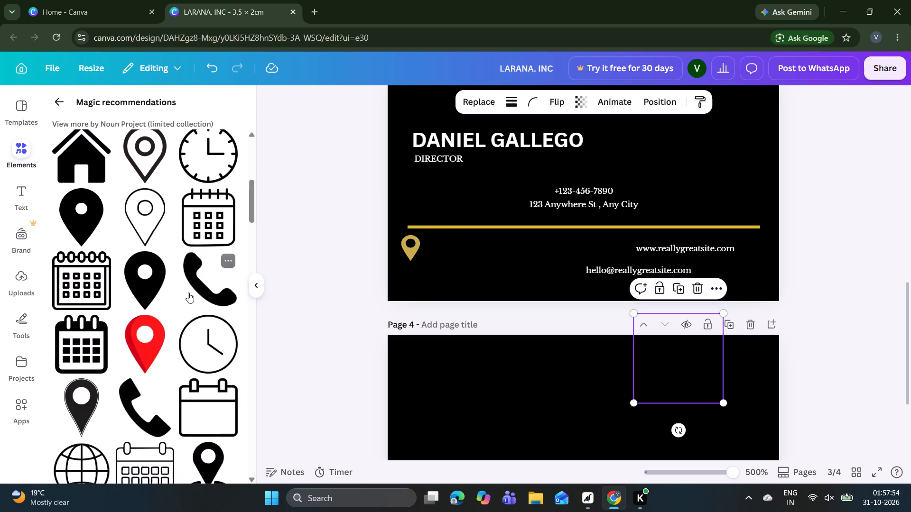
# Recolour the phone handset icon with the same muted gold as the map pin.
pyautogui.click(498, 101)
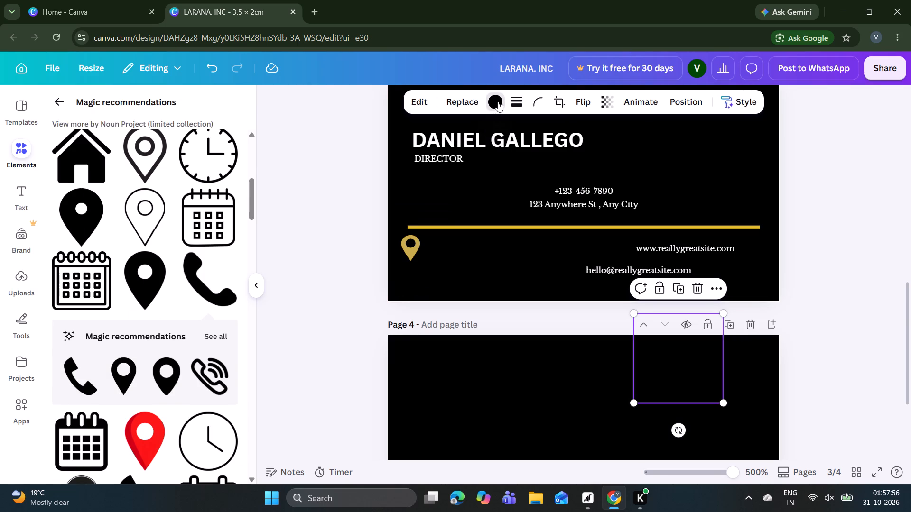
pyautogui.click(112, 186)
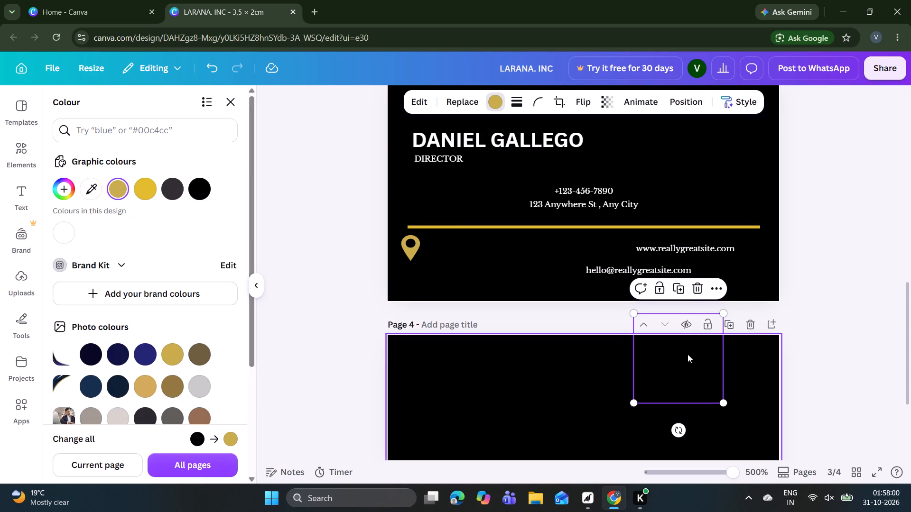
# Move the gold phone handset onto page 3 and shrink it to about 0.1 × 0.1 on the golden line.
pyautogui.moveTo(688, 354); pyautogui.dragTo(539, 261)
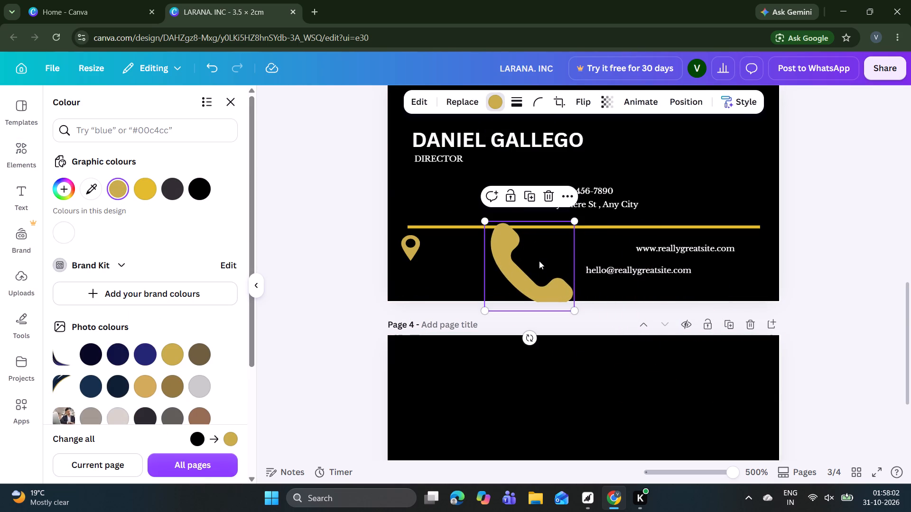
pyautogui.moveTo(575, 310); pyautogui.dragTo(460, 265)
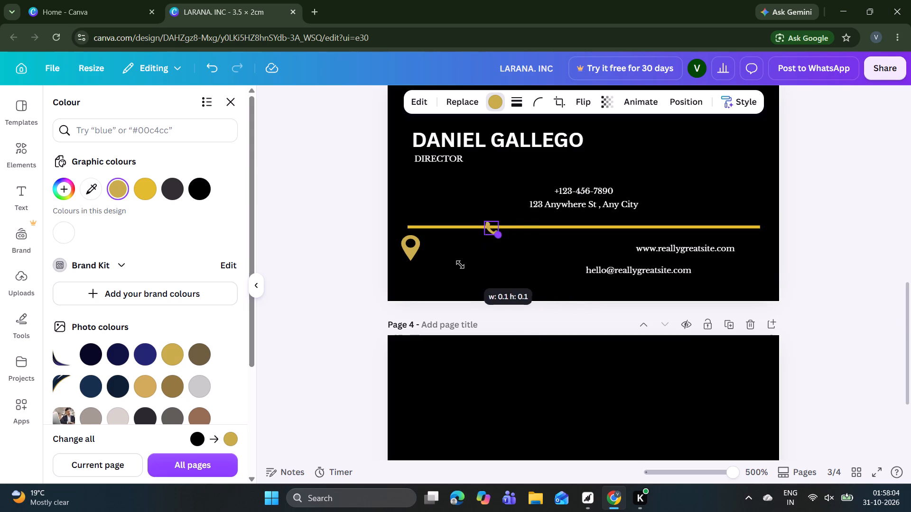
pyautogui.moveTo(460, 265); pyautogui.dragTo(468, 270)
pyautogui.click(344, 194)
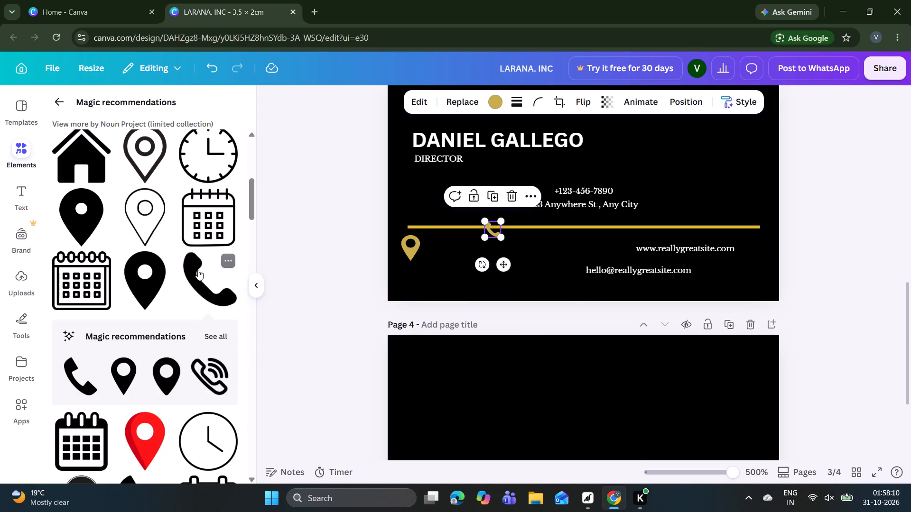
# Insert the wireframe globe icon from the Magic recommendations and recolour it with the same muted gold as the other icons.
pyautogui.scroll(-4, 185, 330)
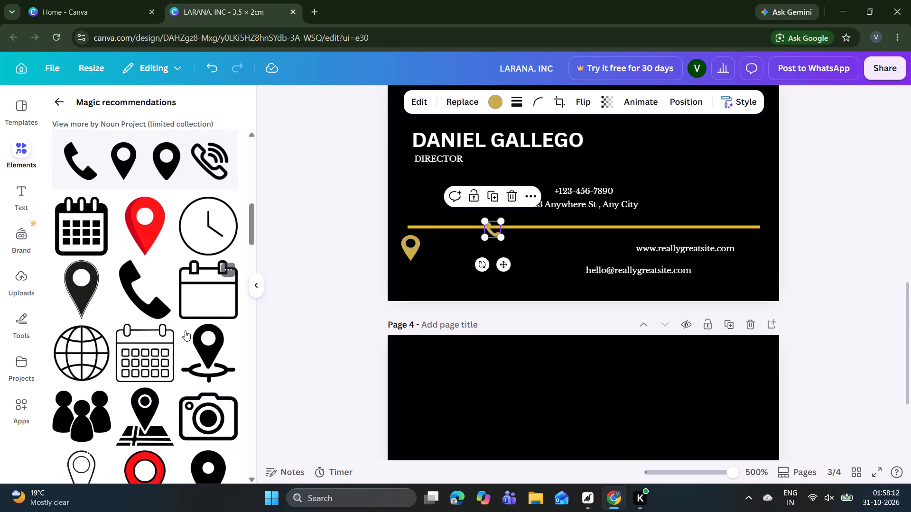
pyautogui.scroll(-1, 185, 330)
pyautogui.click(78, 345)
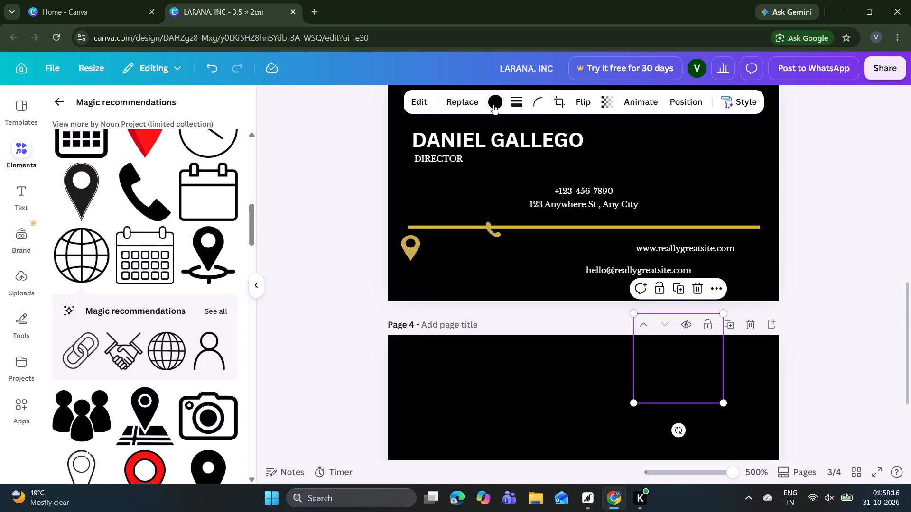
pyautogui.click(493, 104)
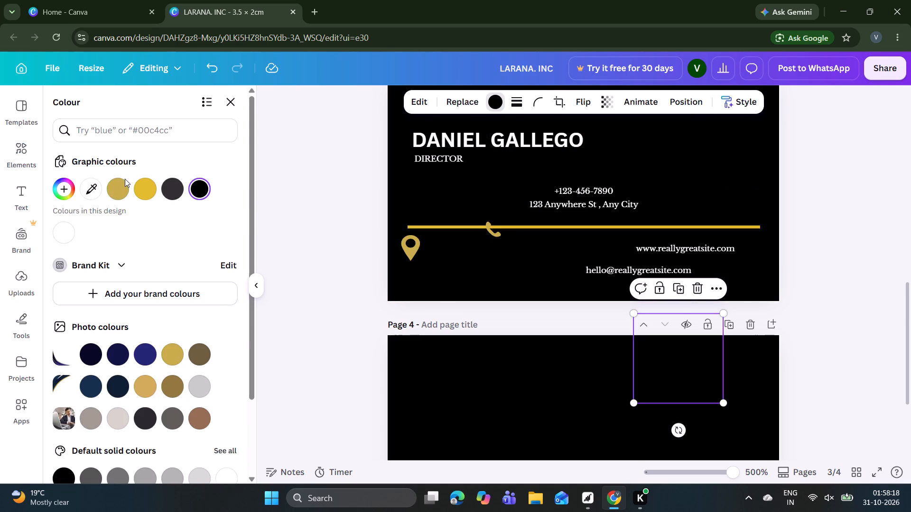
pyautogui.click(112, 195)
# Move the gold globe onto page 3 and shrink it to a small icon below the golden line, beside the map pin.
pyautogui.moveTo(689, 356); pyautogui.dragTo(588, 337)
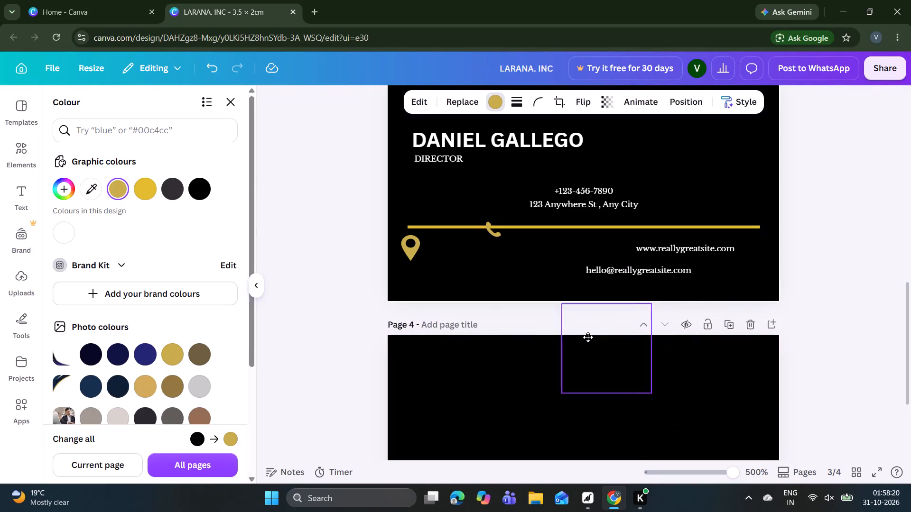
pyautogui.moveTo(588, 337); pyautogui.dragTo(534, 274)
pyautogui.moveTo(574, 322); pyautogui.dragTo(568, 322)
pyautogui.moveTo(568, 322); pyautogui.dragTo(504, 278)
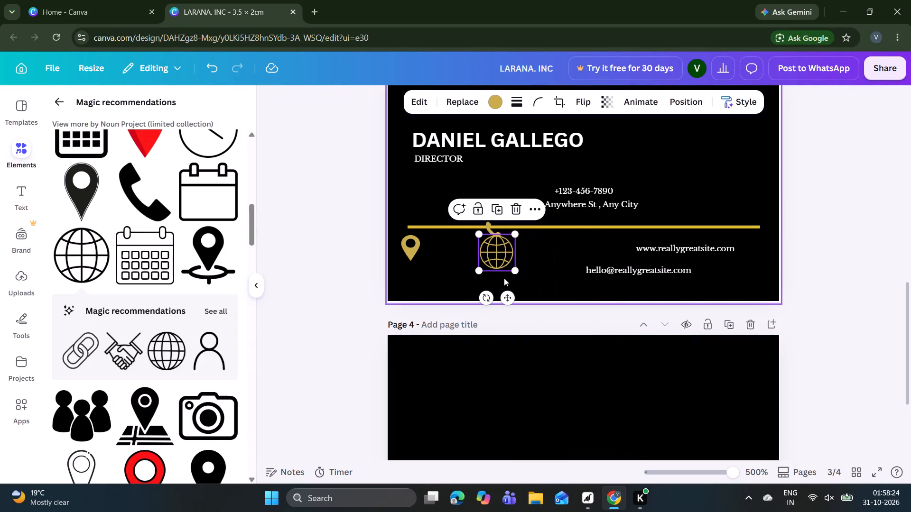
pyautogui.moveTo(500, 253); pyautogui.dragTo(473, 268)
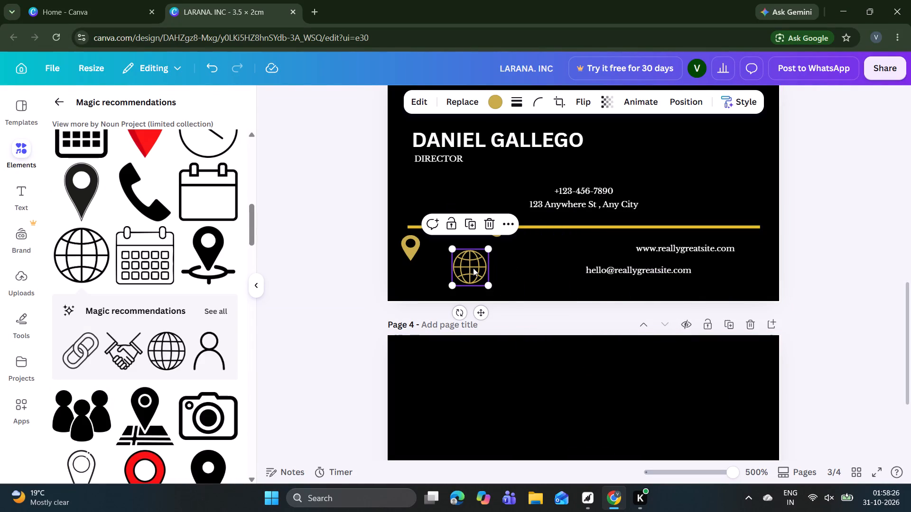
pyautogui.moveTo(489, 282); pyautogui.dragTo(469, 268)
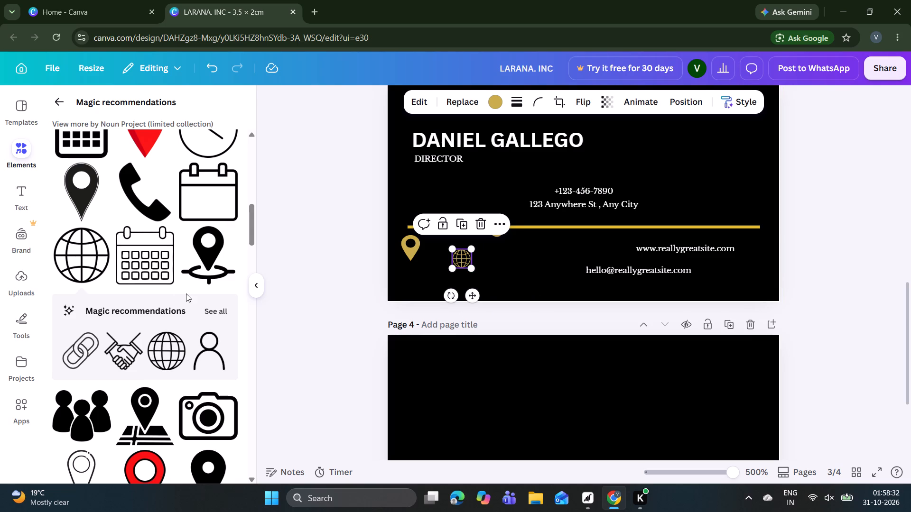
# Insert the outlined envelope icon from the globe's full Magic recommendations and recolour it with the same muted gold.
pyautogui.scroll(-2, 200, 341)
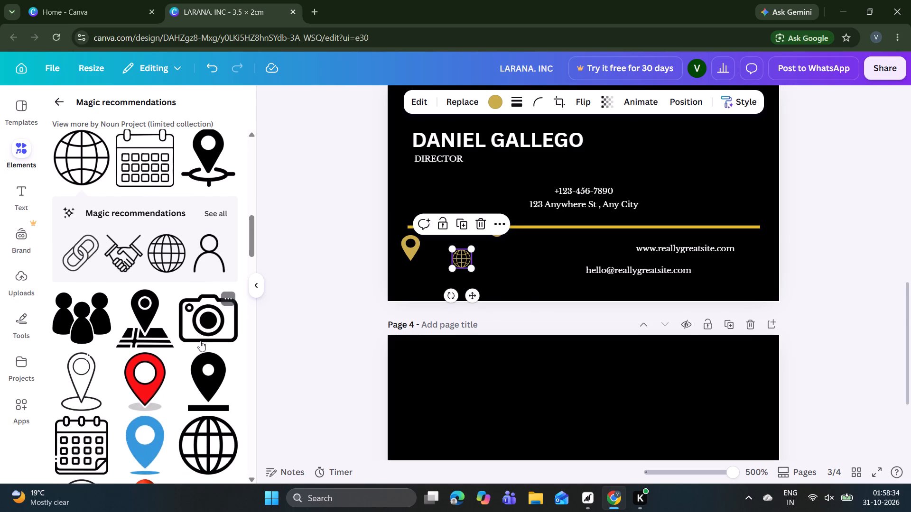
pyautogui.scroll(-6, 200, 341)
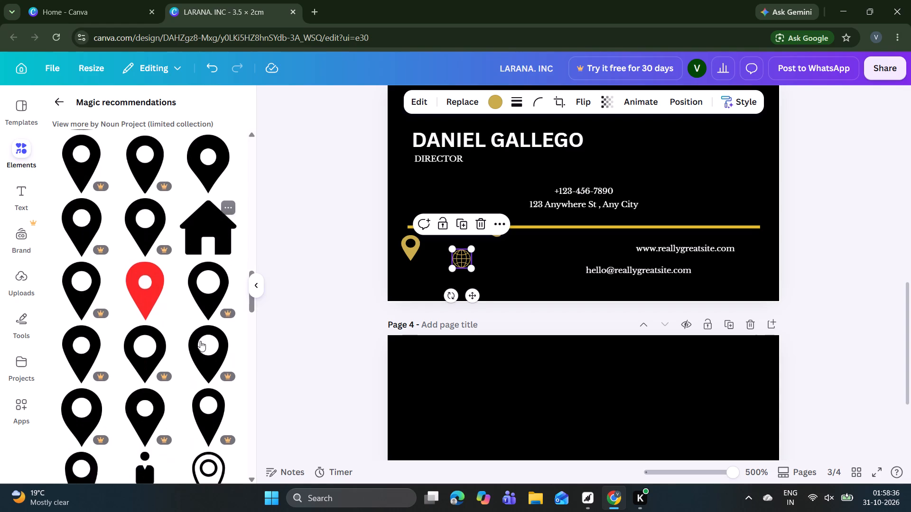
pyautogui.scroll(5, 200, 341)
pyautogui.scroll(3, 199, 256)
pyautogui.click(213, 253)
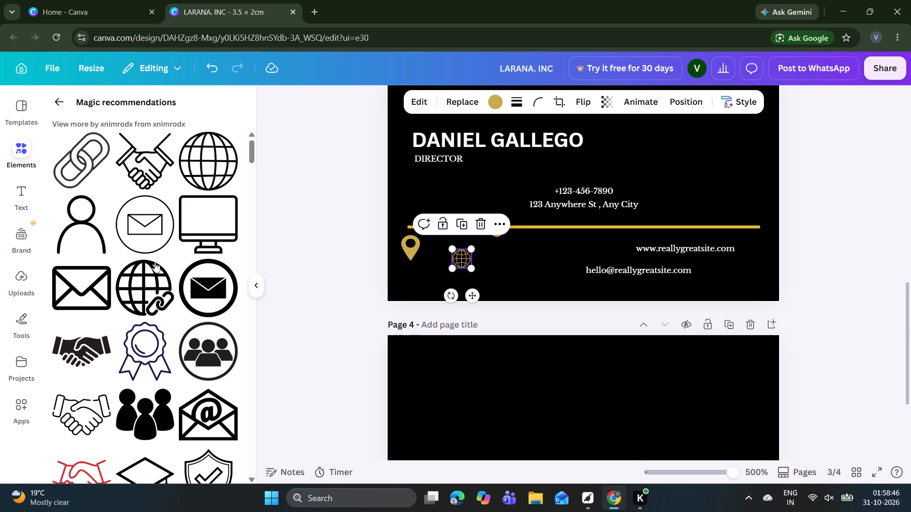
pyautogui.click(82, 286)
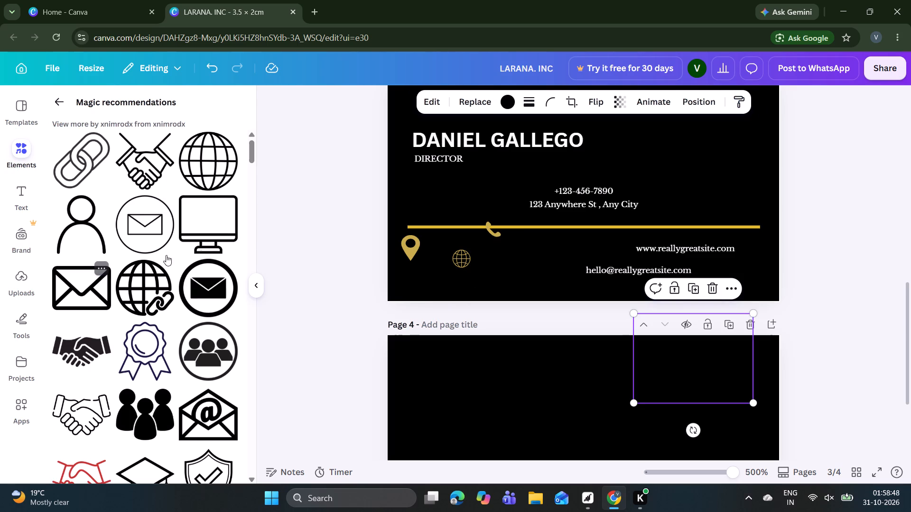
pyautogui.click(489, 104)
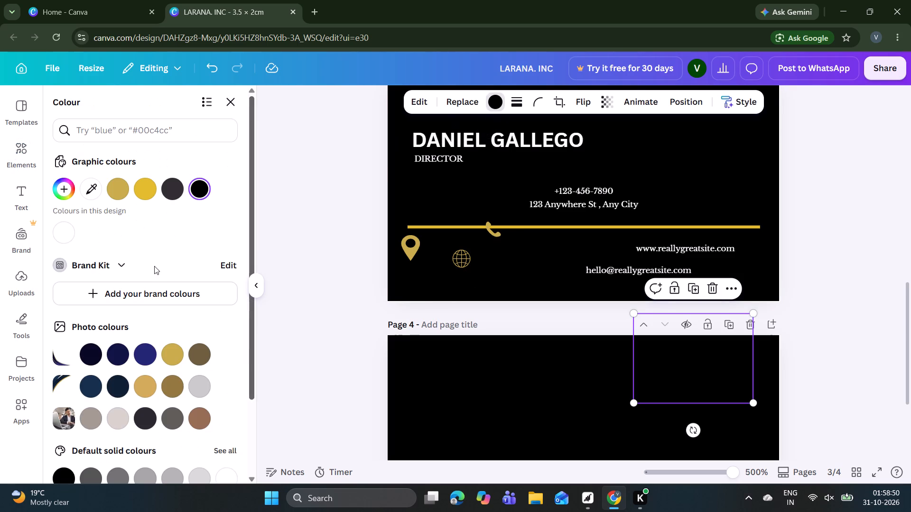
pyautogui.click(111, 188)
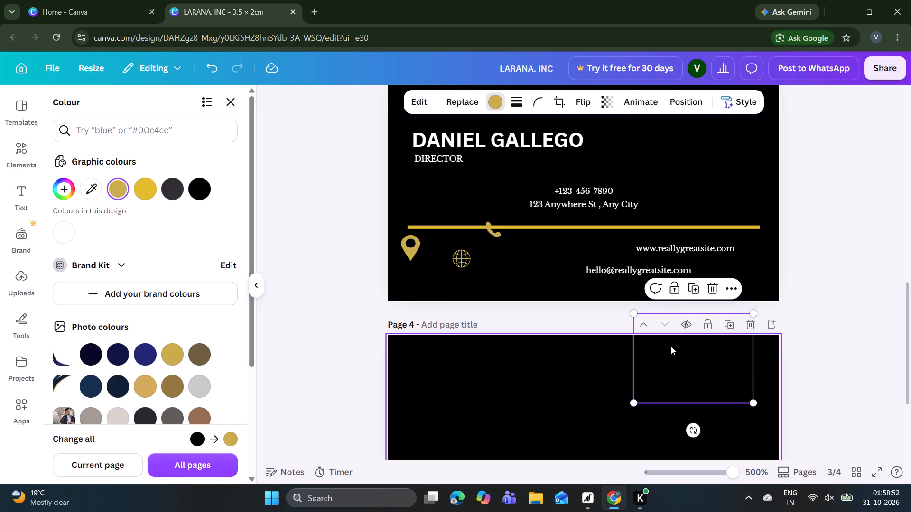
# Move the gold envelope onto page 3, shrink it and place it just under the middle of the golden line.
pyautogui.moveTo(671, 346); pyautogui.dragTo(505, 261)
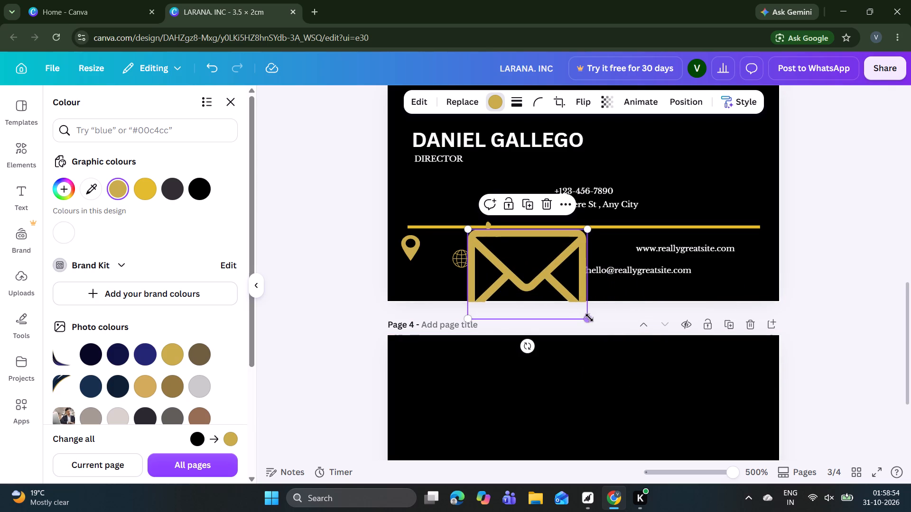
pyautogui.moveTo(585, 317); pyautogui.dragTo(498, 273)
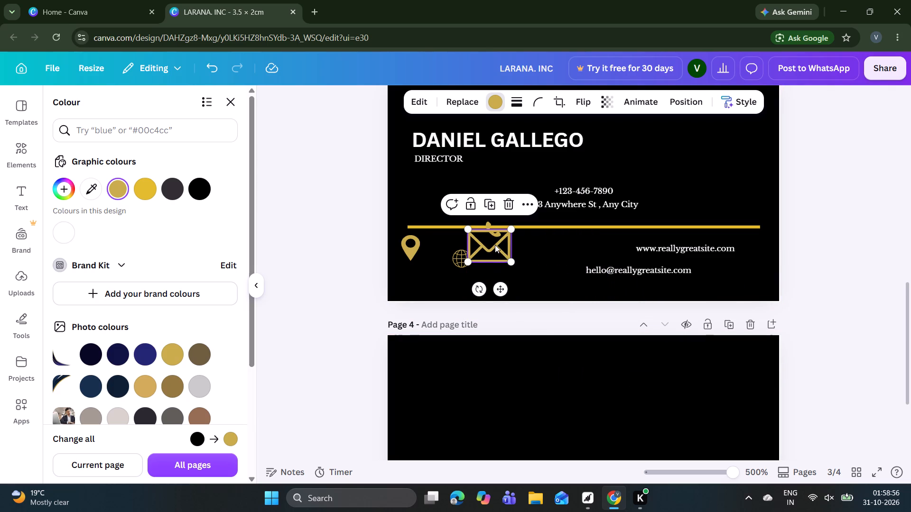
pyautogui.moveTo(495, 245); pyautogui.dragTo(558, 240)
# Delete the blank black page 4.
pyautogui.click(570, 362)
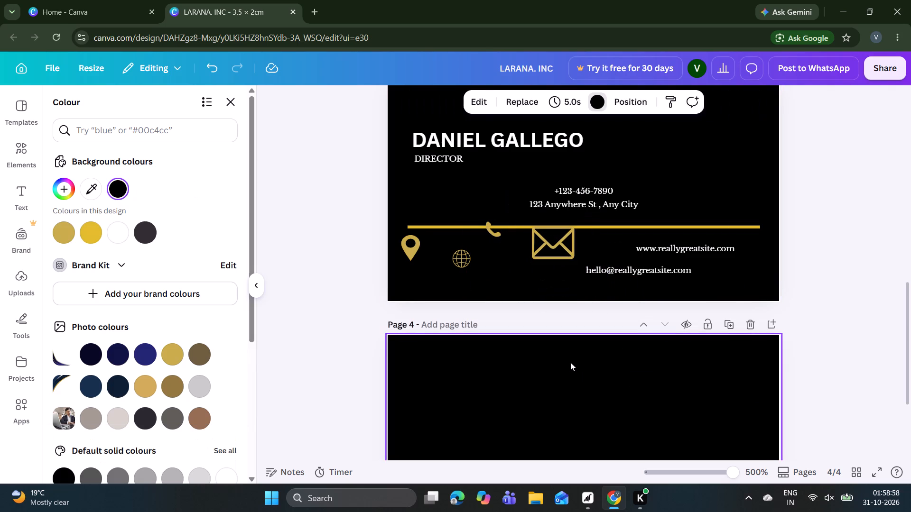
pyautogui.click(745, 318)
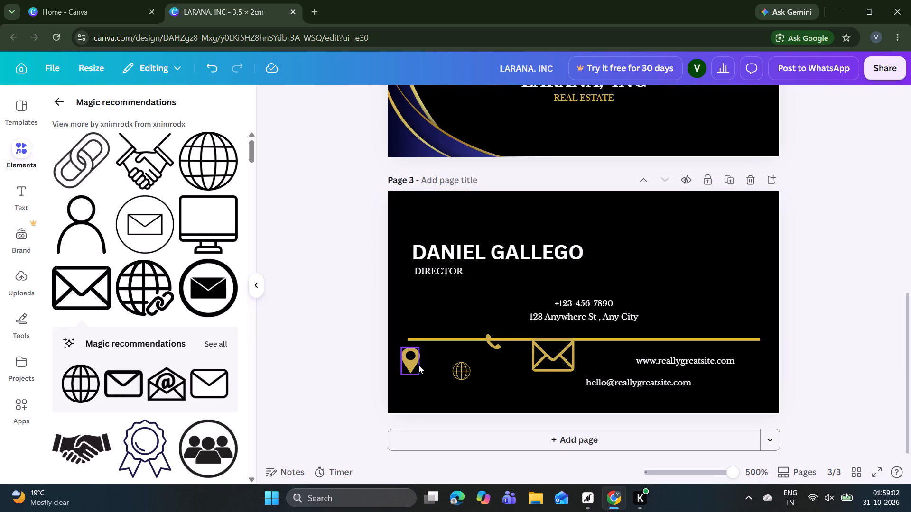
# Move the phone handset icon below the golden line, between the map pin and the globe.
pyautogui.click(491, 344)
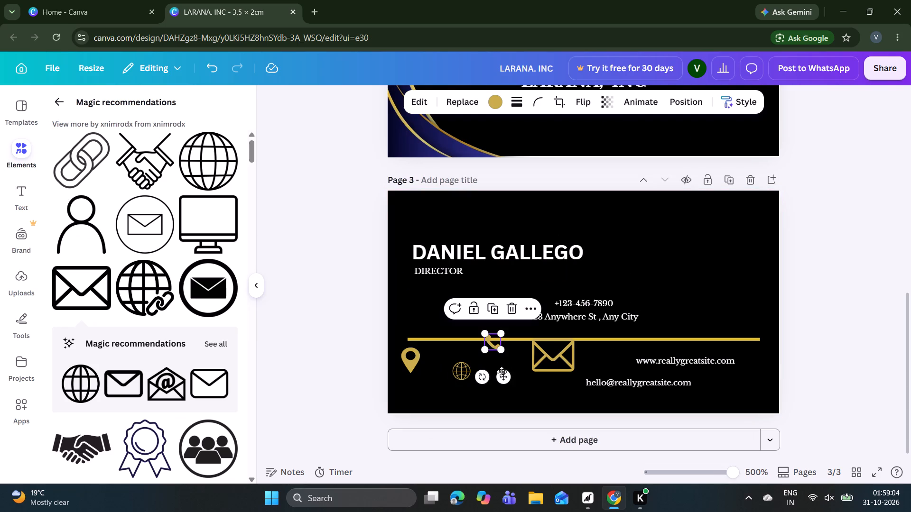
pyautogui.moveTo(502, 375); pyautogui.dragTo(442, 390)
# Shrink the map pin slightly to about 0.1 × 0.2 and place it directly below the phone handset icon.
pyautogui.click(412, 367)
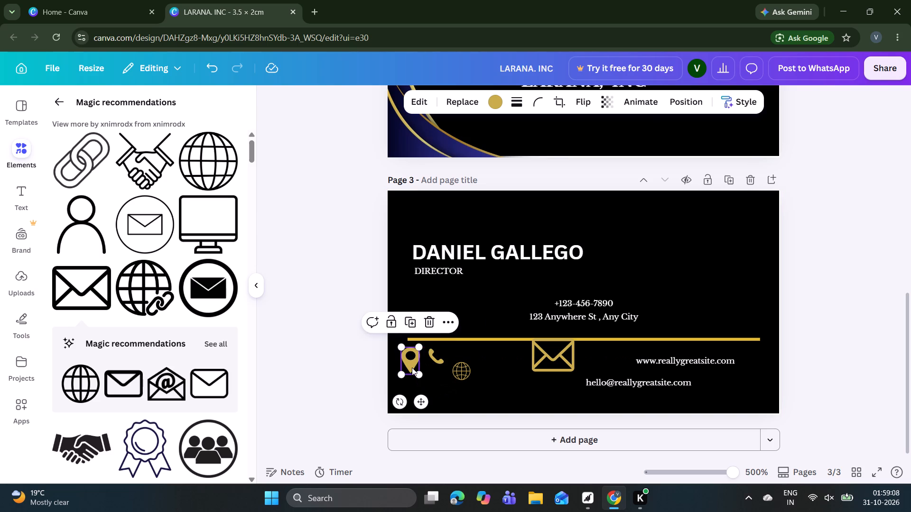
pyautogui.moveTo(422, 397); pyautogui.dragTo(573, 407)
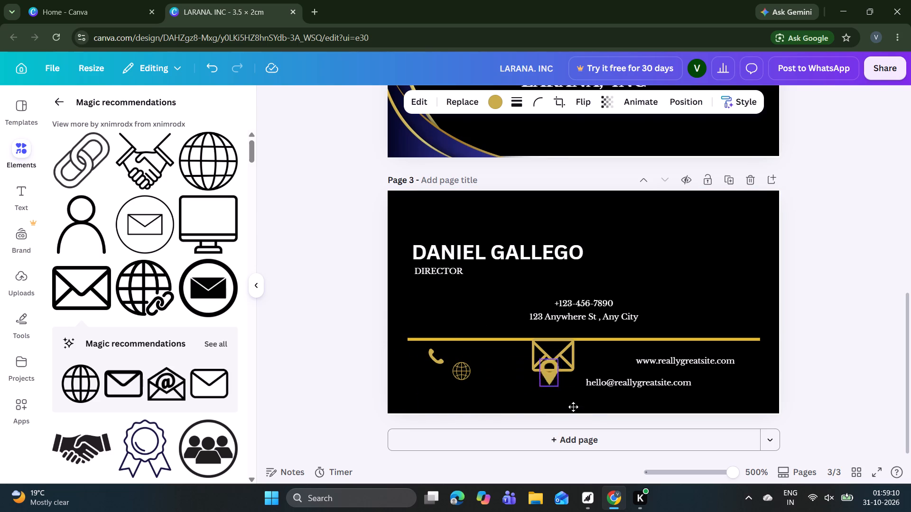
pyautogui.moveTo(573, 407); pyautogui.dragTo(592, 429)
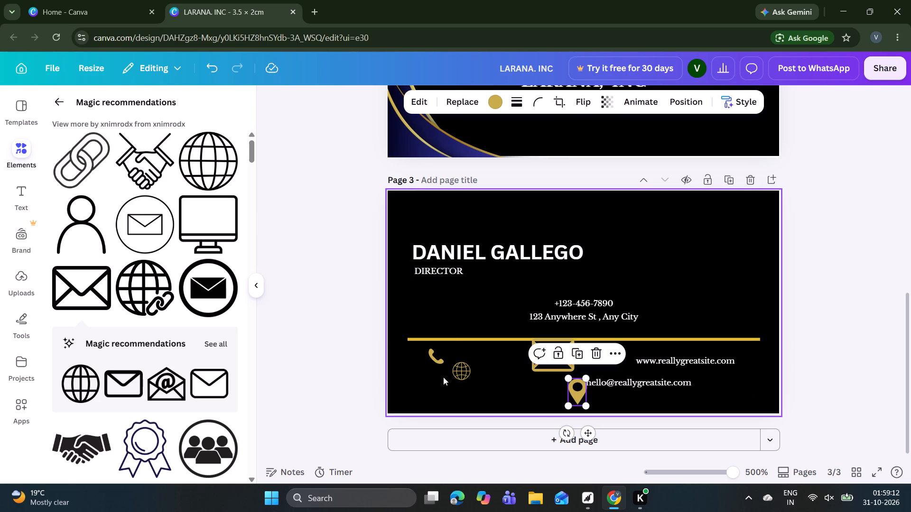
pyautogui.click(464, 376)
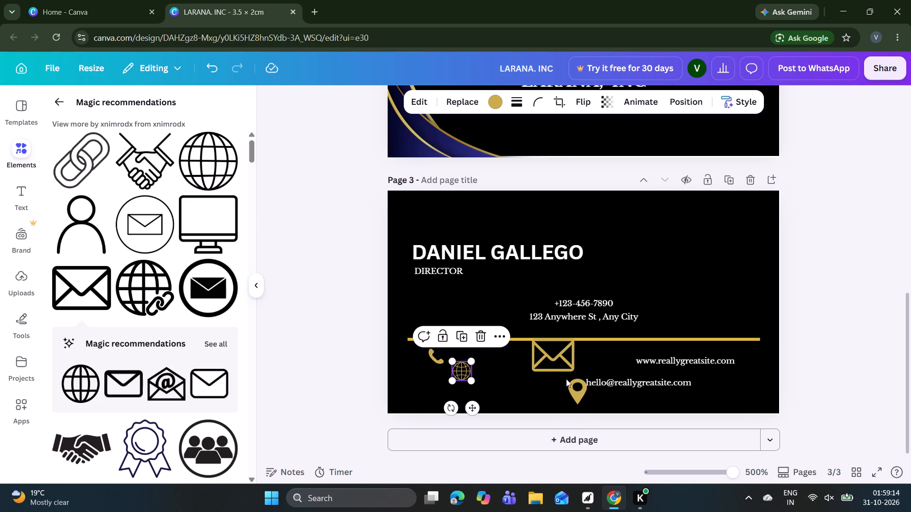
pyautogui.click(578, 390)
pyautogui.moveTo(582, 406); pyautogui.dragTo(578, 398)
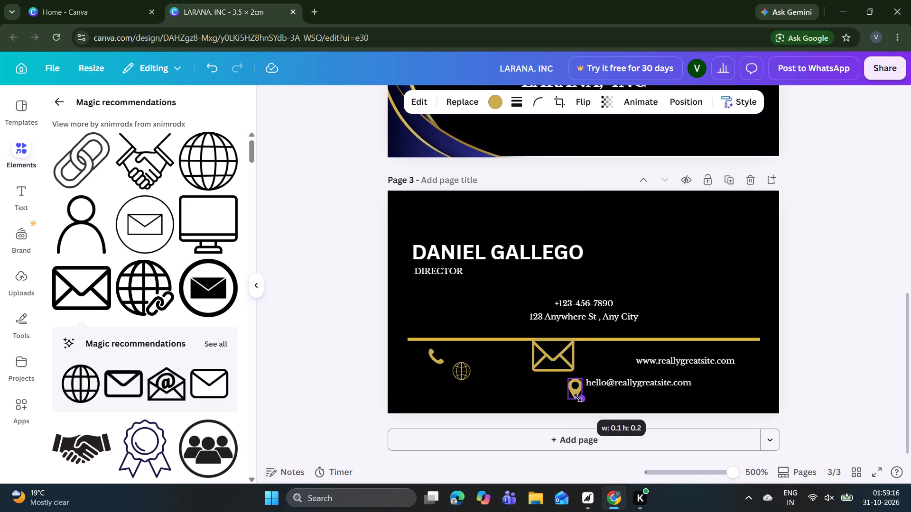
pyautogui.moveTo(578, 398); pyautogui.dragTo(577, 398)
pyautogui.moveTo(585, 428); pyautogui.dragTo(455, 441)
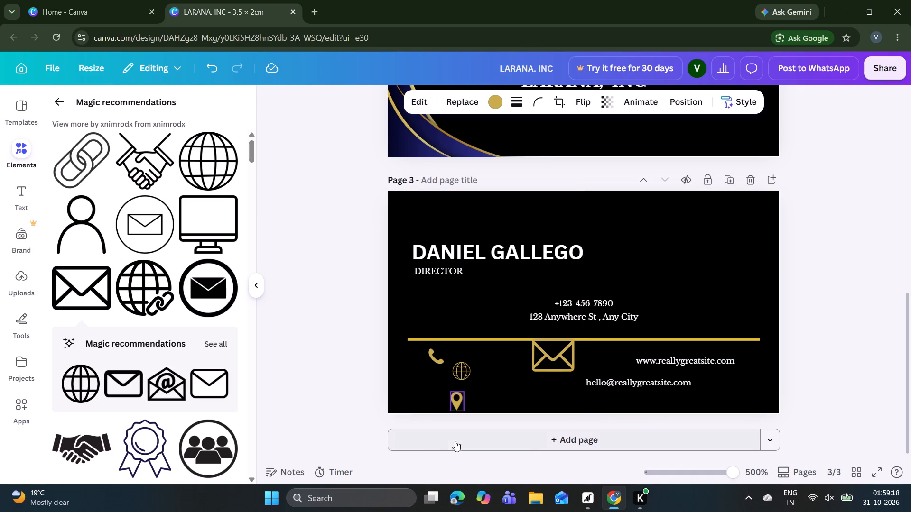
pyautogui.moveTo(455, 441); pyautogui.dragTo(446, 424)
pyautogui.click(335, 378)
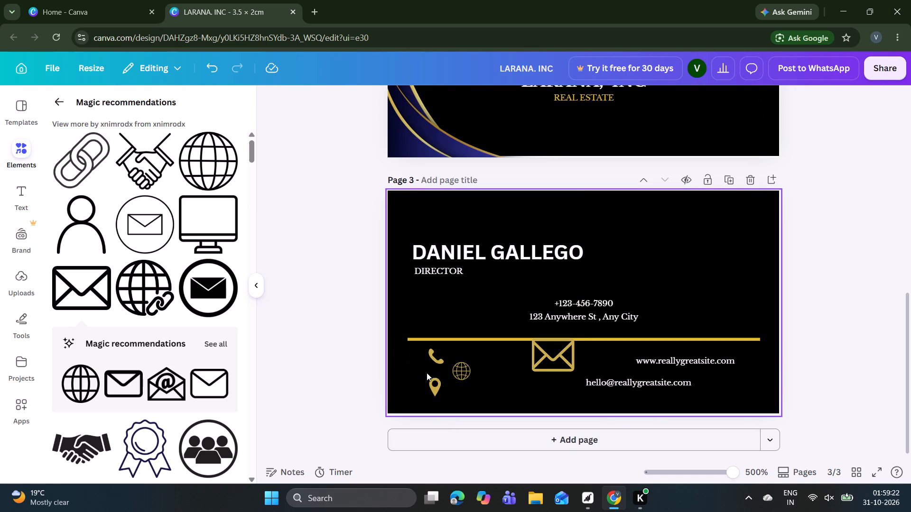
# Move the globe icon to just left of the website address text.
pyautogui.click(462, 375)
pyautogui.moveTo(462, 375); pyautogui.dragTo(625, 356)
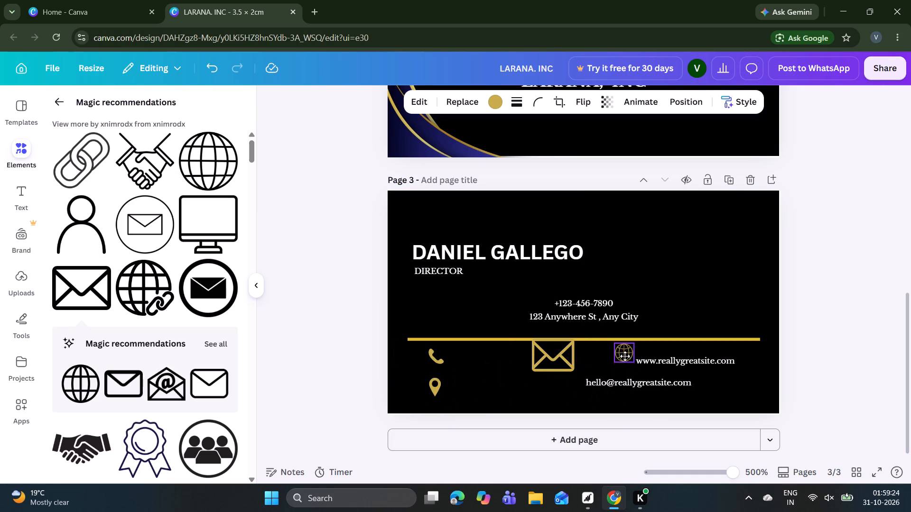
pyautogui.moveTo(625, 356); pyautogui.dragTo(624, 356)
# Move the phone number text below the golden line, level with and just right of the phone handset icon.
pyautogui.click(575, 300)
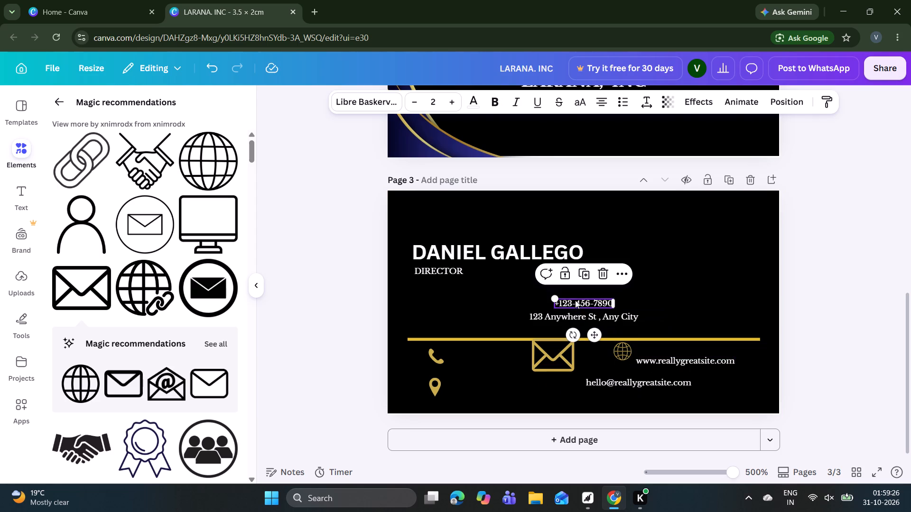
pyautogui.moveTo(595, 334); pyautogui.dragTo(492, 388)
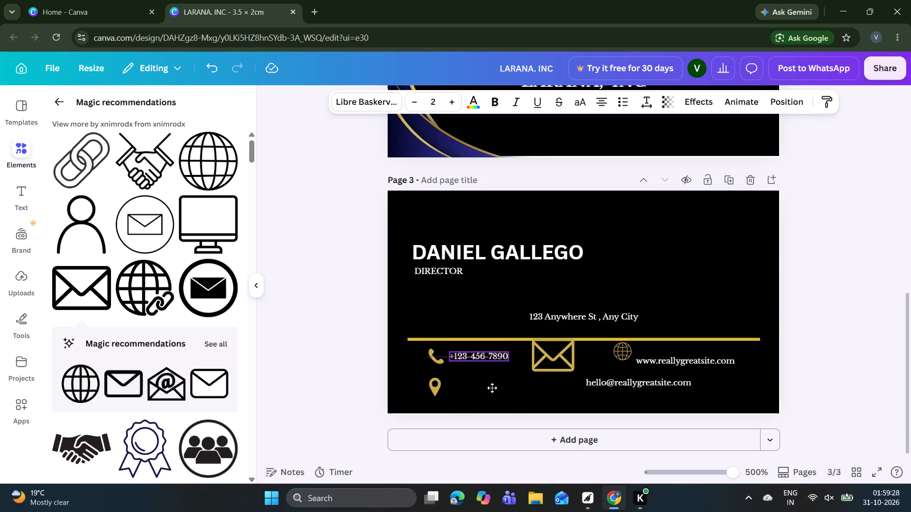
pyautogui.moveTo(492, 388); pyautogui.dragTo(493, 388)
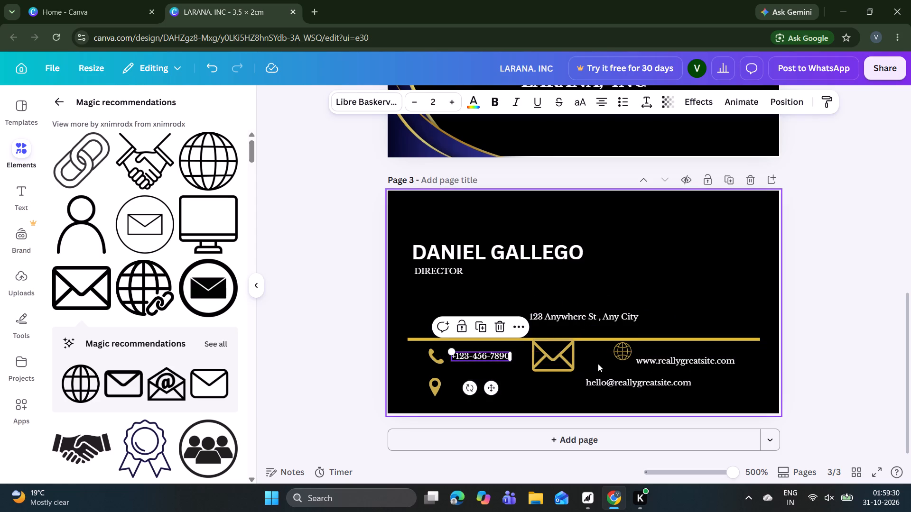
# Move the street address text beside the map pin, left-aligned with the phone number above it.
pyautogui.click(575, 317)
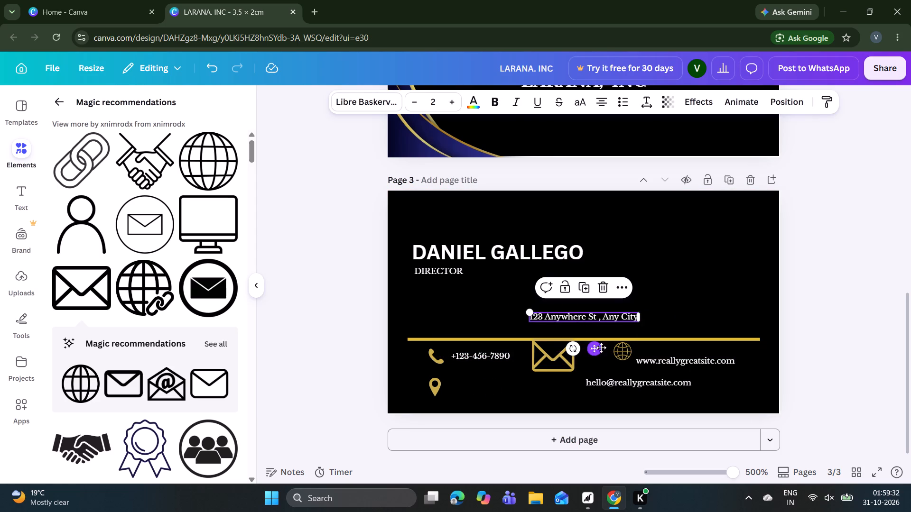
pyautogui.moveTo(597, 347); pyautogui.dragTo(512, 417)
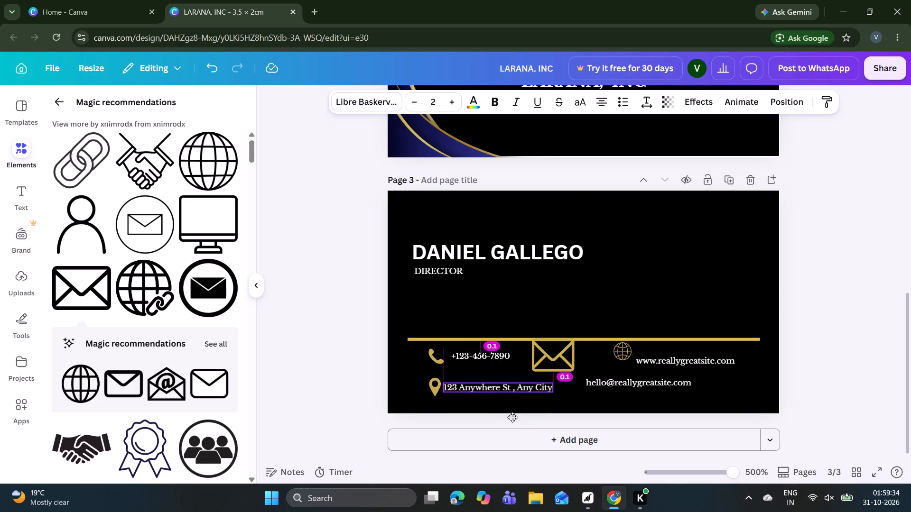
pyautogui.moveTo(512, 417); pyautogui.dragTo(520, 412)
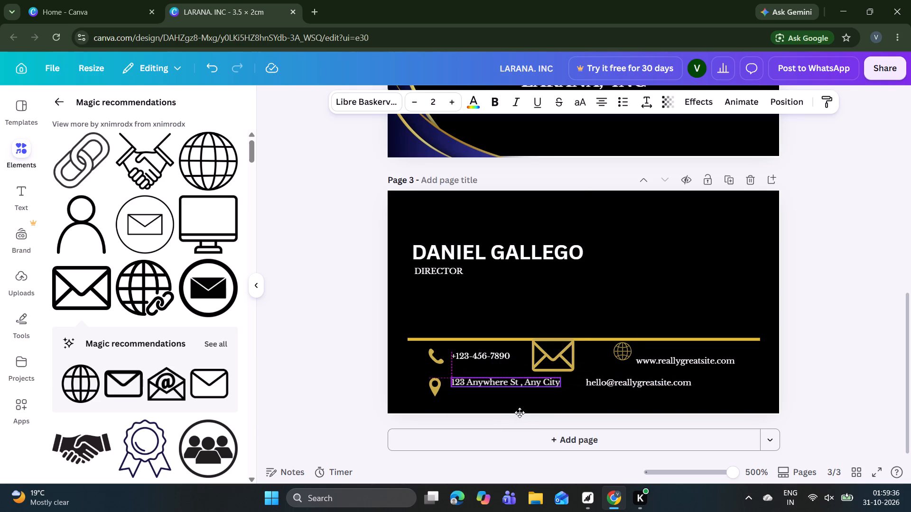
# Lower the street address text level with the map pin, keeping it left-aligned with the phone number.
pyautogui.moveTo(520, 412); pyautogui.dragTo(520, 416)
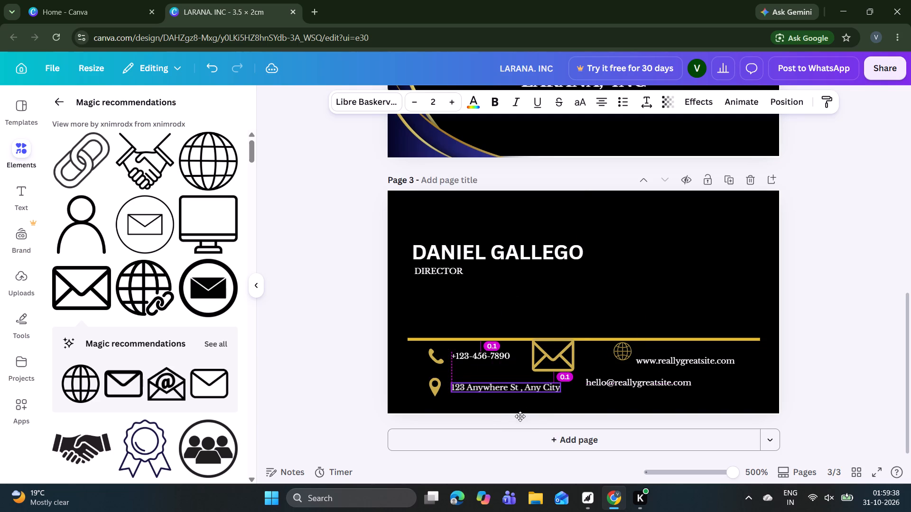
pyautogui.moveTo(520, 416); pyautogui.dragTo(519, 417)
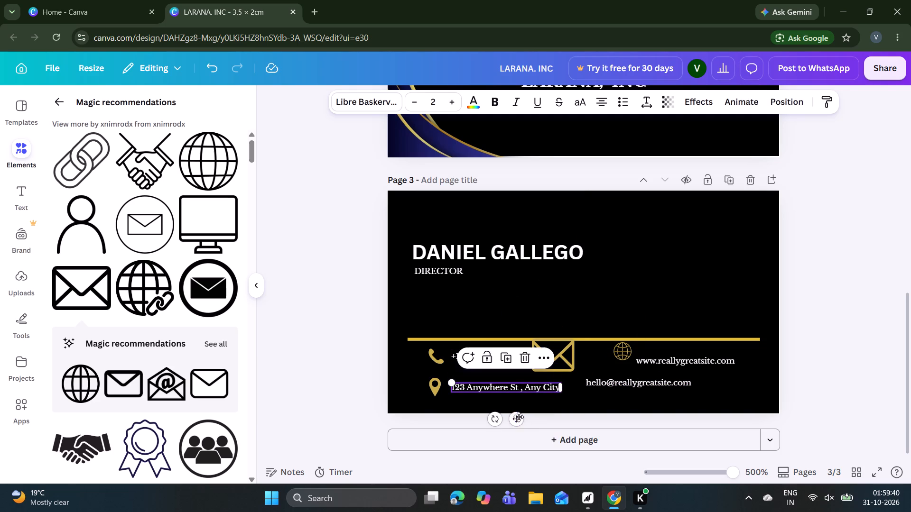
pyautogui.click(345, 352)
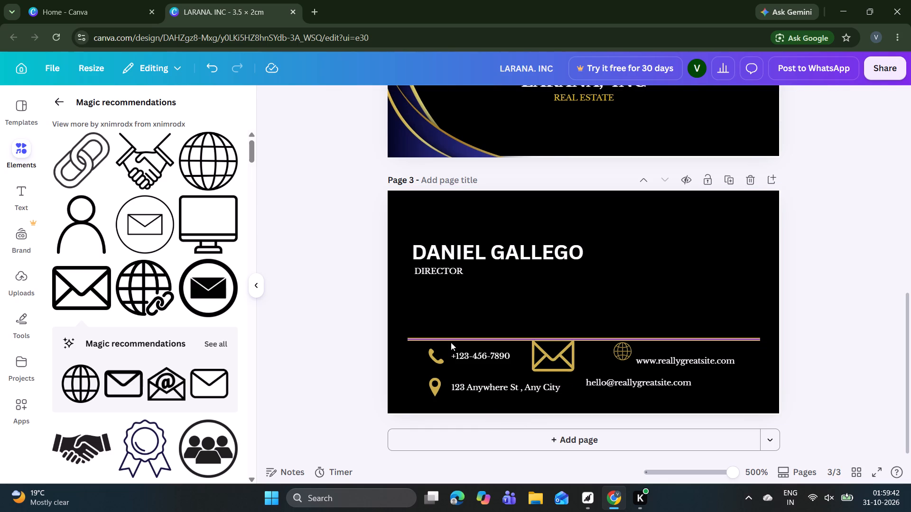
# Move the globe icon further left, level with the phone number and just right of the large envelope icon.
pyautogui.click(611, 347)
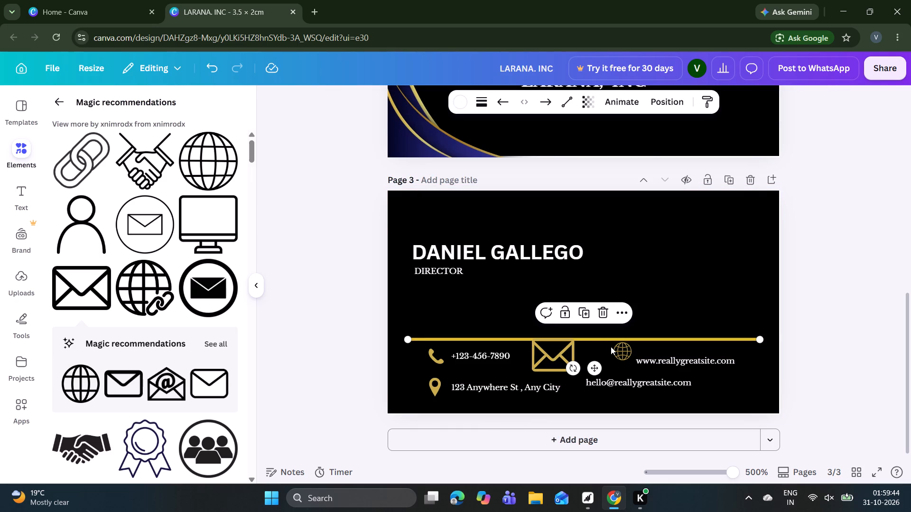
pyautogui.click(622, 349)
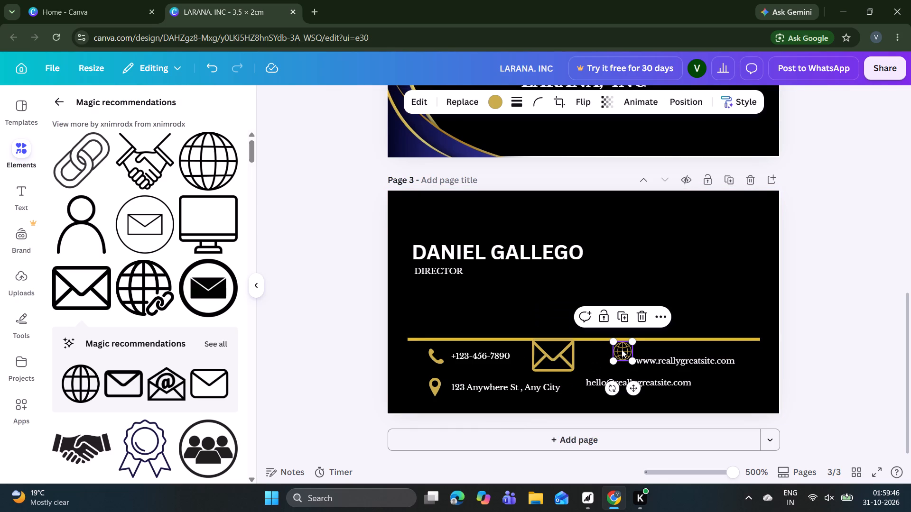
pyautogui.click(634, 362)
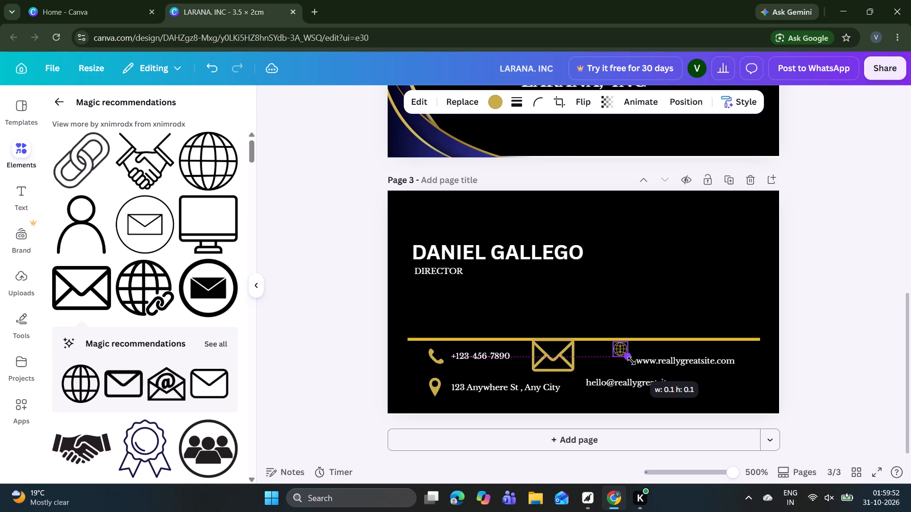
pyautogui.moveTo(626, 353); pyautogui.dragTo(623, 356)
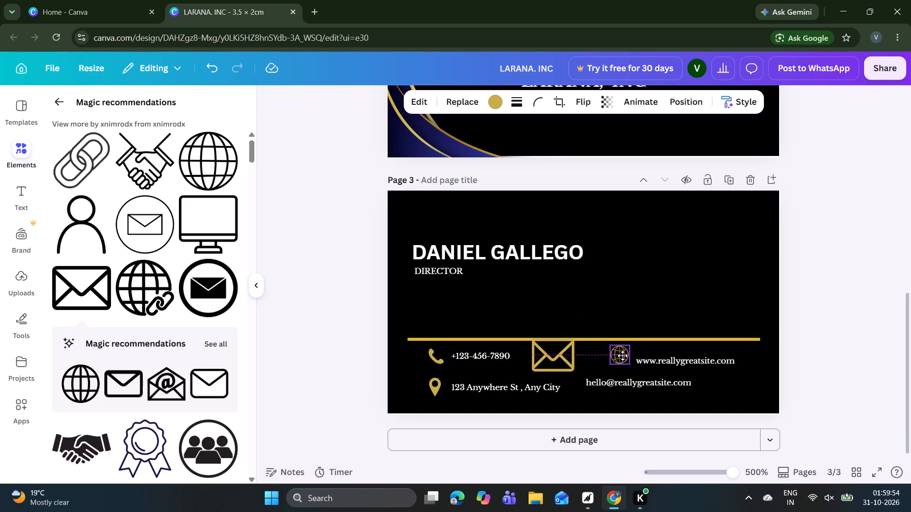
pyautogui.moveTo(623, 356); pyautogui.dragTo(600, 357)
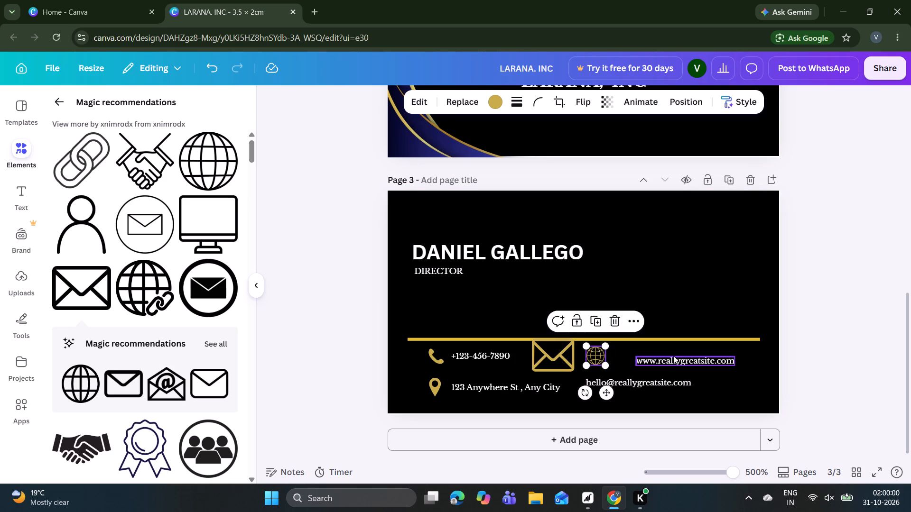
# Move the website address text beside the globe icon, just below the golden line.
pyautogui.click(678, 360)
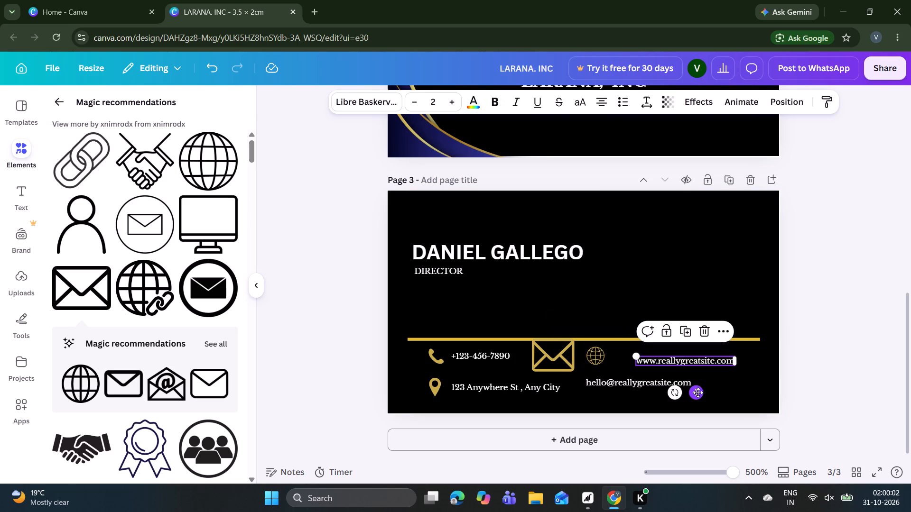
pyautogui.moveTo(698, 393); pyautogui.dragTo(678, 386)
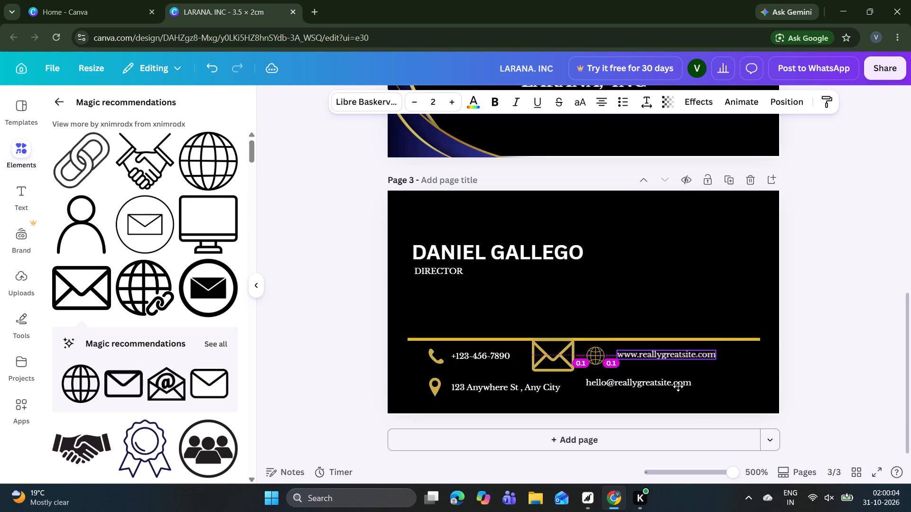
pyautogui.moveTo(678, 386); pyautogui.dragTo(677, 387)
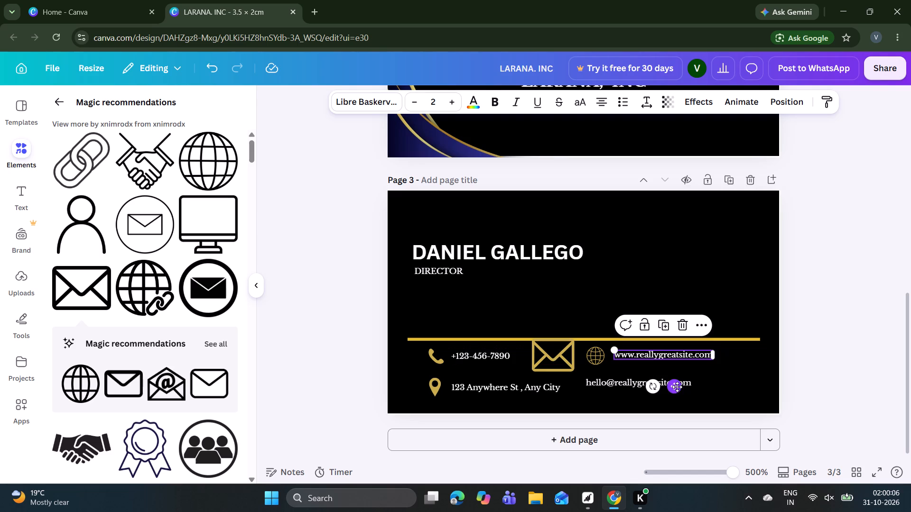
# Shrink the envelope icon to about half its size and move it to the start of the email address text.
pyautogui.click(566, 363)
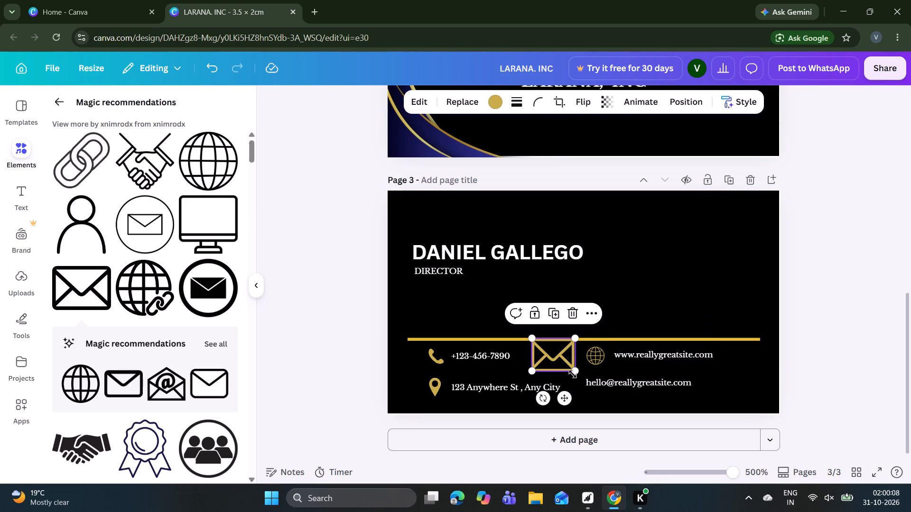
pyautogui.moveTo(575, 372); pyautogui.dragTo(545, 361)
pyautogui.moveTo(552, 381); pyautogui.dragTo(598, 409)
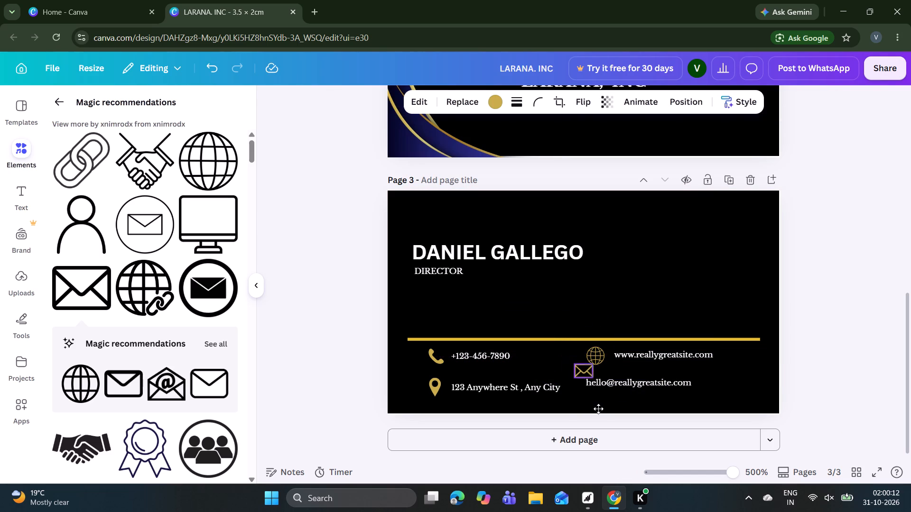
pyautogui.moveTo(598, 409); pyautogui.dragTo(600, 411)
# Shift the email address text right so it left-aligns with the website address above it.
pyautogui.click(643, 384)
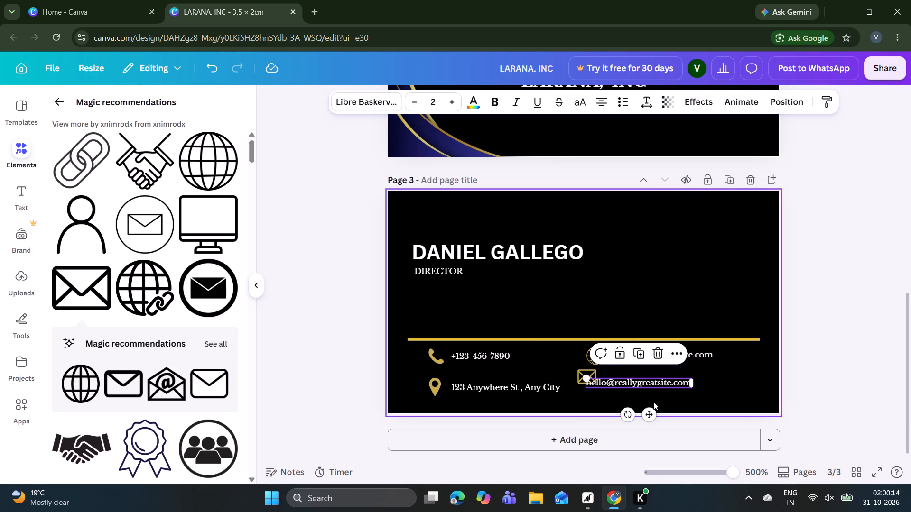
pyautogui.moveTo(647, 411); pyautogui.dragTo(676, 411)
# Place the envelope icon directly below the globe icon, level with the street address text.
pyautogui.click(593, 380)
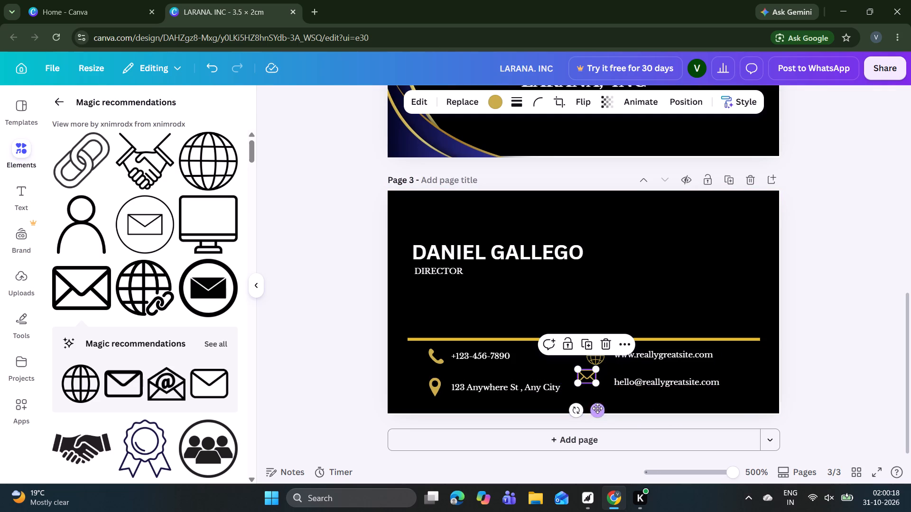
pyautogui.moveTo(598, 413); pyautogui.dragTo(608, 426)
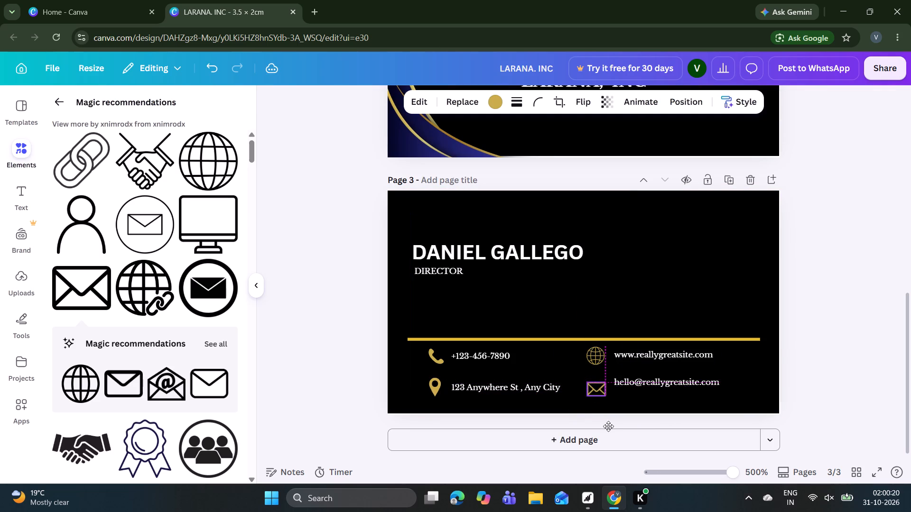
pyautogui.moveTo(608, 426); pyautogui.dragTo(606, 424)
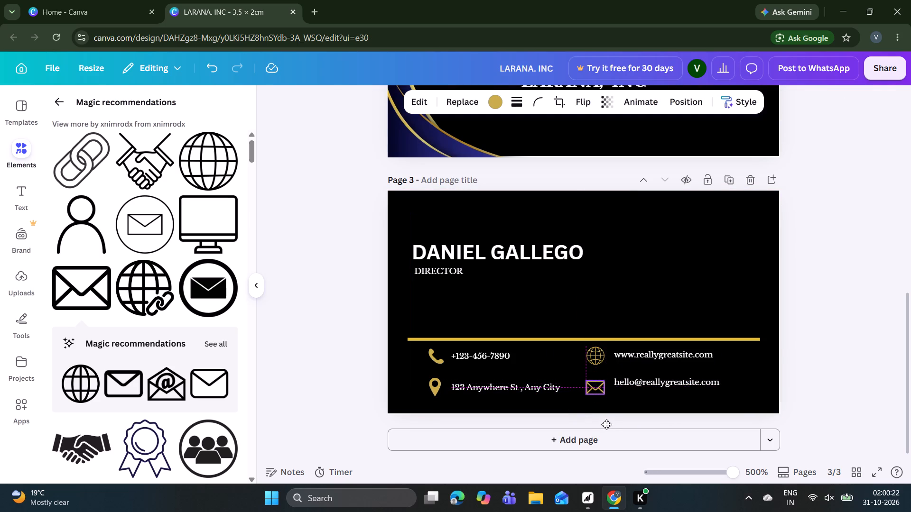
pyautogui.moveTo(606, 424); pyautogui.dragTo(606, 425)
pyautogui.moveTo(606, 425); pyautogui.dragTo(606, 426)
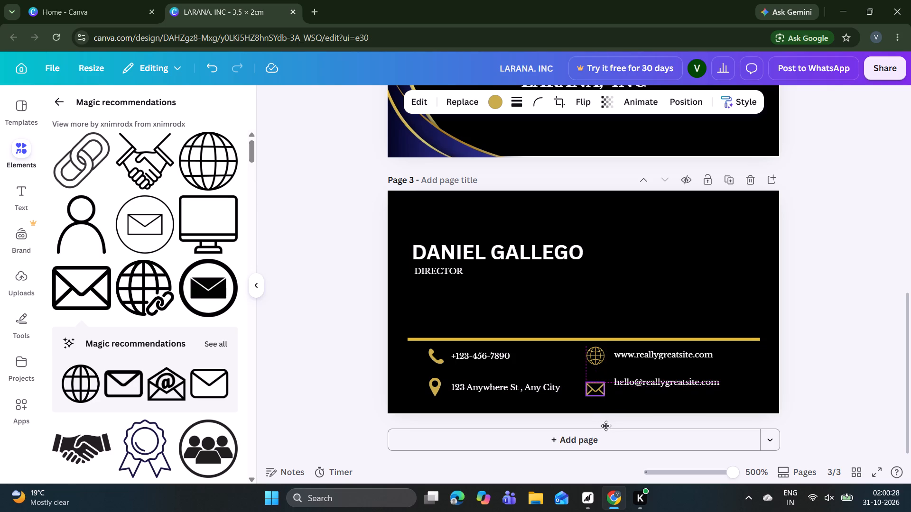
pyautogui.moveTo(606, 426); pyautogui.dragTo(607, 425)
# Lower the email address text level with the envelope icon, left-aligned with the website address.
pyautogui.click(665, 385)
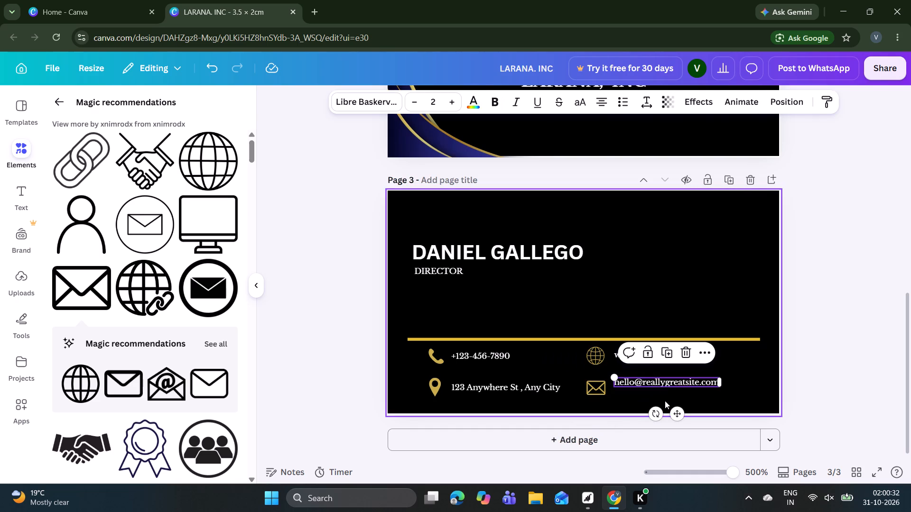
pyautogui.moveTo(677, 410); pyautogui.dragTo(679, 414)
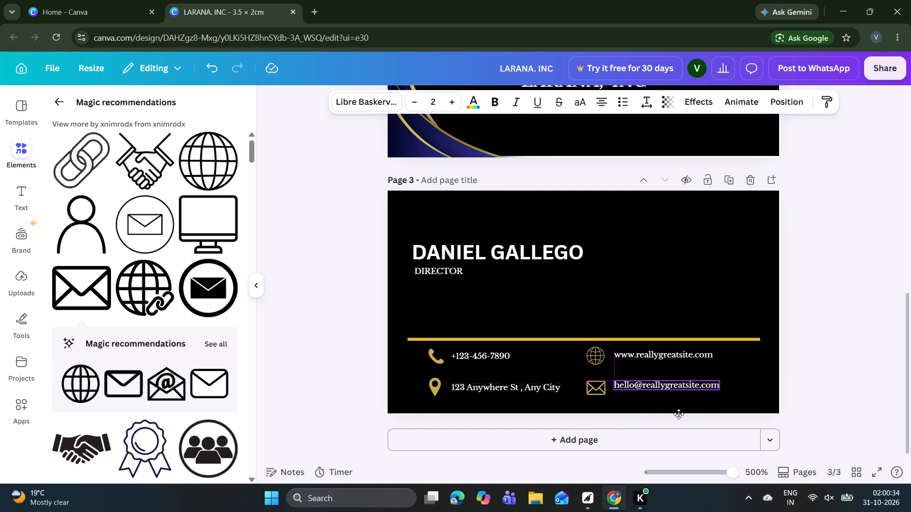
pyautogui.moveTo(679, 414); pyautogui.dragTo(680, 415)
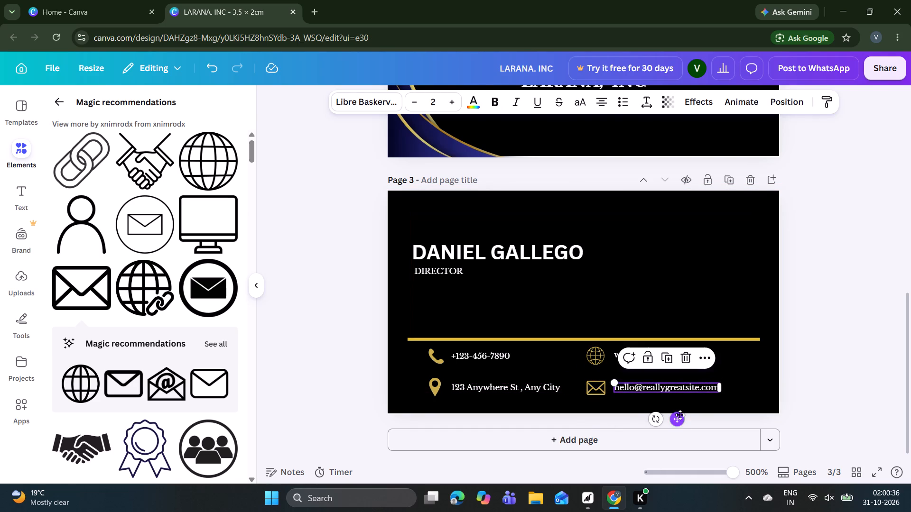
# Add a fourth page to the design below the contact details page.
pyautogui.click(825, 261)
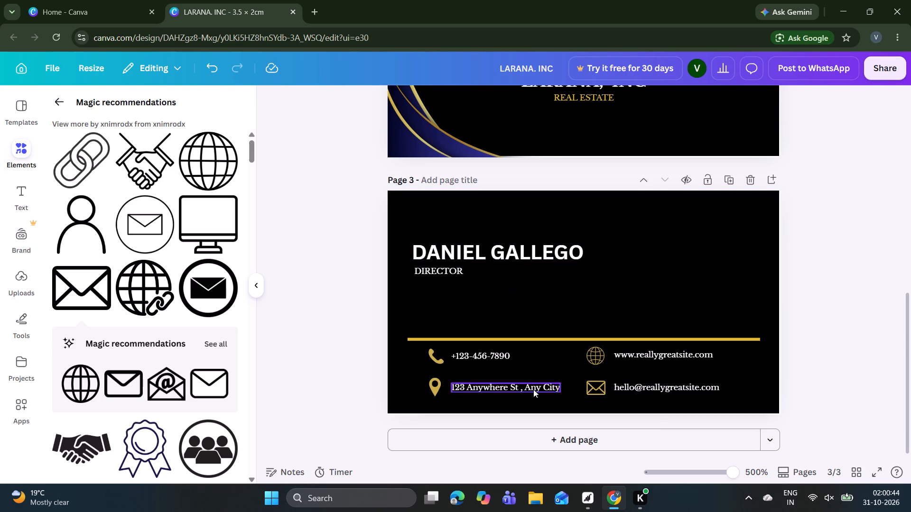
pyautogui.click(536, 436)
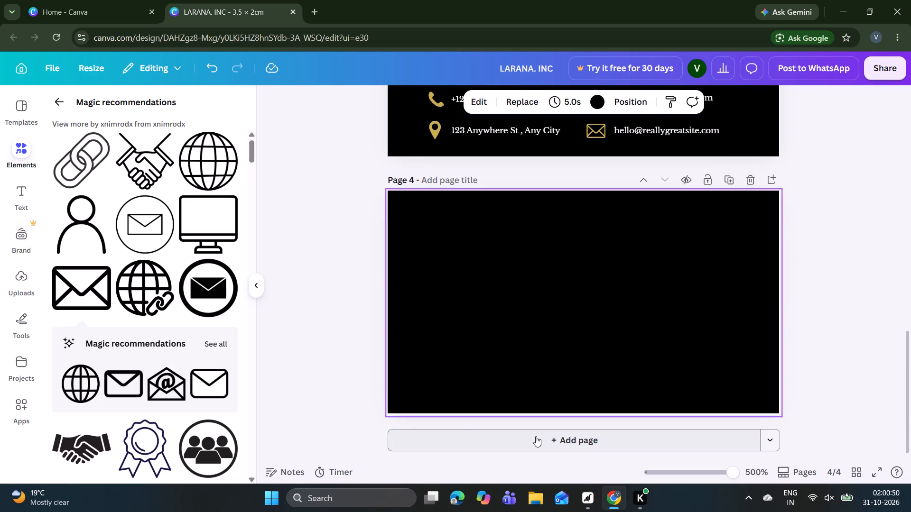
# Clear the location icon search and add a heading reading "D" on page 4.
pyautogui.click(53, 99)
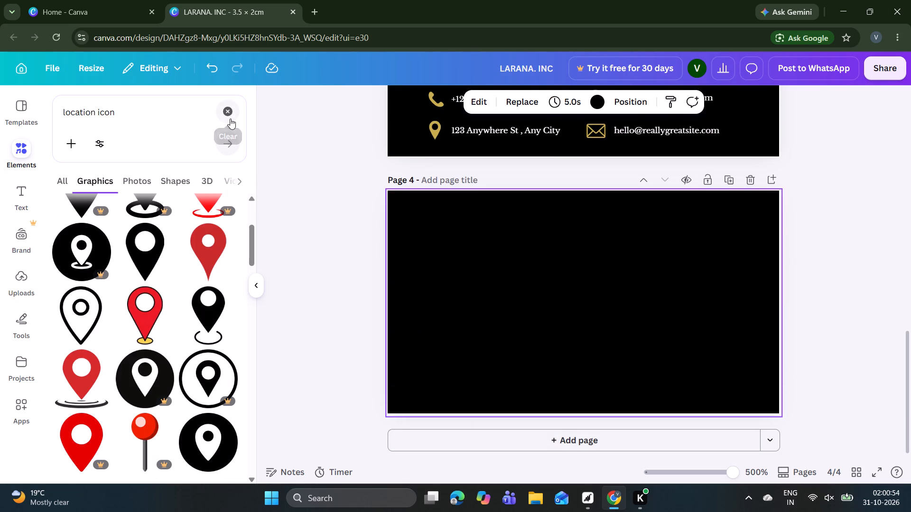
pyautogui.click(230, 119)
pyautogui.click(313, 181)
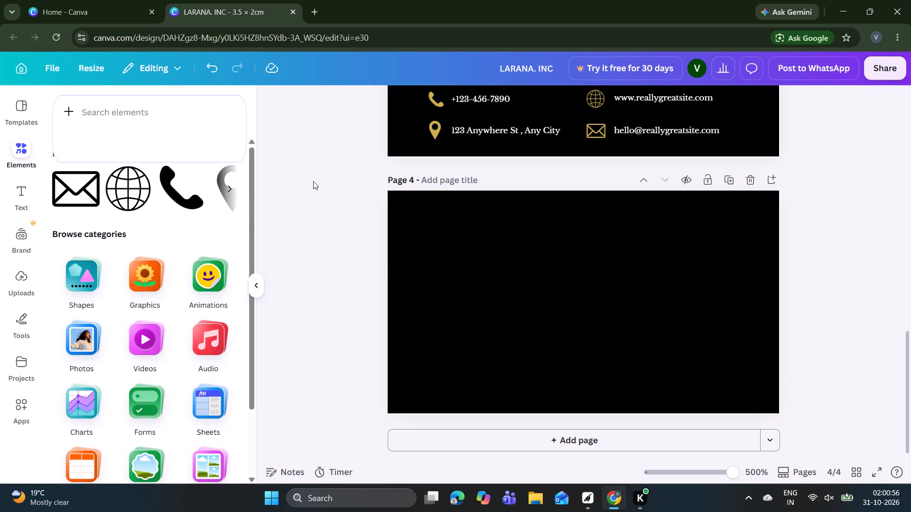
pyautogui.click(24, 203)
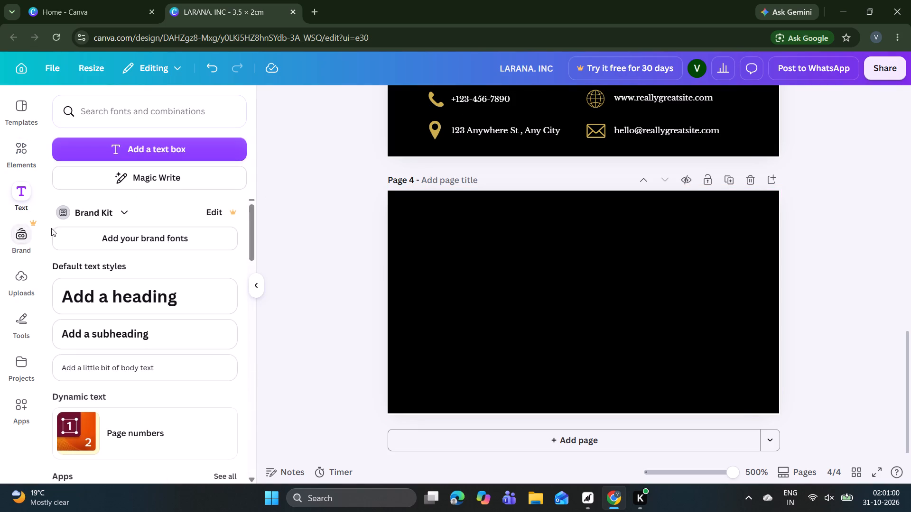
pyautogui.click(119, 283)
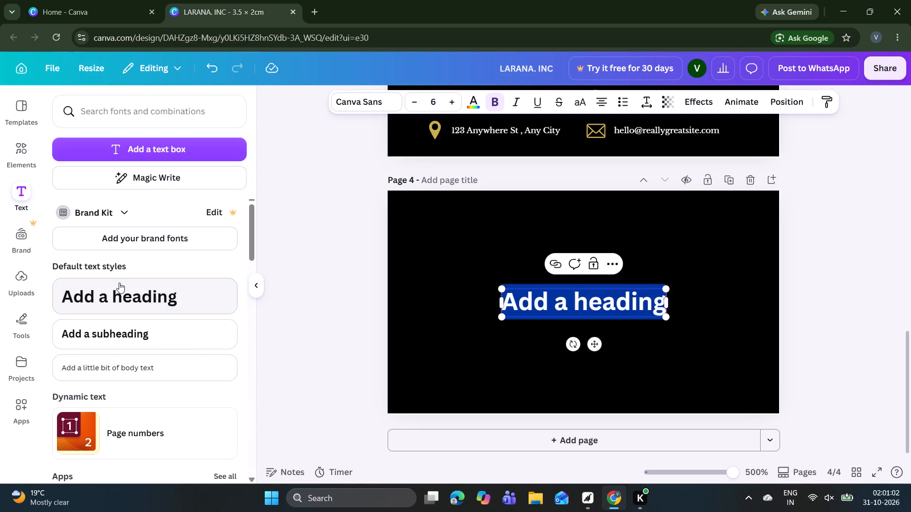
pyautogui.press('BackSpace')
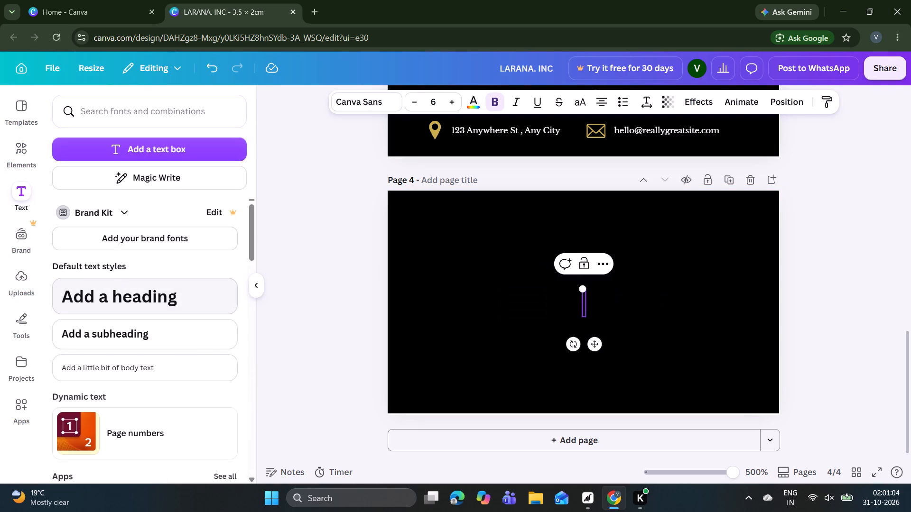
pyautogui.hotkey('shift', 'd')
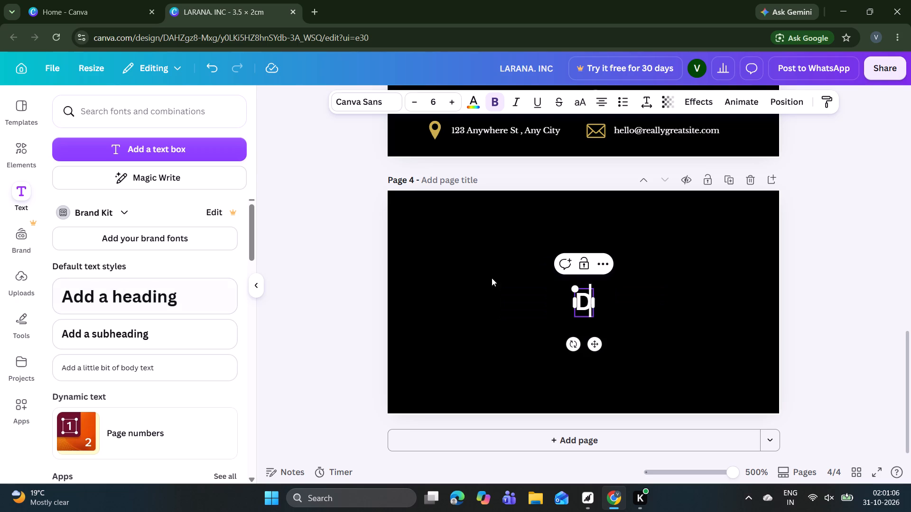
pyautogui.click(637, 309)
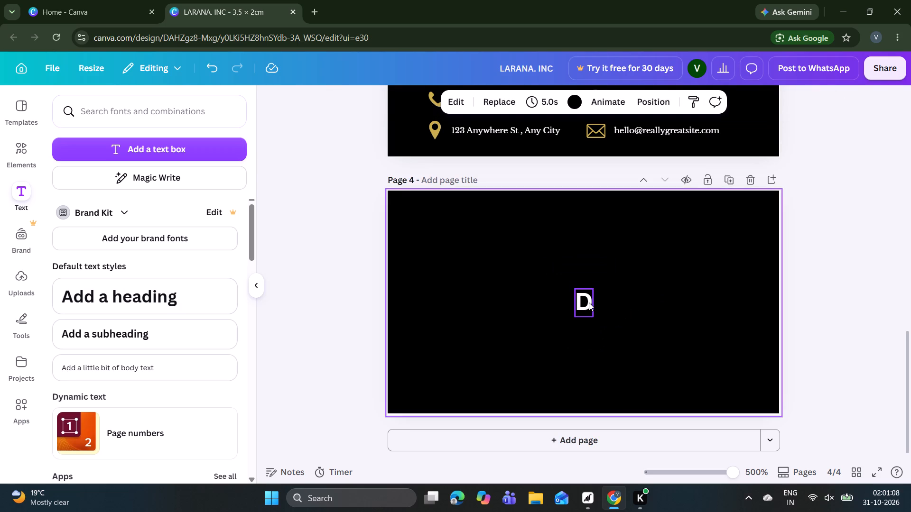
# Enlarge the letter D to font size 30.6 and move it near the middle of page 4.
pyautogui.click(589, 302)
pyautogui.moveTo(597, 318); pyautogui.dragTo(672, 405)
pyautogui.moveTo(614, 327); pyautogui.dragTo(596, 299)
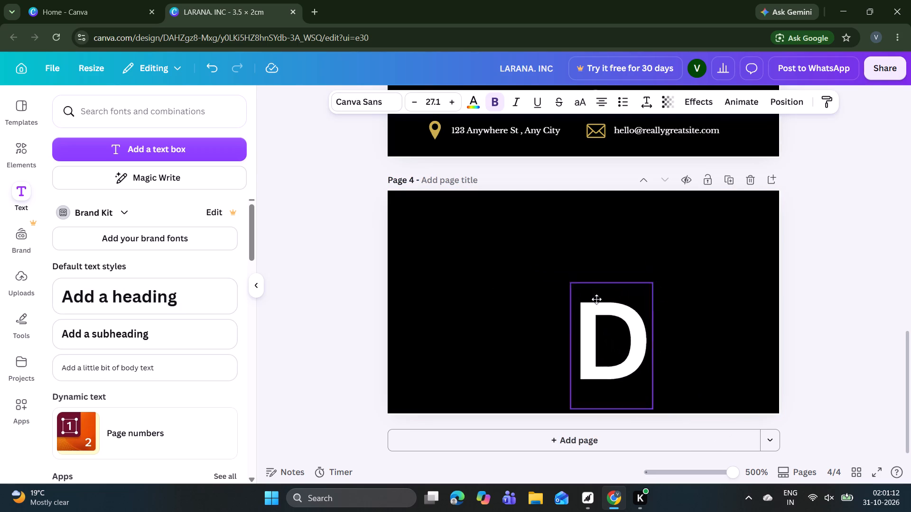
pyautogui.moveTo(596, 299); pyautogui.dragTo(586, 280)
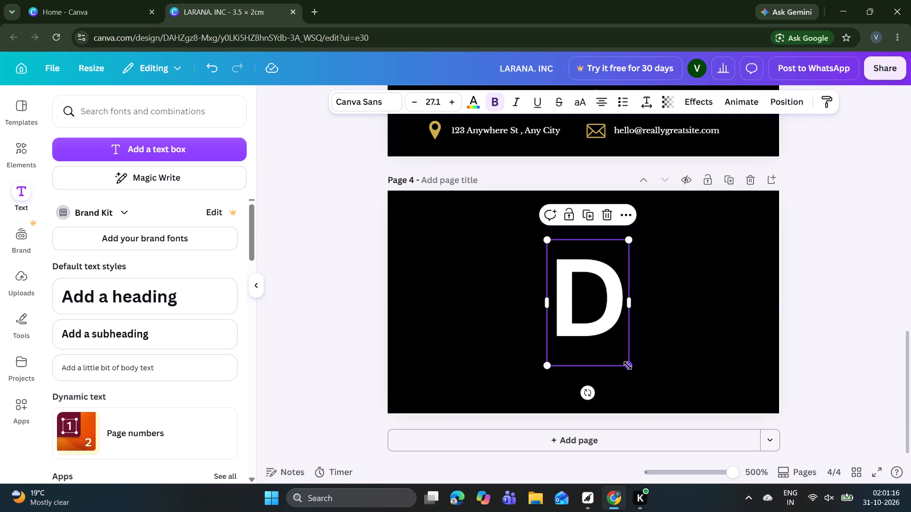
pyautogui.moveTo(630, 366); pyautogui.dragTo(644, 381)
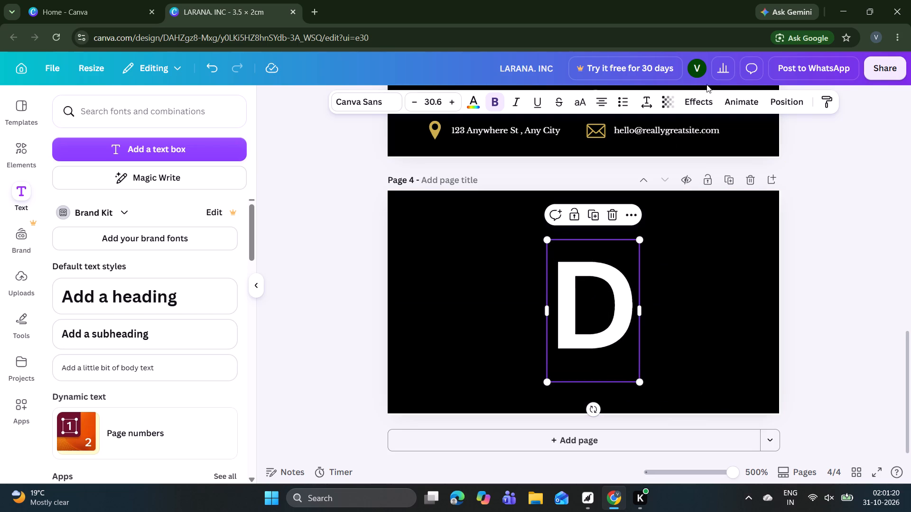
# Align the letter D to the horizontal centre and vertical middle of page 4.
pyautogui.click(776, 101)
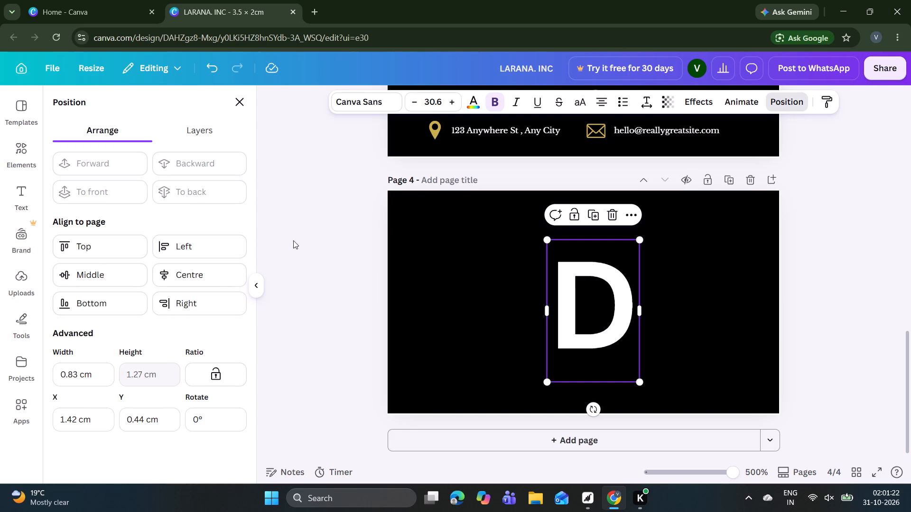
pyautogui.click(206, 273)
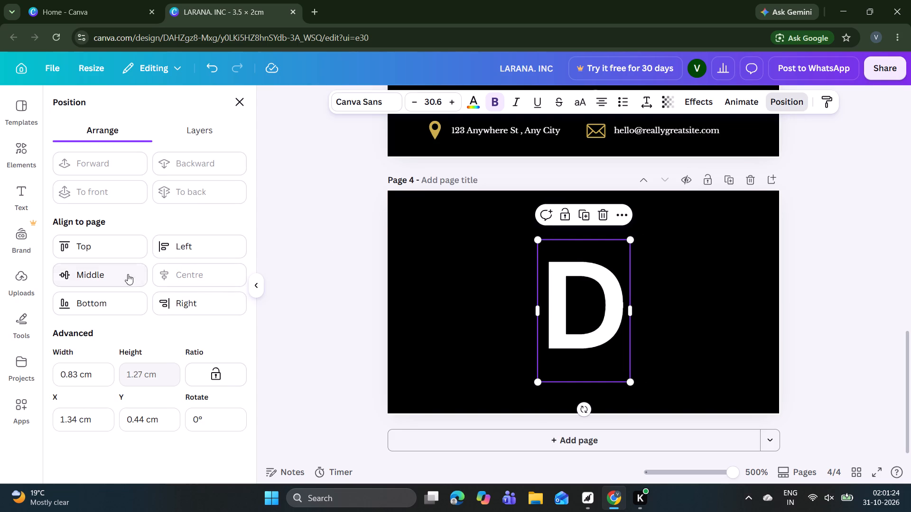
pyautogui.click(121, 279)
pyautogui.click(303, 263)
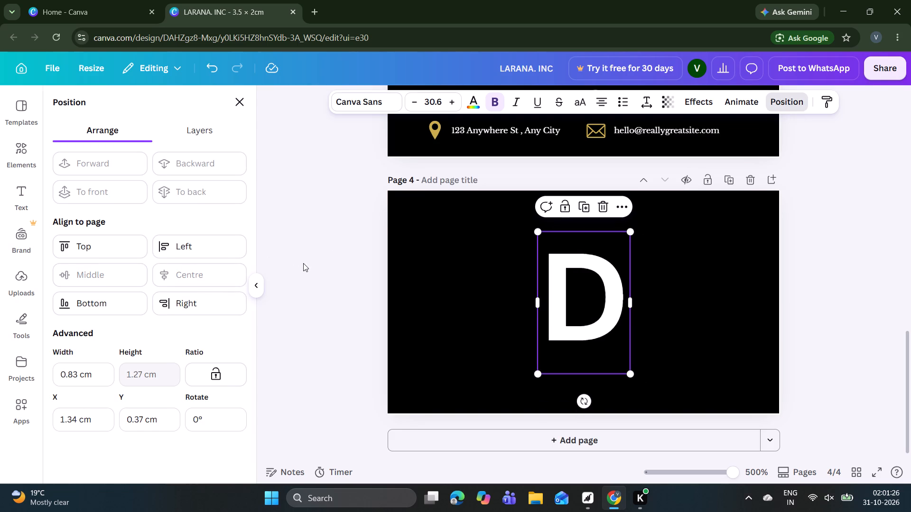
# Enlarge the letter D to font size 39.4 and realign it to the centre and middle of page 4.
pyautogui.moveTo(629, 371); pyautogui.dragTo(664, 402)
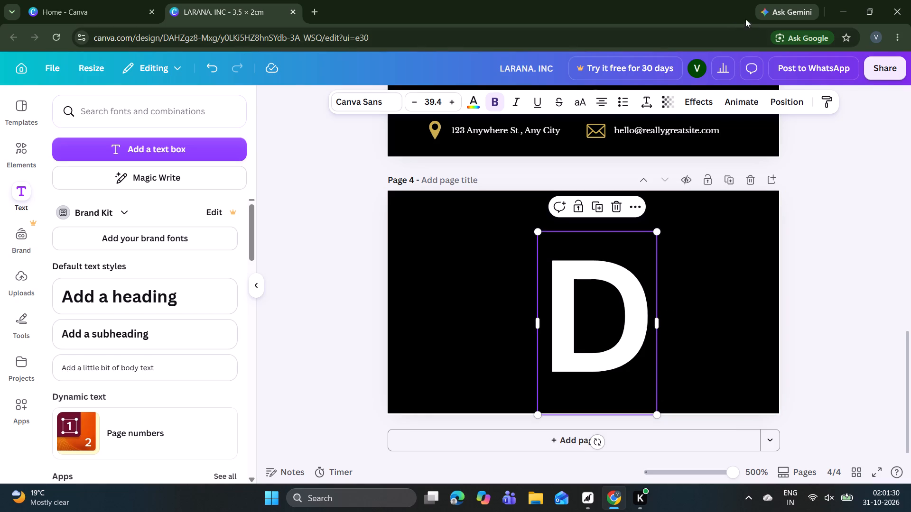
pyautogui.click(779, 108)
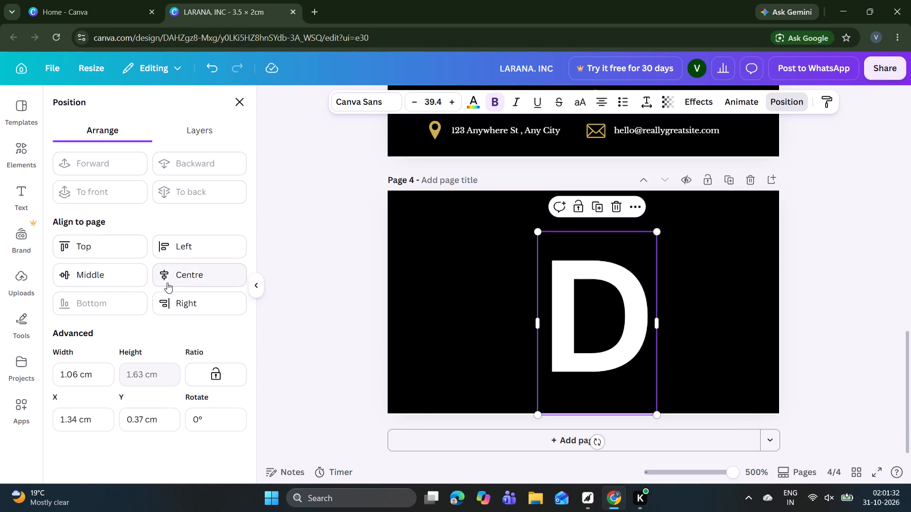
pyautogui.click(175, 282)
pyautogui.click(110, 278)
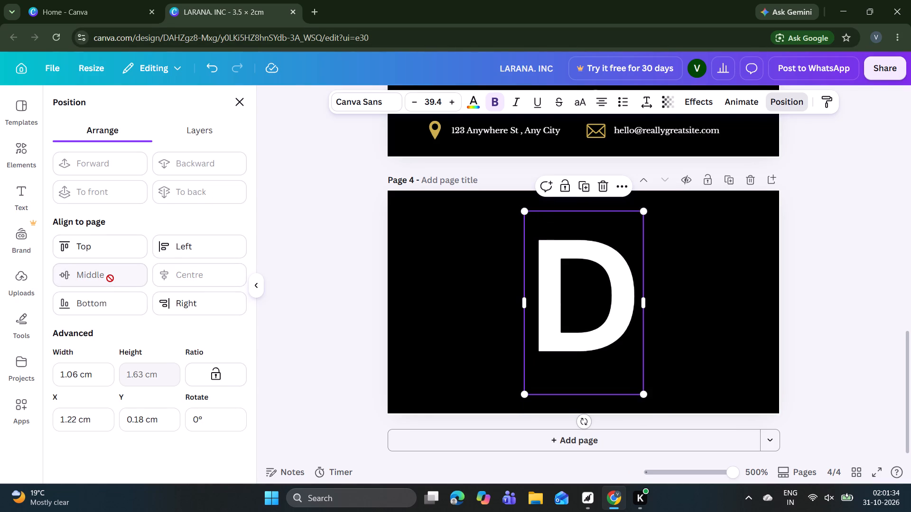
pyautogui.doubleClick(246, 239)
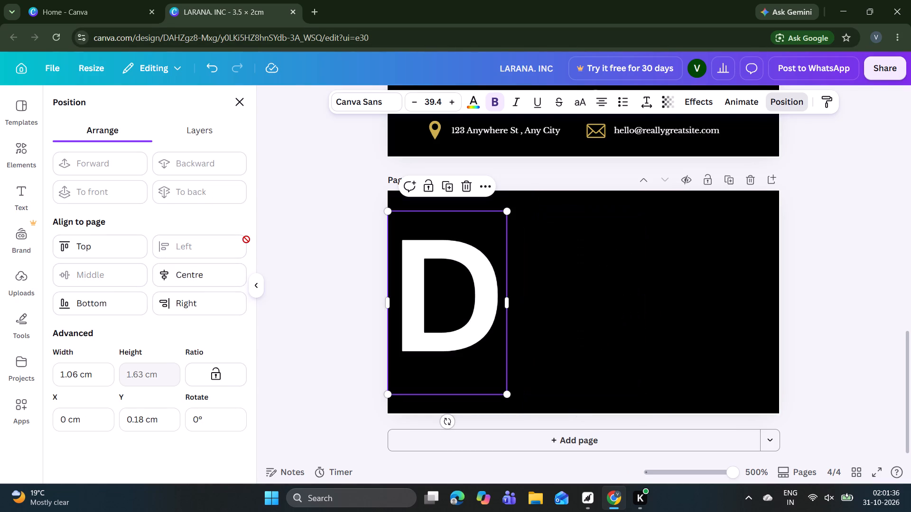
pyautogui.click(210, 70)
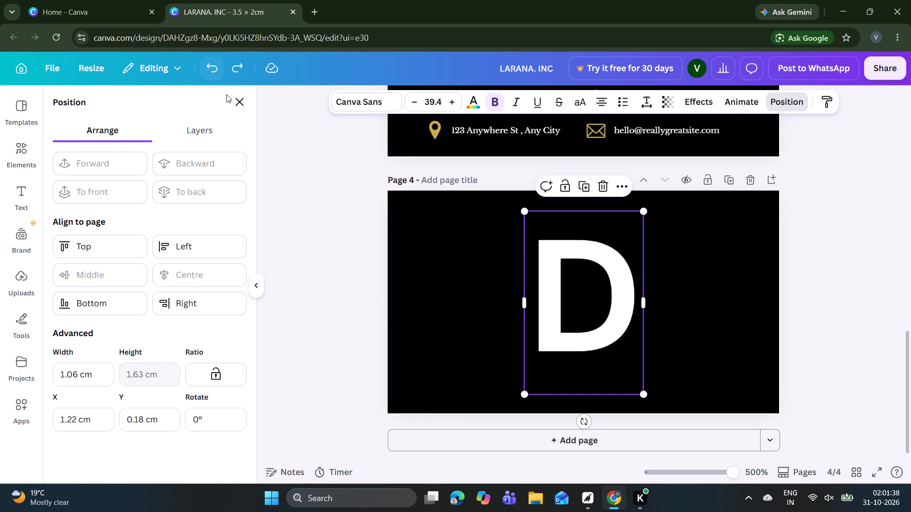
pyautogui.click(352, 208)
pyautogui.click(352, 208)
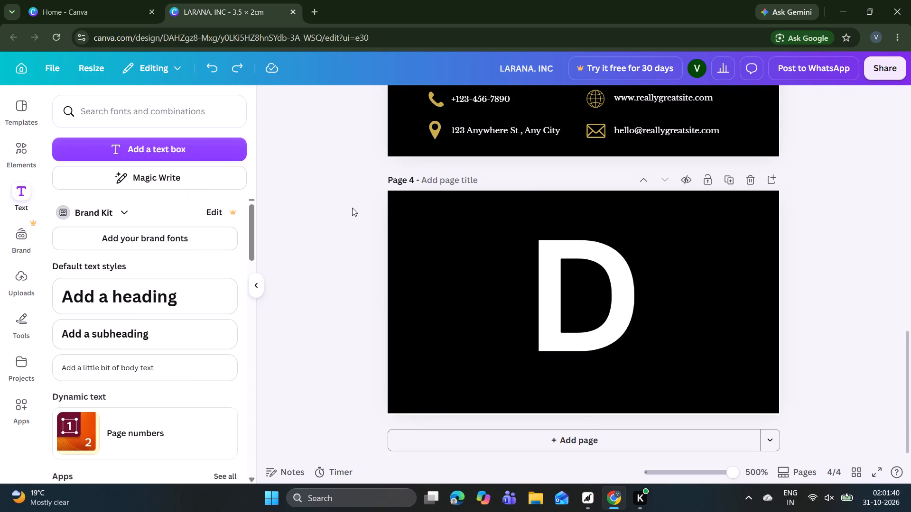
# Add a heading with the cardholder's full name in capitals across the letter D on page 4.
pyautogui.click(155, 308)
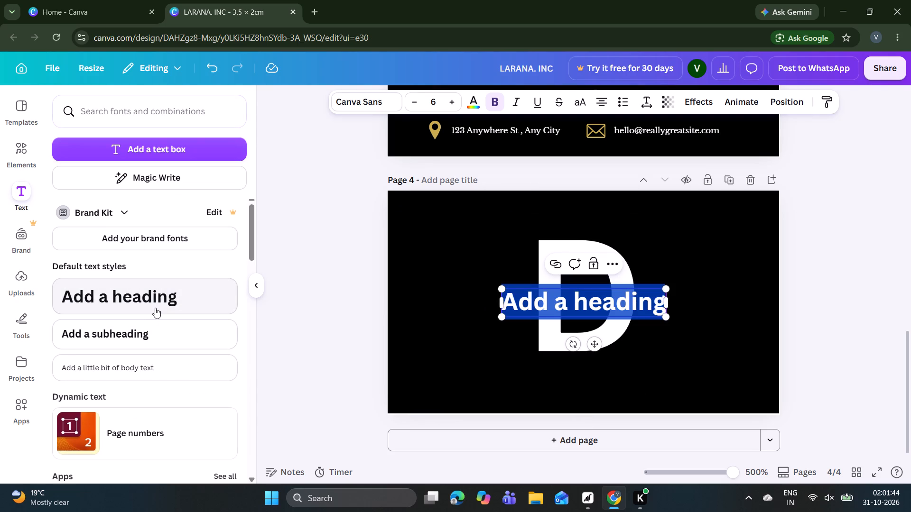
pyautogui.press('BackSpace')
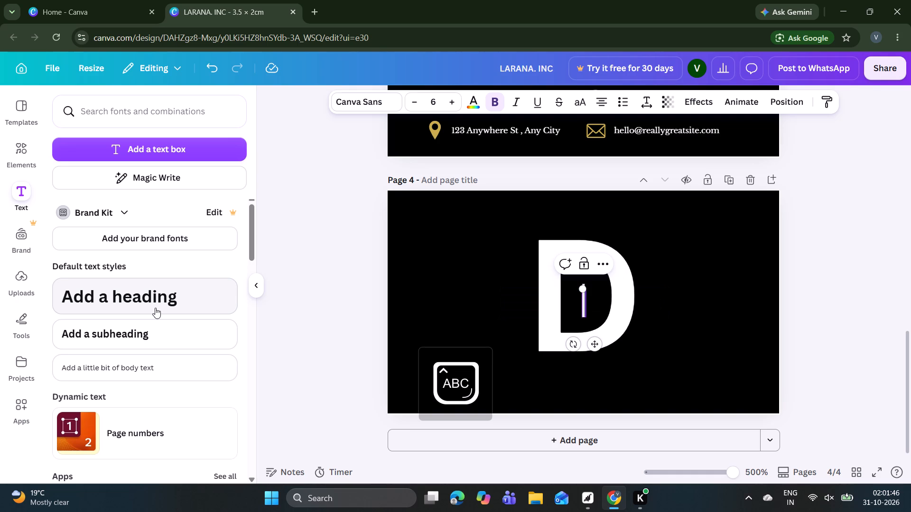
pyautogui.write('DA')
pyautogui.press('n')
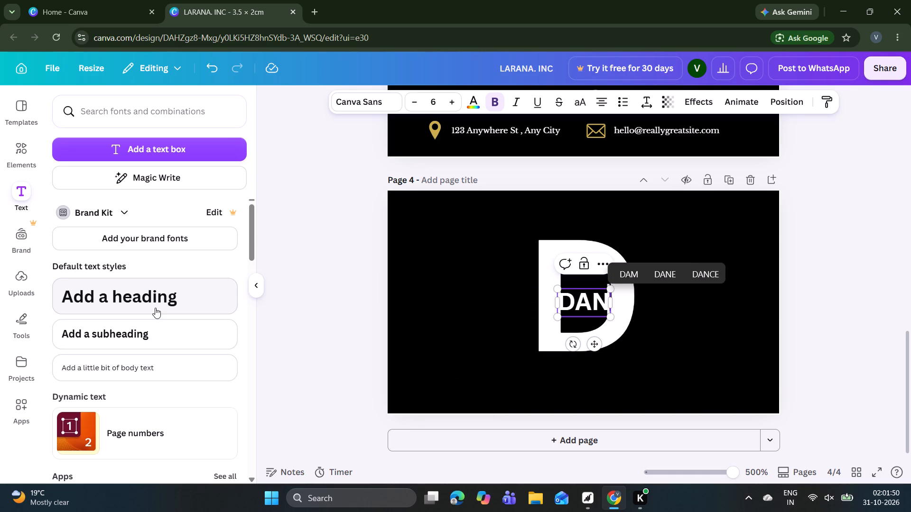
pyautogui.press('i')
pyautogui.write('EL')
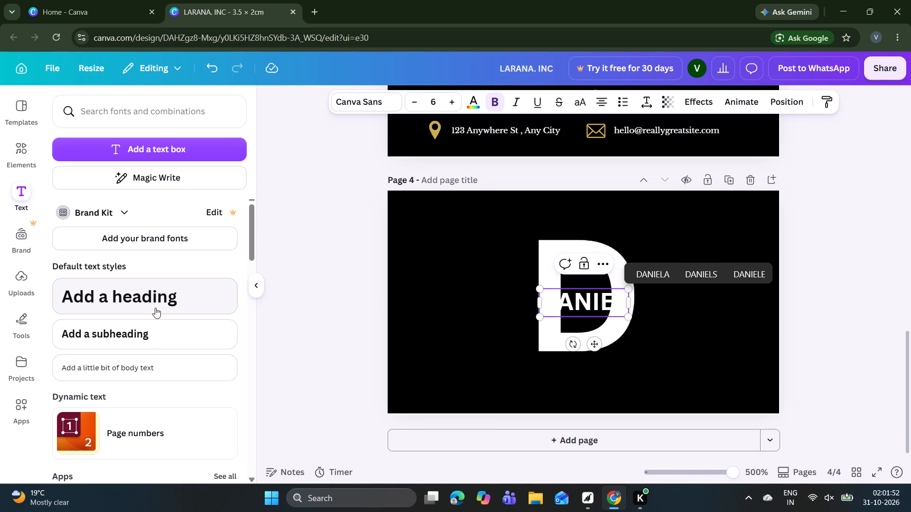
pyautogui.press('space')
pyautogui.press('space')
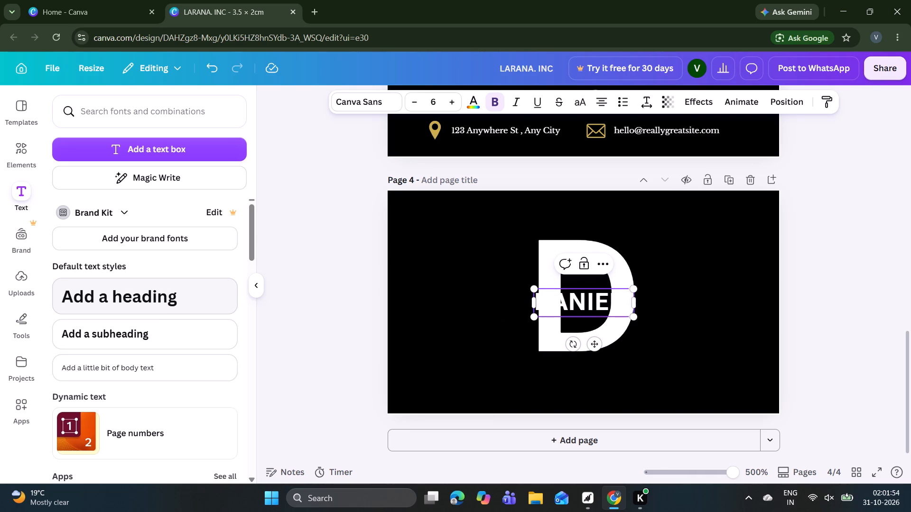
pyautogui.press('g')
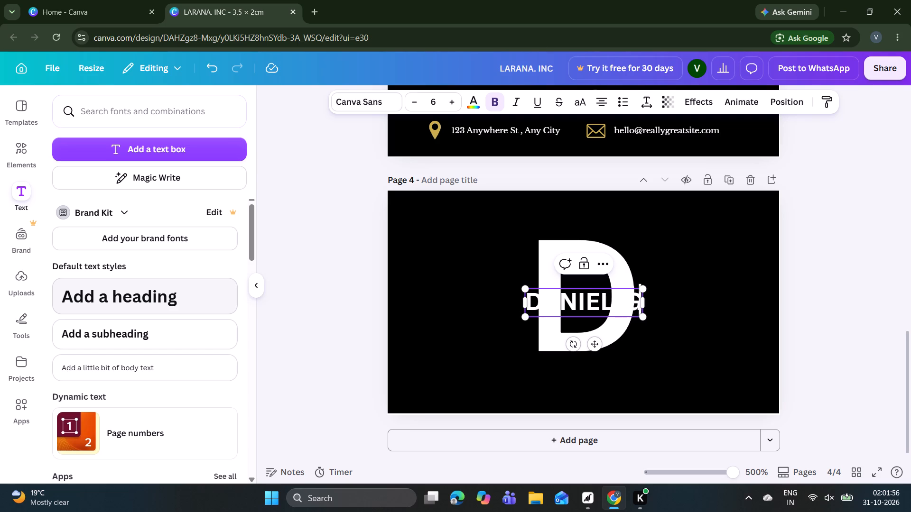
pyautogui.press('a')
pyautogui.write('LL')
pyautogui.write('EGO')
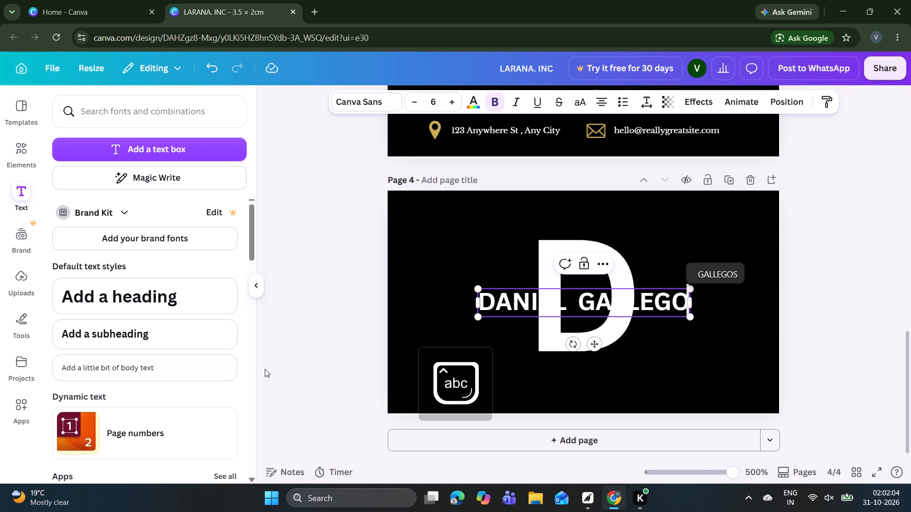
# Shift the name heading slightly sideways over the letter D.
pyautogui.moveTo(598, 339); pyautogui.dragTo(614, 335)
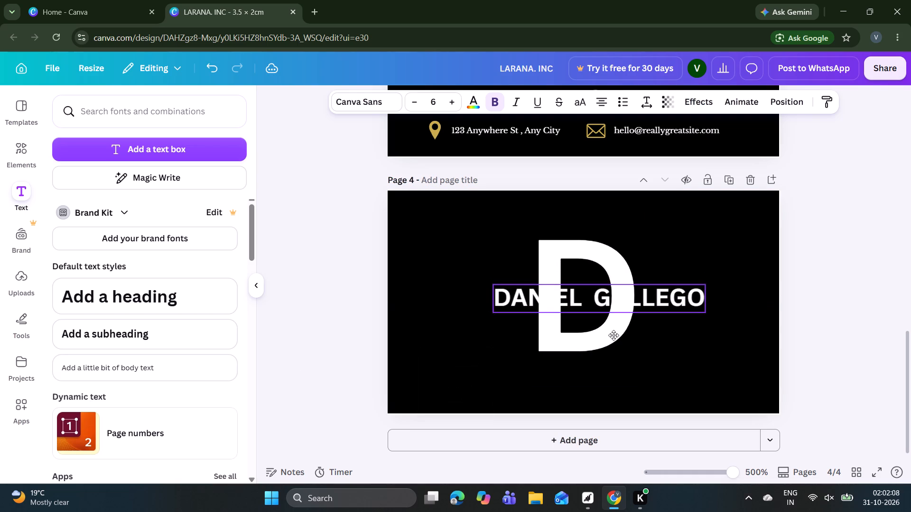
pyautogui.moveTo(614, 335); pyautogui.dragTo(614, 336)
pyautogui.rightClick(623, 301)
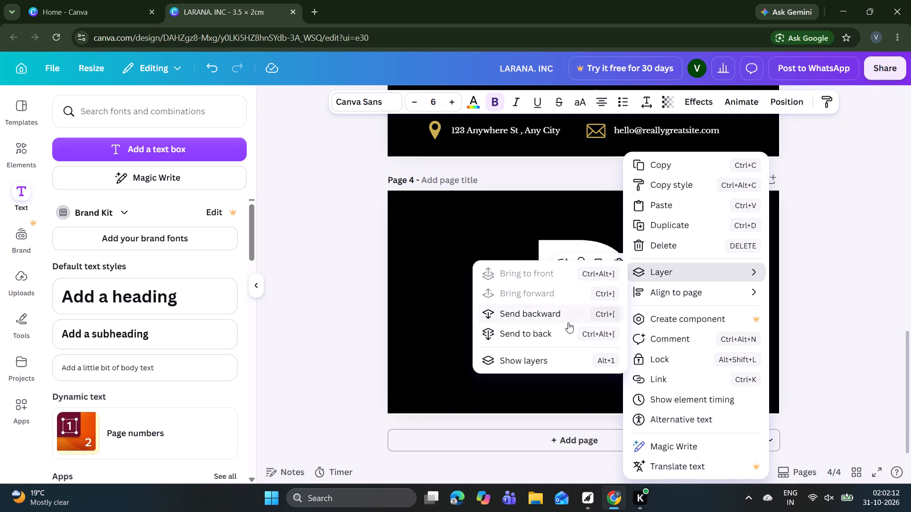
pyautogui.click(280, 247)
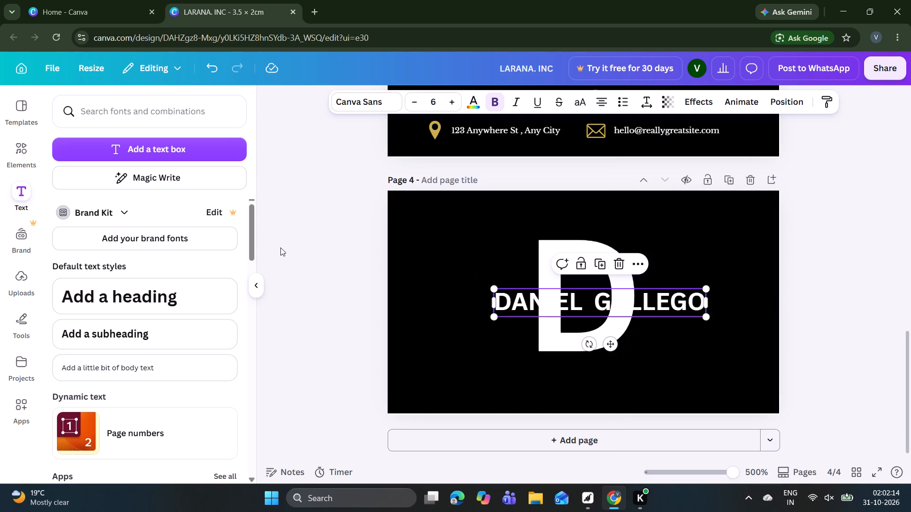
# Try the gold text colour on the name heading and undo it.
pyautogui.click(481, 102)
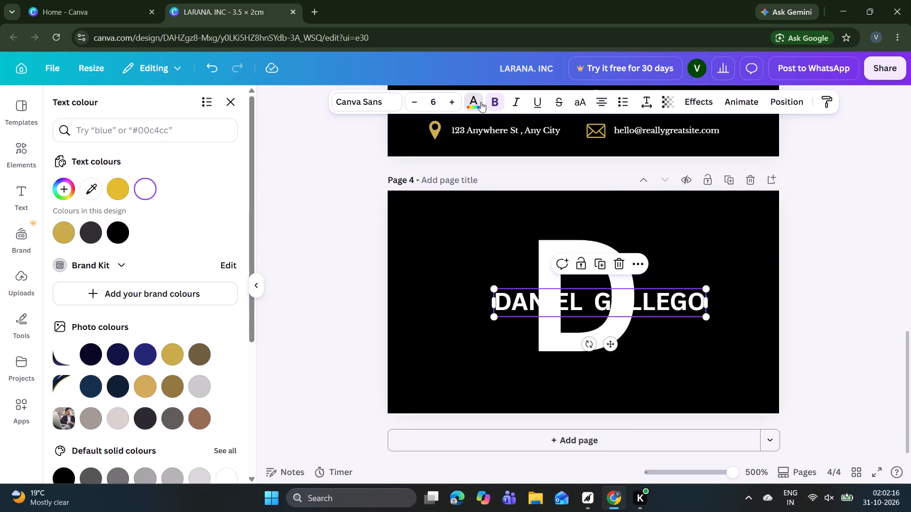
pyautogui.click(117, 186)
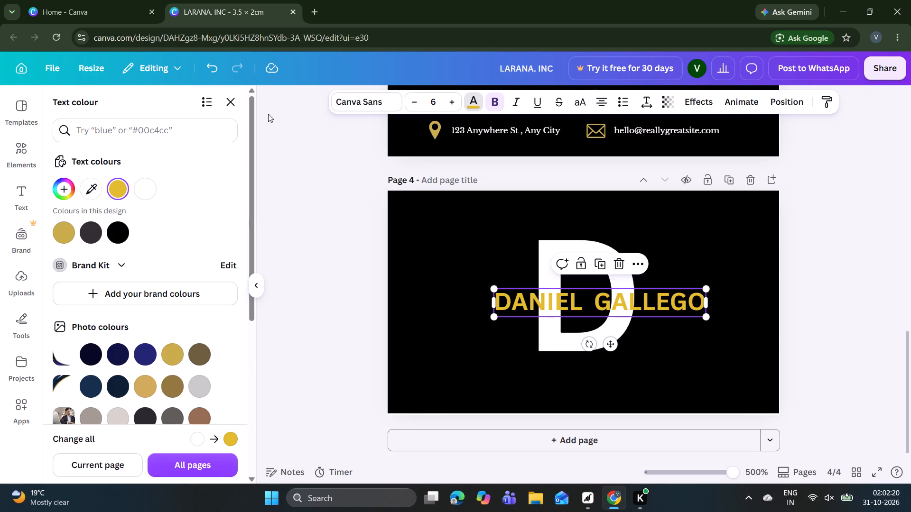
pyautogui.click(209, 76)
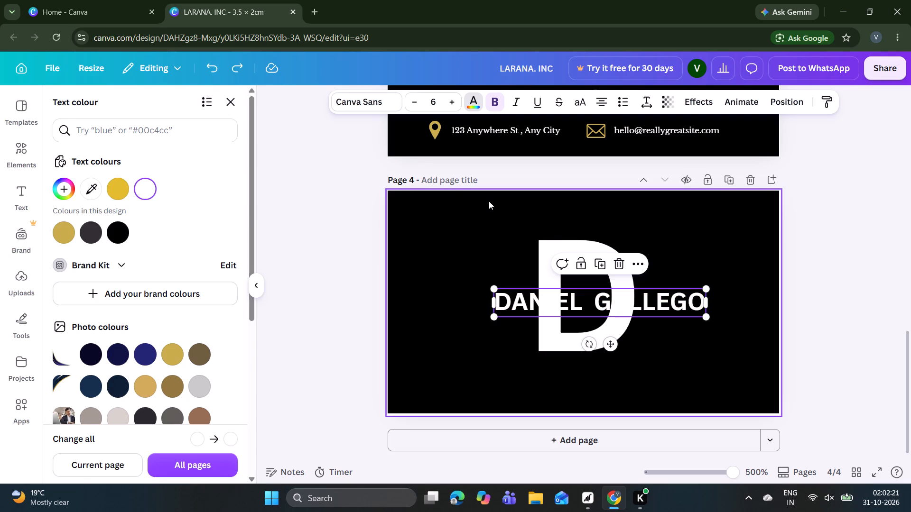
# Recolour the large letter D on page 4 in the gold text colour already used in the design.
pyautogui.click(543, 238)
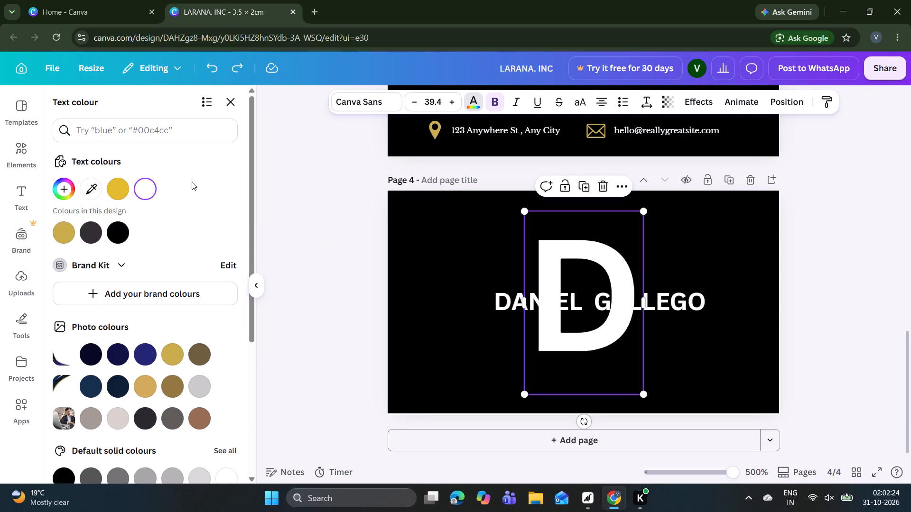
pyautogui.click(120, 184)
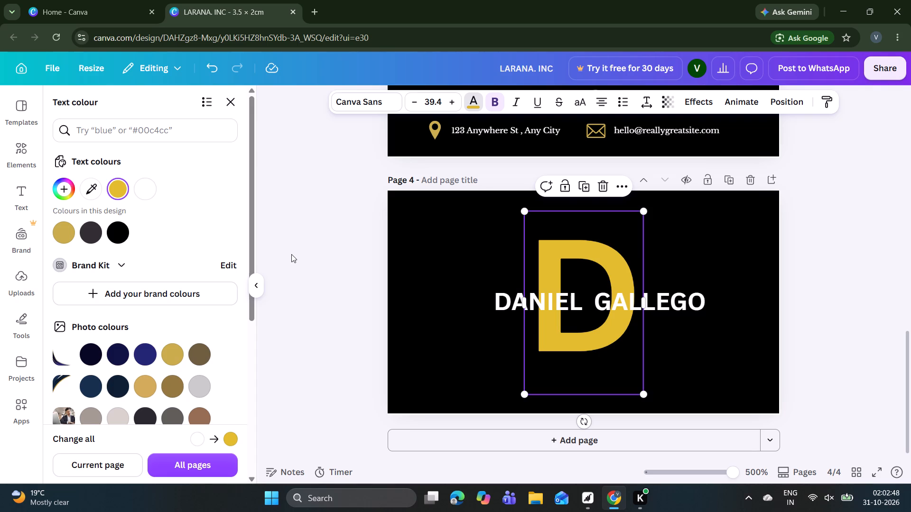
# Centre the white name heading horizontally on page 4.
pyautogui.click(530, 297)
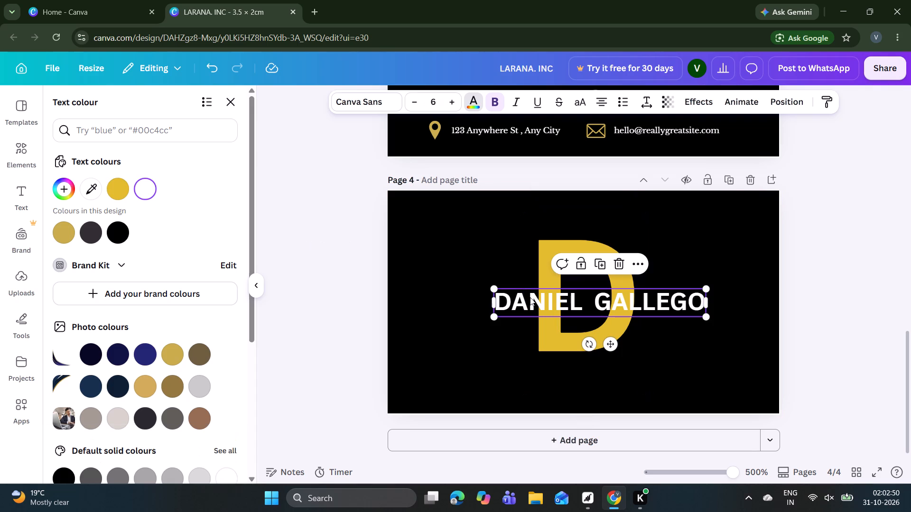
pyautogui.click(770, 101)
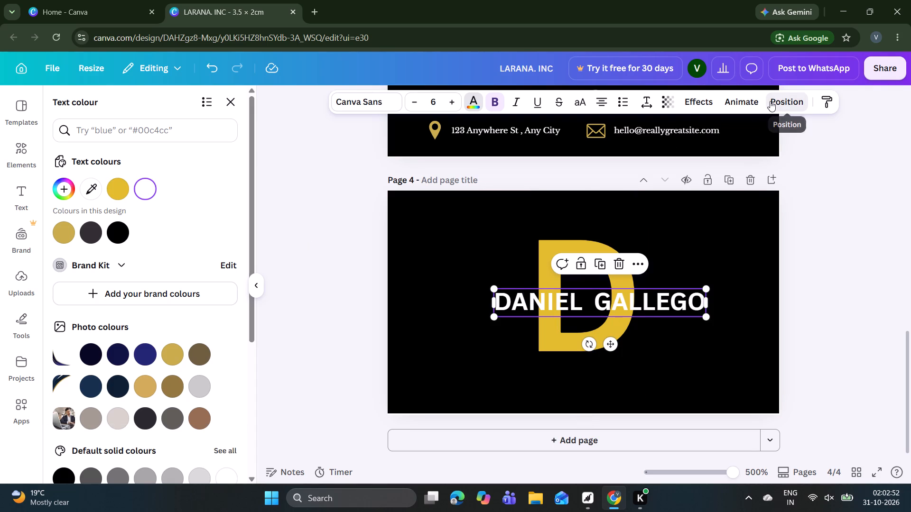
pyautogui.click(218, 269)
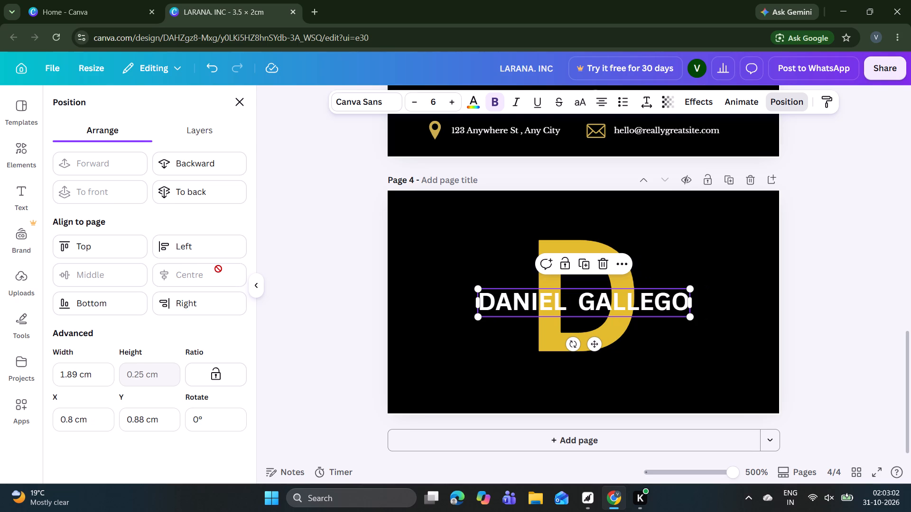
pyautogui.click(302, 205)
pyautogui.click(302, 205)
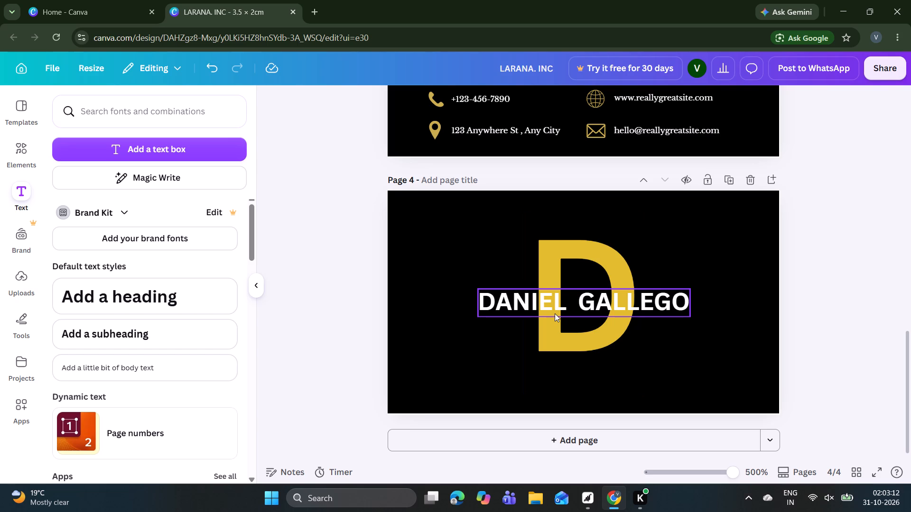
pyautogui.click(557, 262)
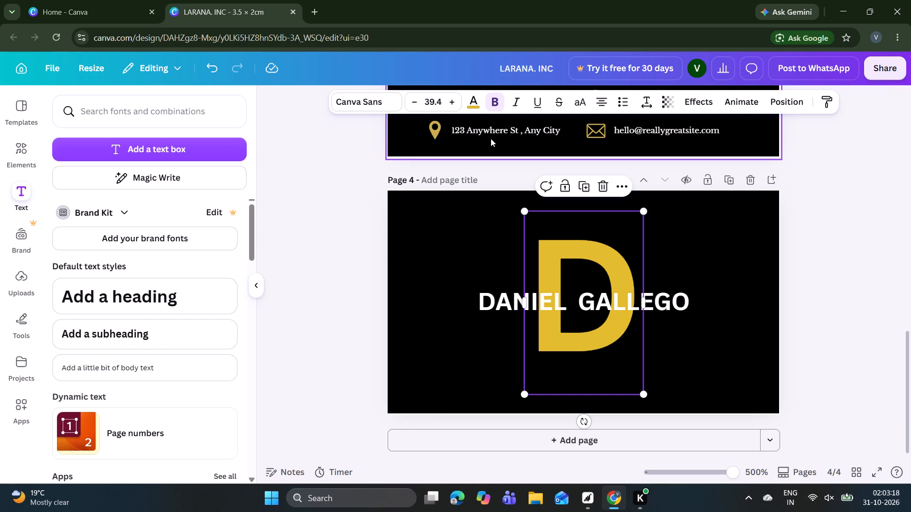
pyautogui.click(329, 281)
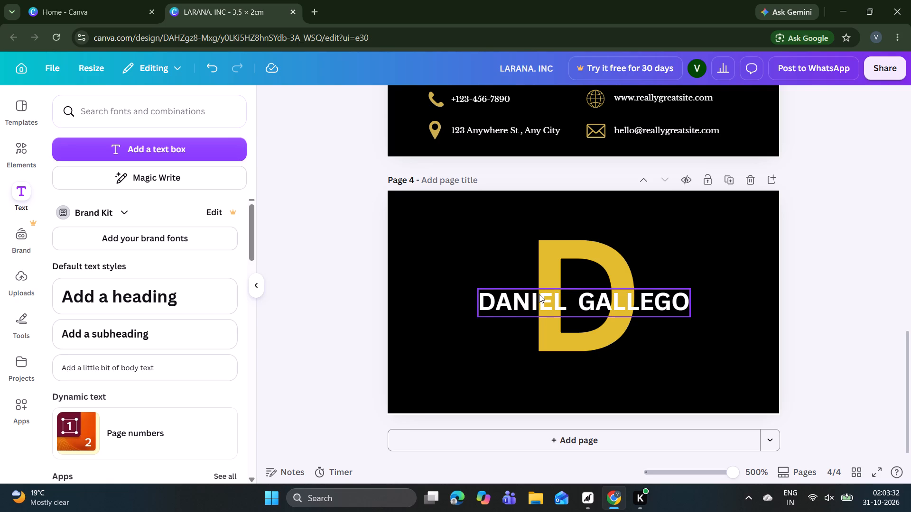
# Search the elements library for "d incon" and examine all the graphics results for a suitable letter D design.
pyautogui.click(17, 152)
pyautogui.click(87, 124)
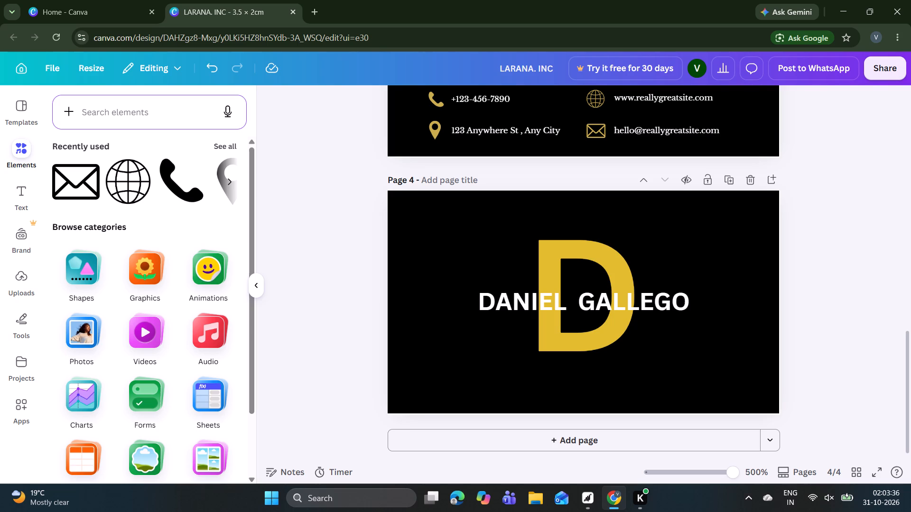
pyautogui.press('d')
pyautogui.click(102, 118)
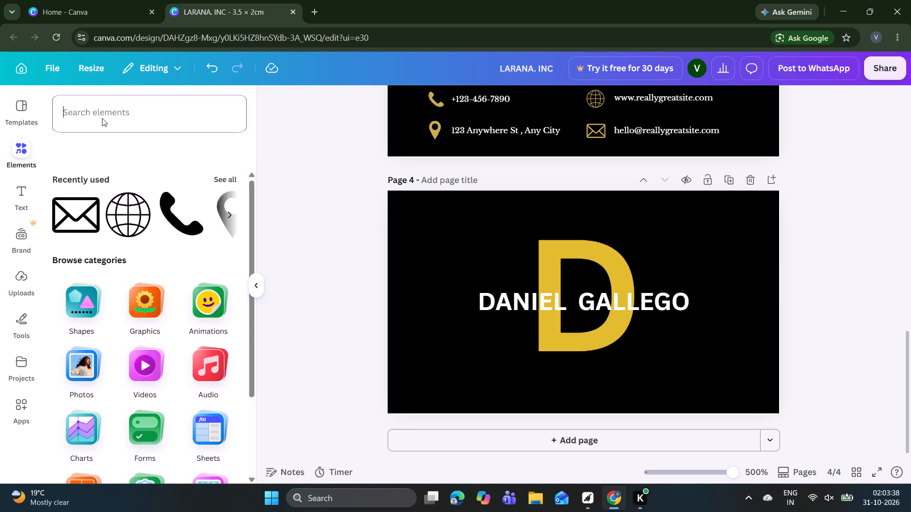
pyautogui.write('d in')
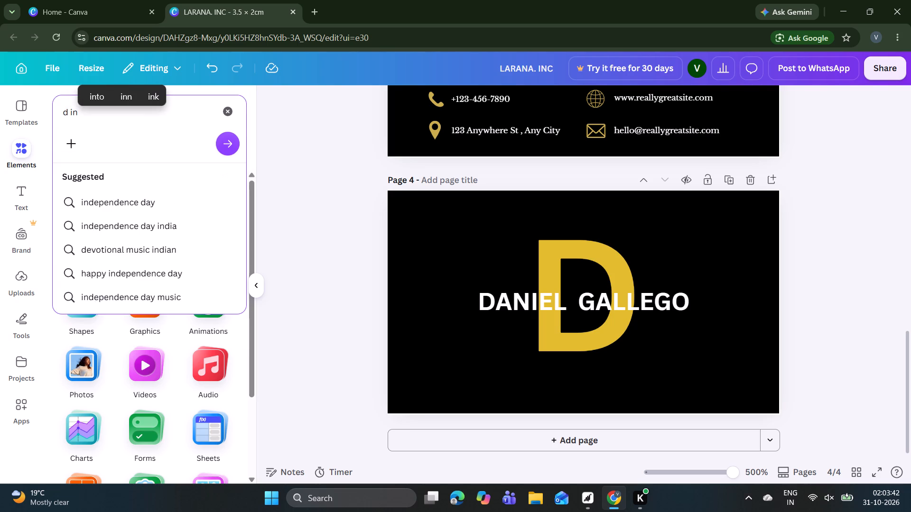
pyautogui.press('c')
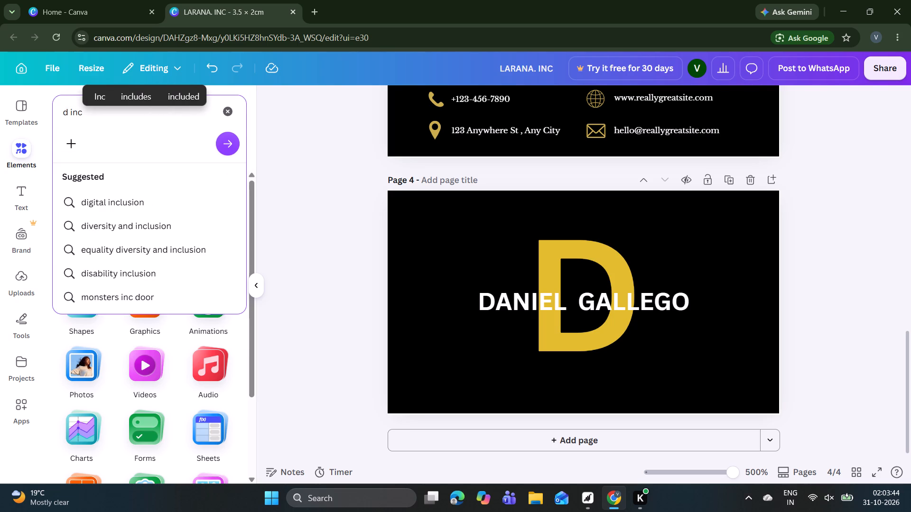
pyautogui.write('on')
pyautogui.press('Return')
pyautogui.press('\\')
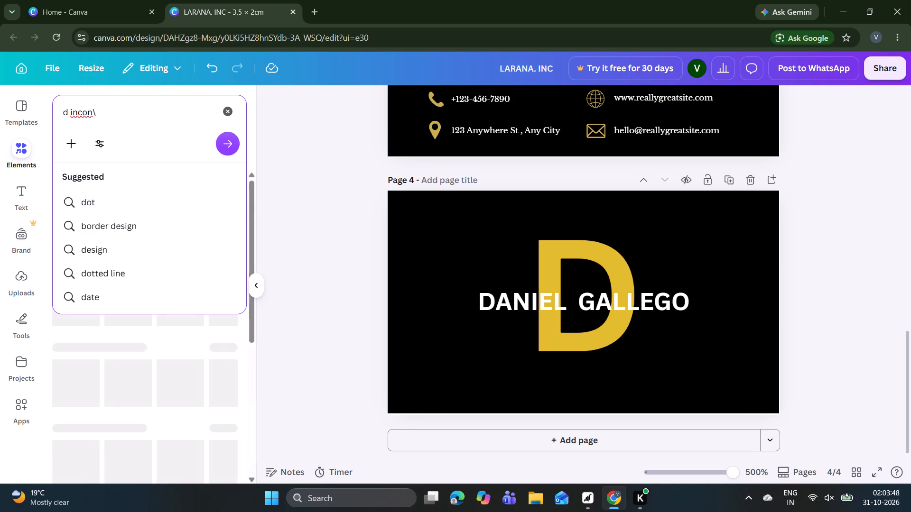
pyautogui.press('BackSpace')
pyautogui.press('Return')
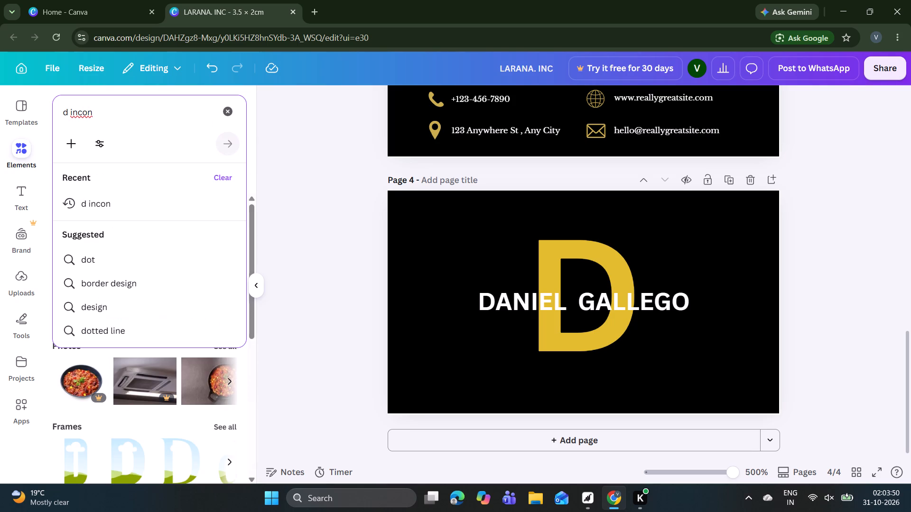
pyautogui.press('Return')
pyautogui.press('Return')
pyautogui.press('Return')
pyautogui.click(227, 146)
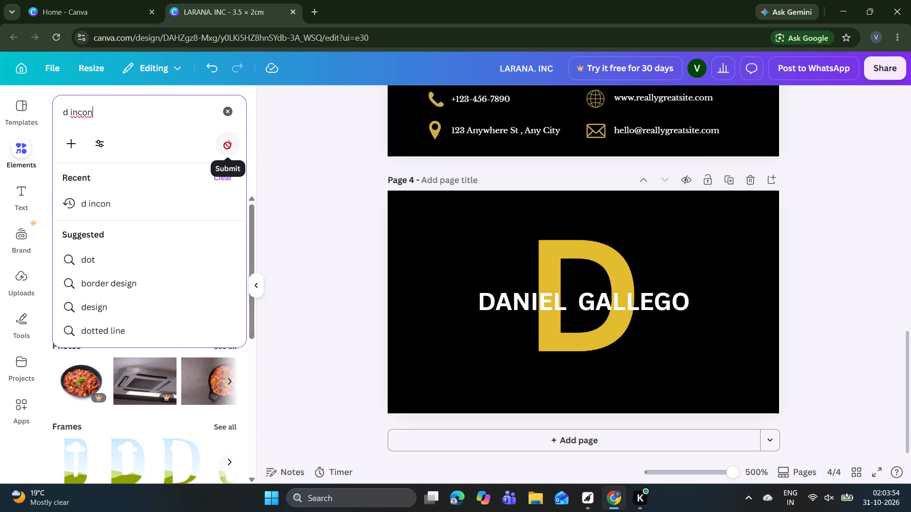
pyautogui.click(130, 213)
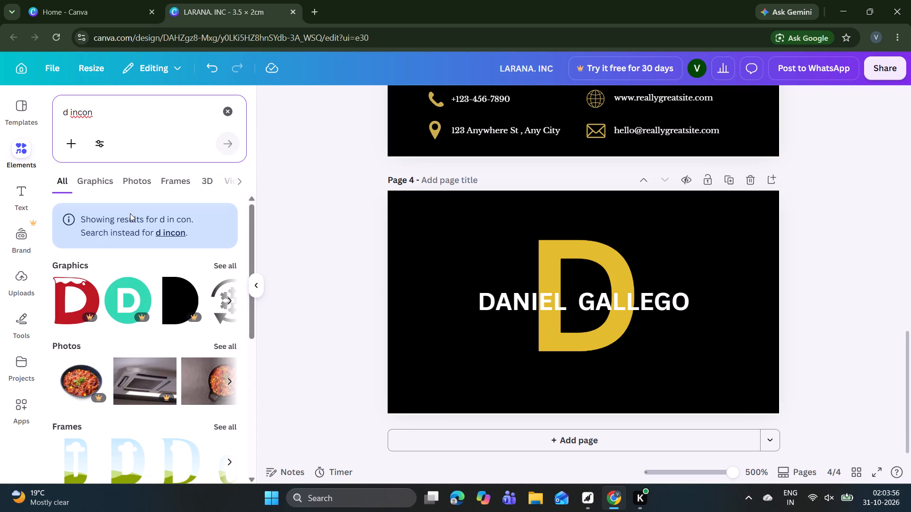
pyautogui.click(231, 268)
pyautogui.scroll(-1, 175, 360)
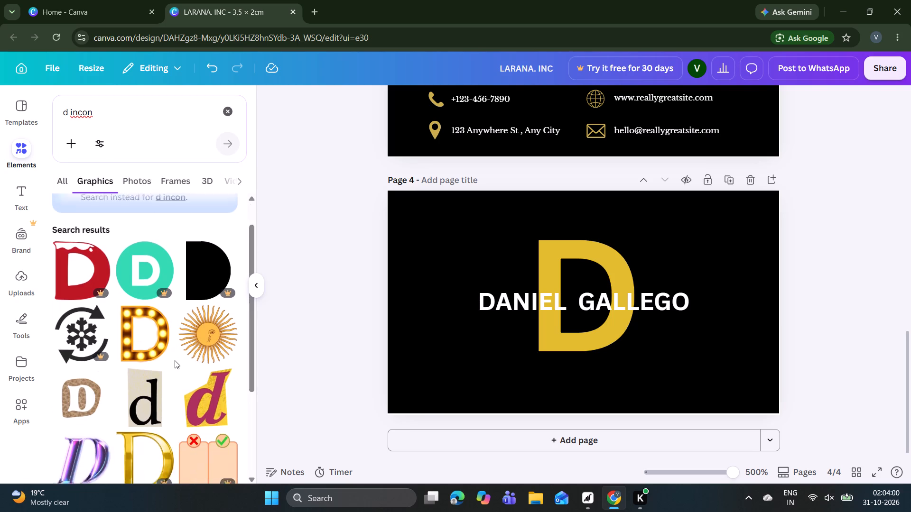
pyautogui.scroll(-4, 175, 360)
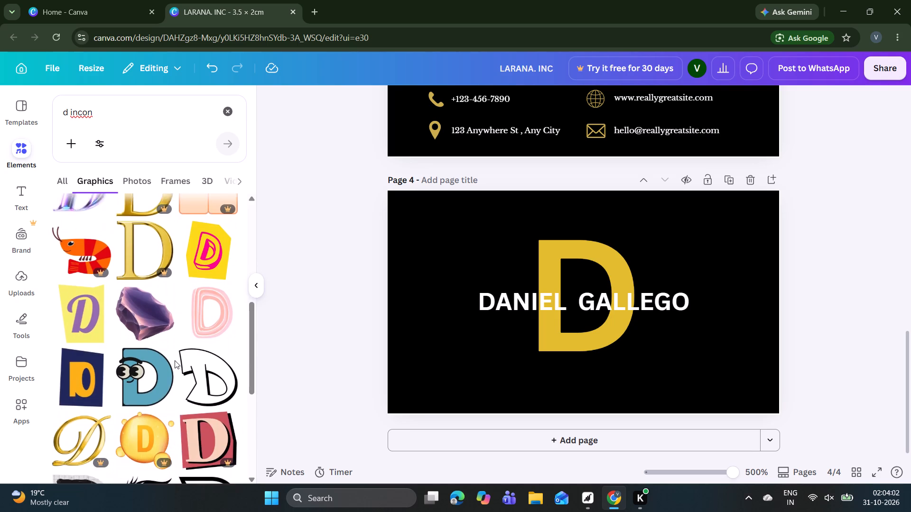
pyautogui.scroll(-3, 175, 360)
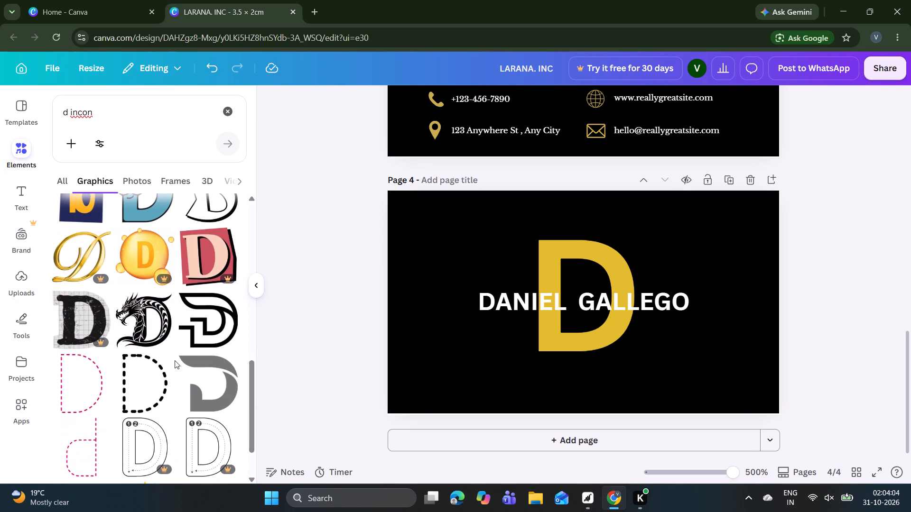
# Search the elements library for "d letter" and examine all the graphics results for a suitable letter D design.
pyautogui.click(230, 119)
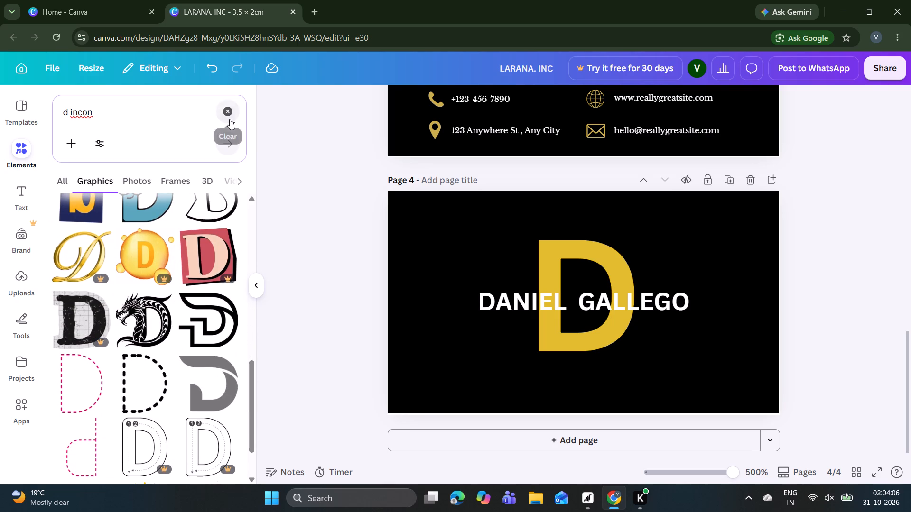
pyautogui.write('d')
pyautogui.press('space')
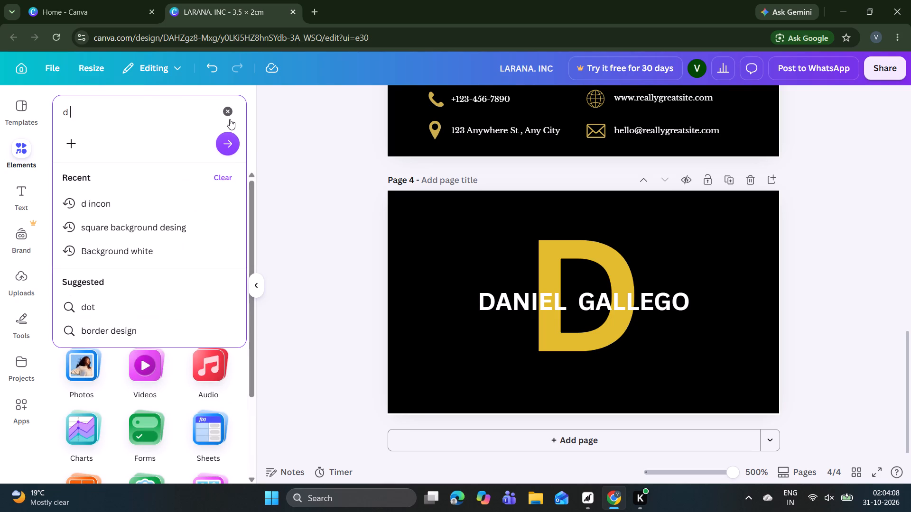
pyautogui.press('l')
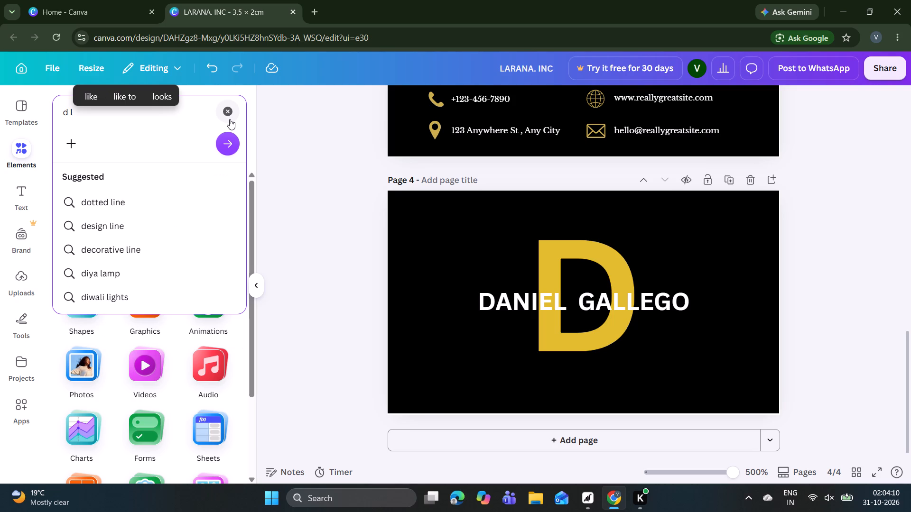
pyautogui.press('e')
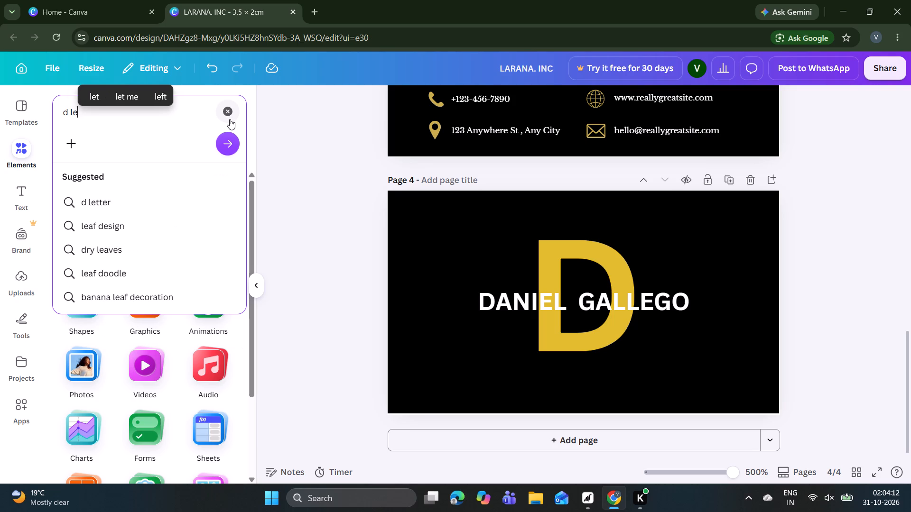
pyautogui.click(200, 197)
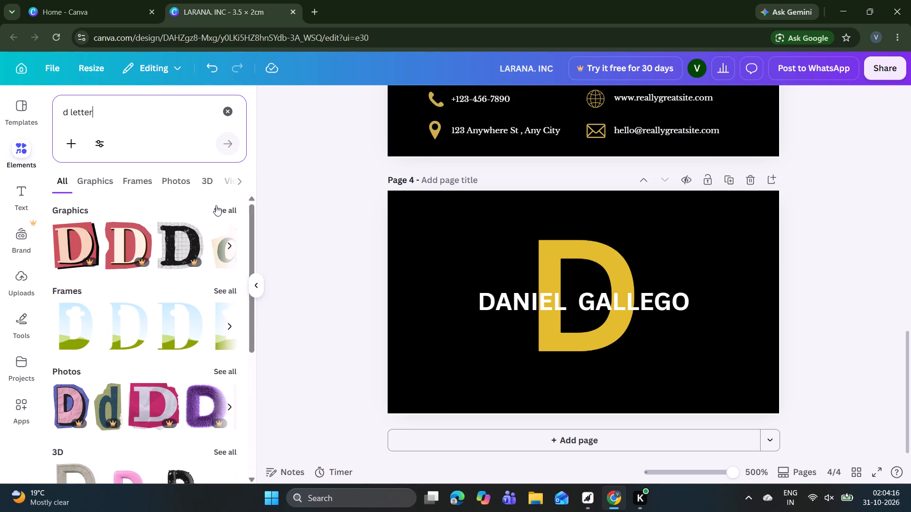
pyautogui.click(221, 208)
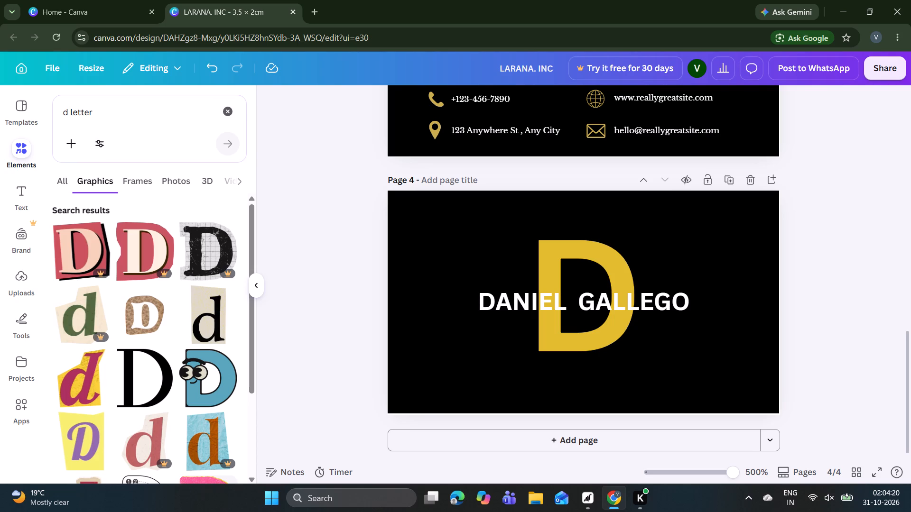
pyautogui.scroll(-3, 163, 276)
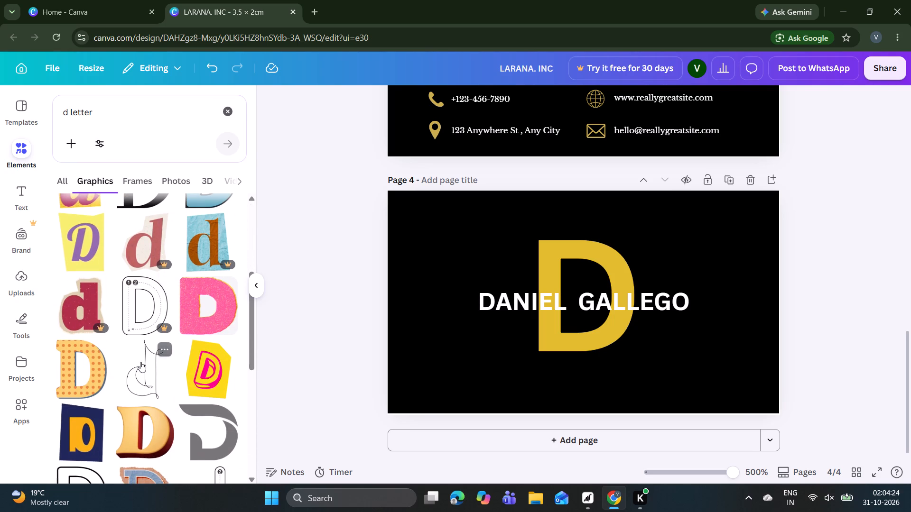
pyautogui.scroll(-3, 140, 362)
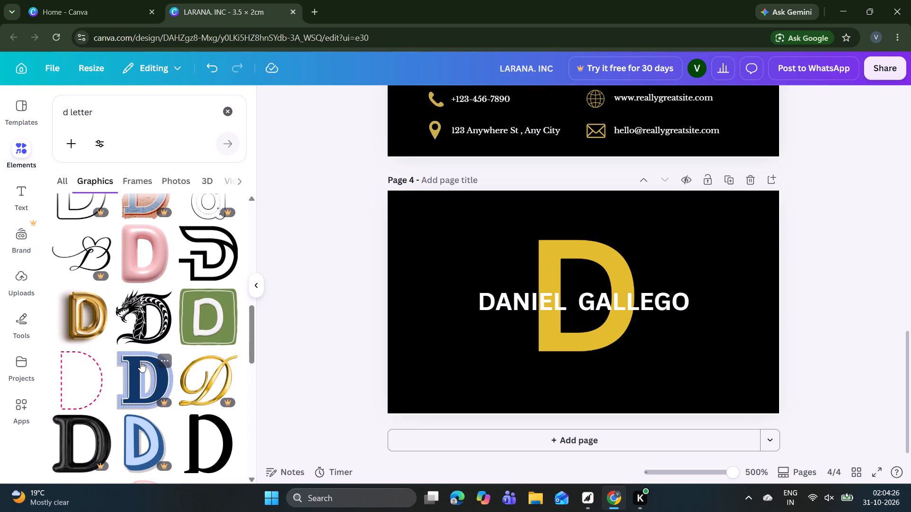
pyautogui.scroll(-5, 140, 362)
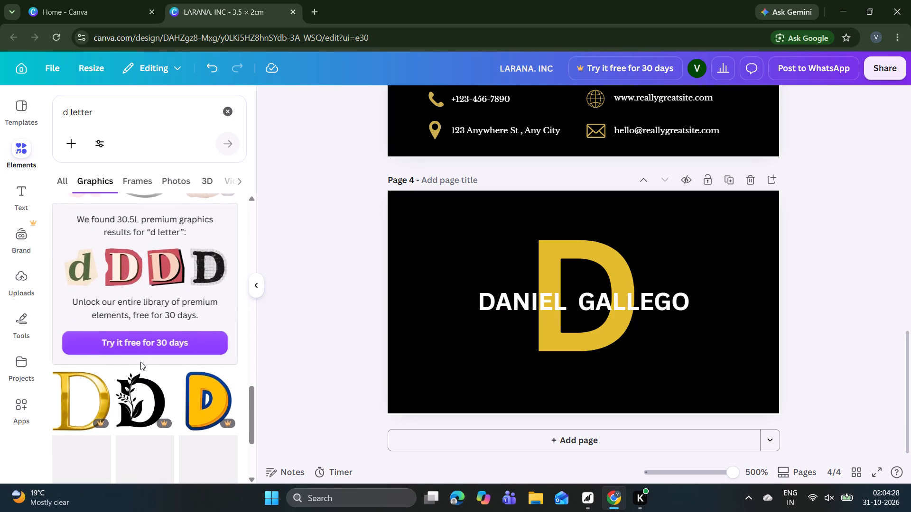
pyautogui.scroll(-5, 140, 362)
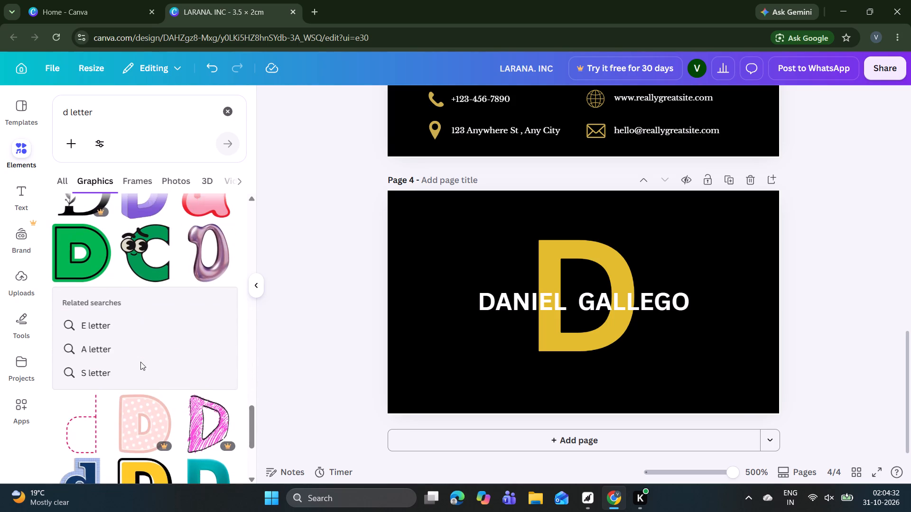
pyautogui.scroll(-4, 140, 362)
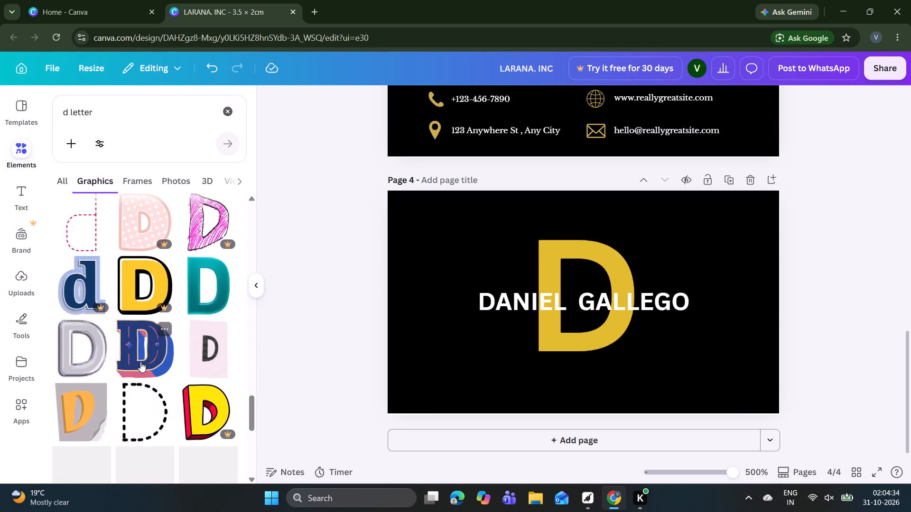
pyautogui.scroll(-2, 140, 362)
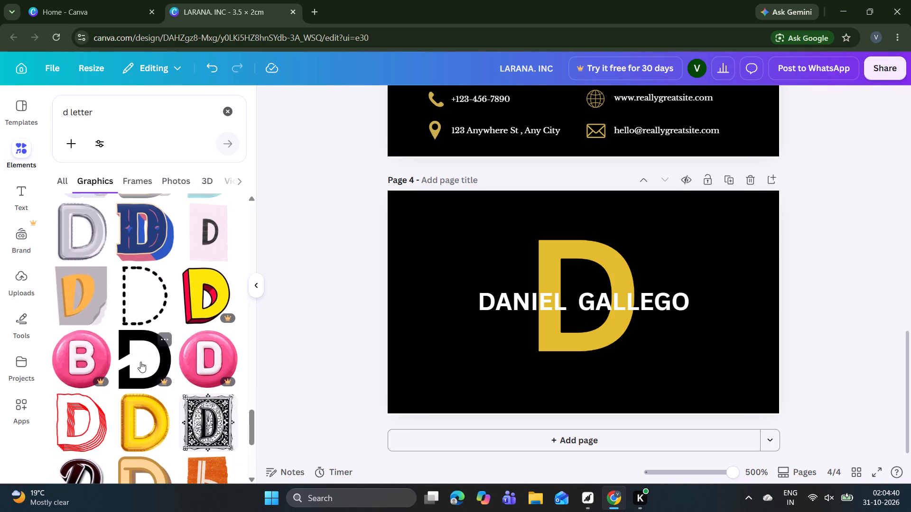
pyautogui.scroll(-1, 177, 390)
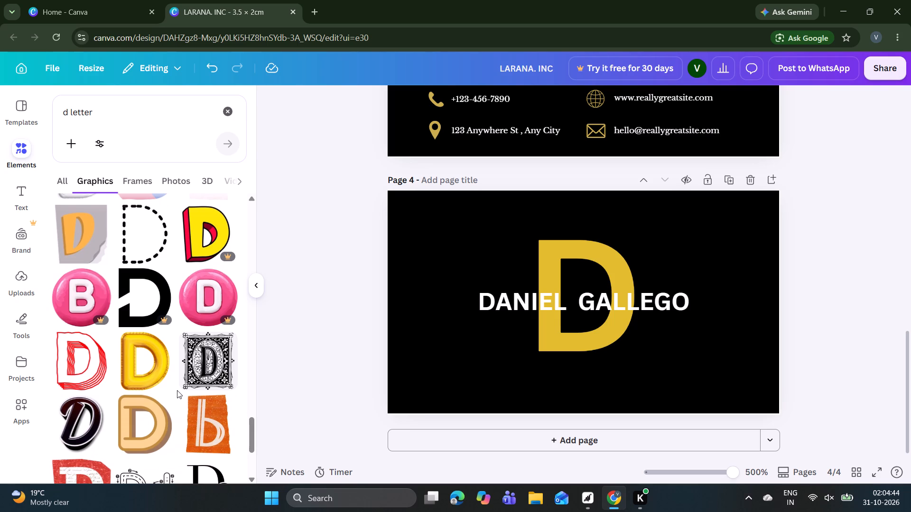
pyautogui.scroll(-3, 177, 390)
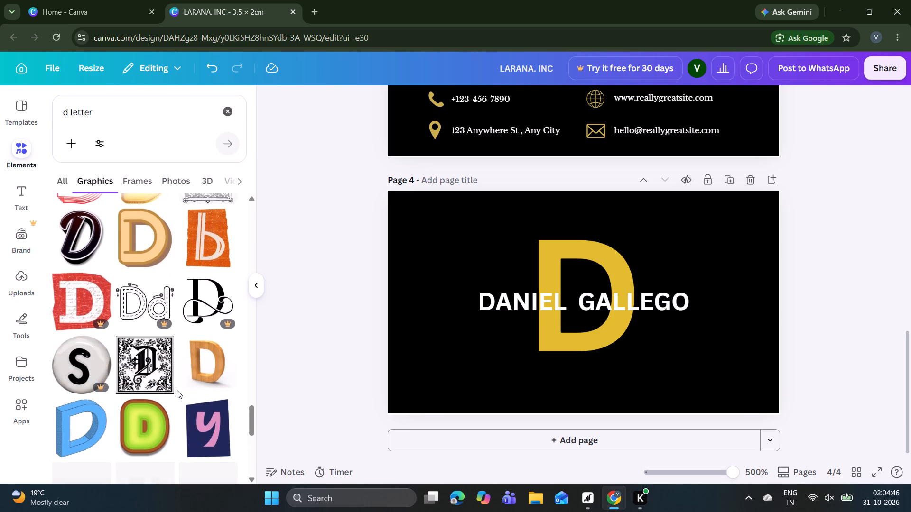
pyautogui.scroll(-1, 177, 390)
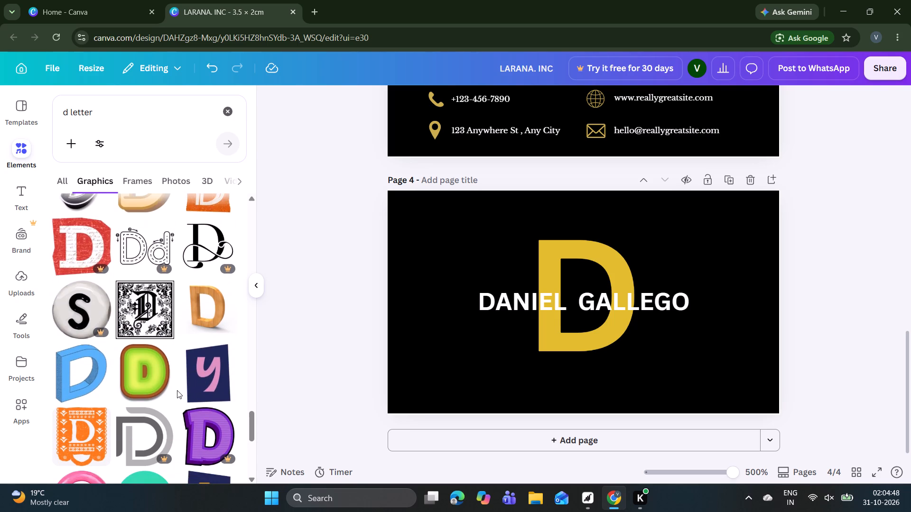
pyautogui.scroll(-5, 177, 390)
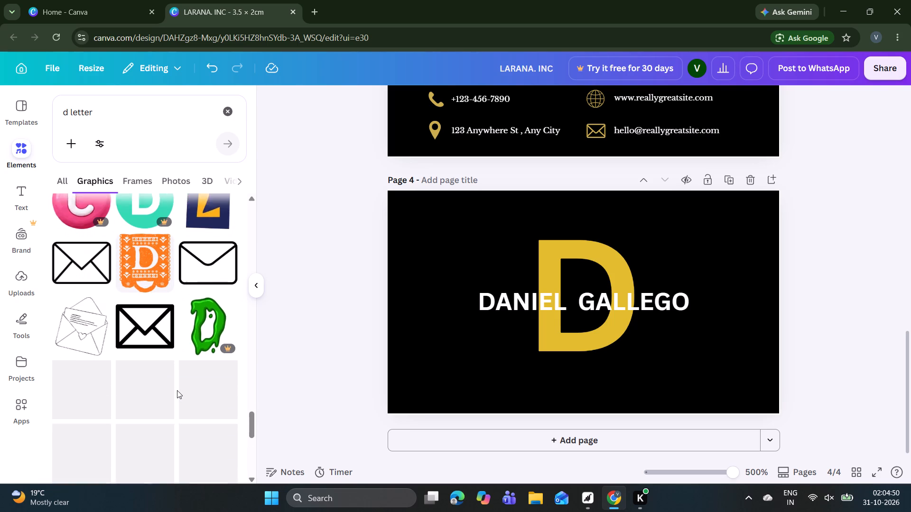
pyautogui.scroll(-3, 177, 390)
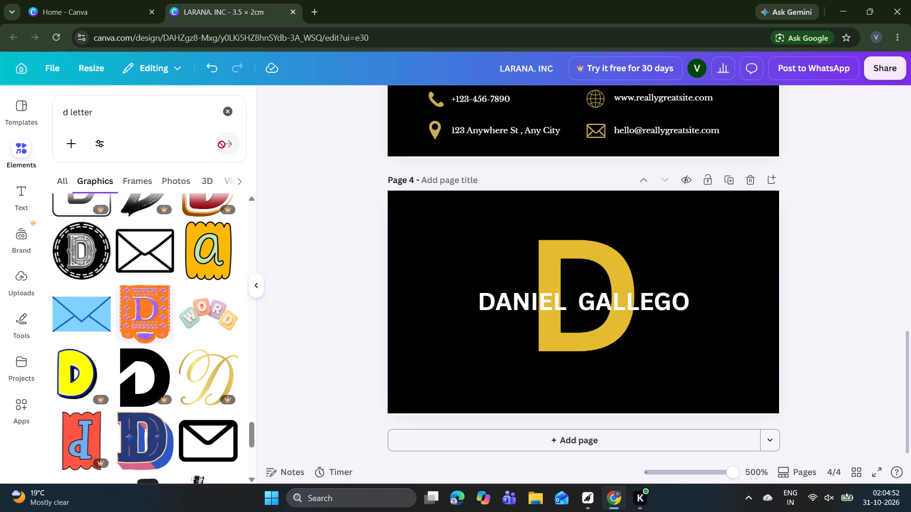
# Clear the element search and add a recently used square shape to page 4 over the letter D.
pyautogui.click(229, 109)
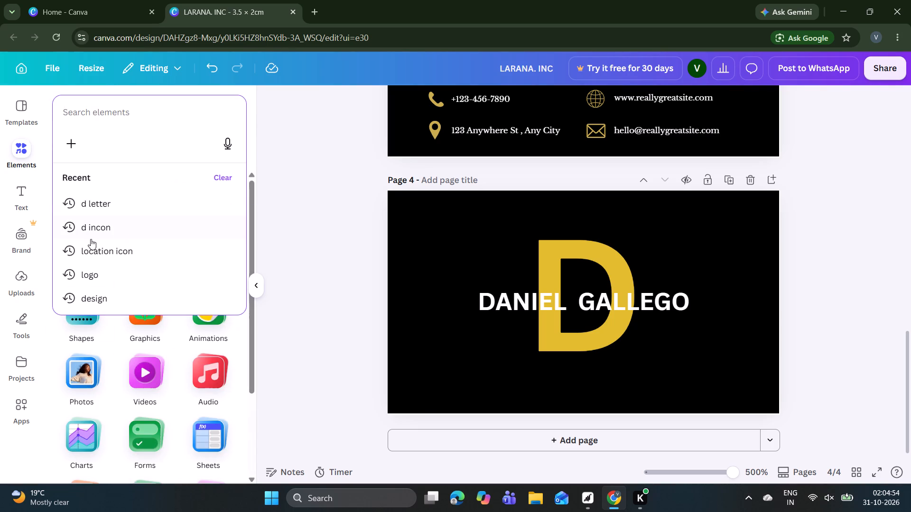
pyautogui.click(329, 170)
pyautogui.click(79, 295)
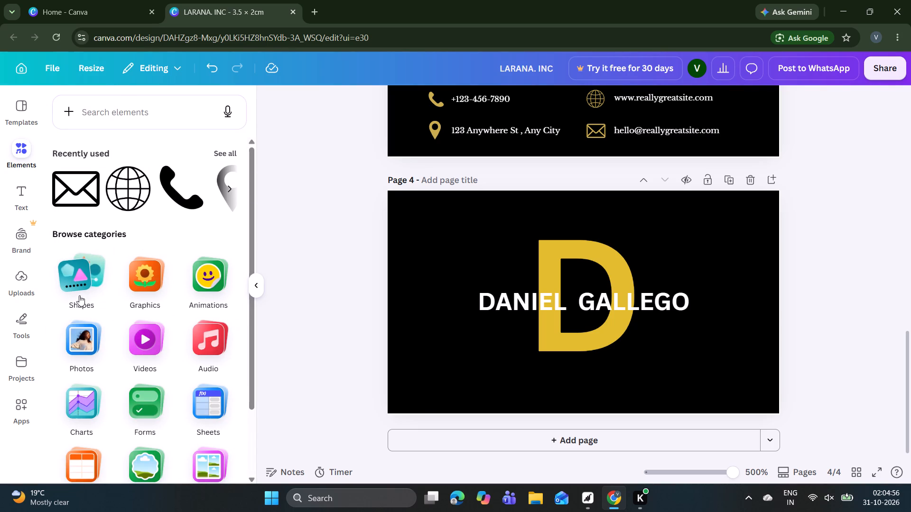
pyautogui.click(104, 204)
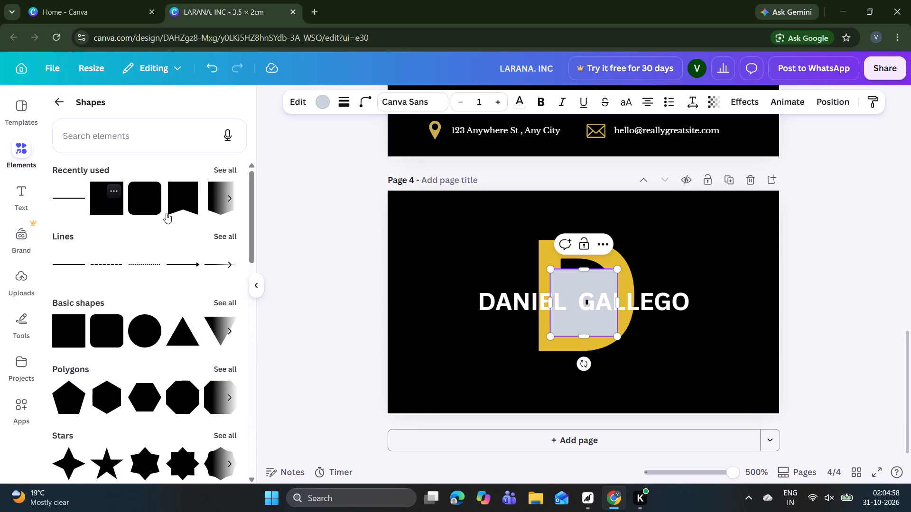
# Fill the new square on page 4 with the black already used in the design.
pyautogui.click(390, 321)
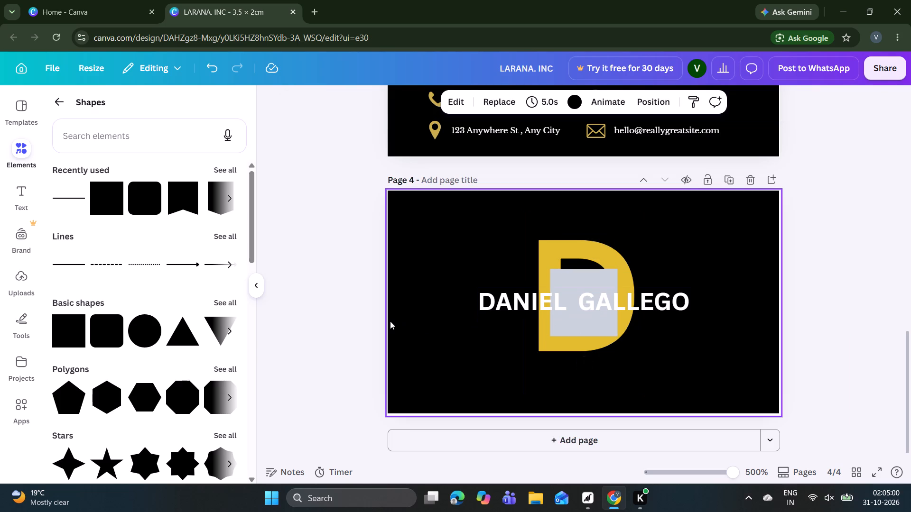
pyautogui.click(572, 103)
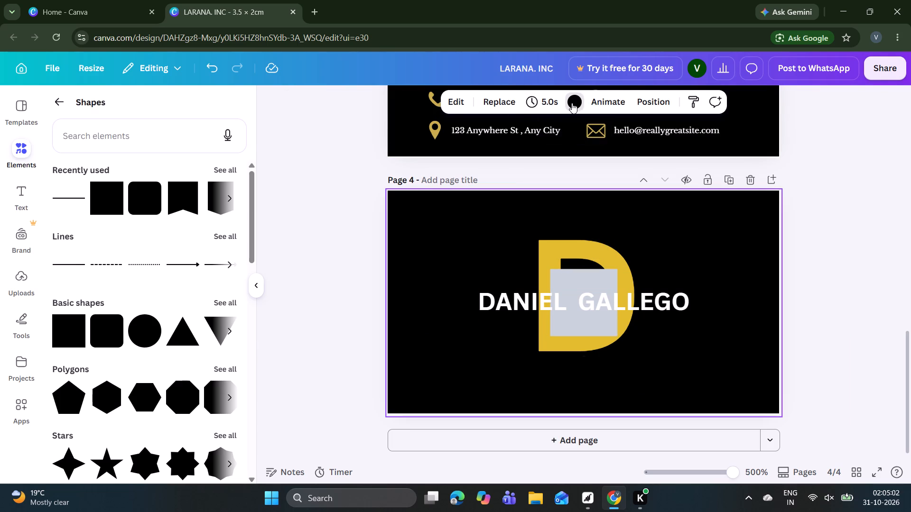
pyautogui.click(566, 332)
pyautogui.click(170, 238)
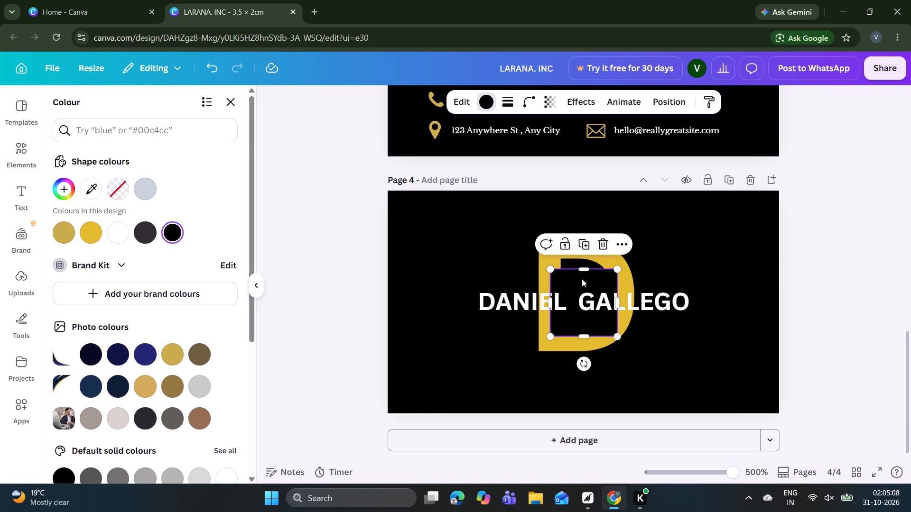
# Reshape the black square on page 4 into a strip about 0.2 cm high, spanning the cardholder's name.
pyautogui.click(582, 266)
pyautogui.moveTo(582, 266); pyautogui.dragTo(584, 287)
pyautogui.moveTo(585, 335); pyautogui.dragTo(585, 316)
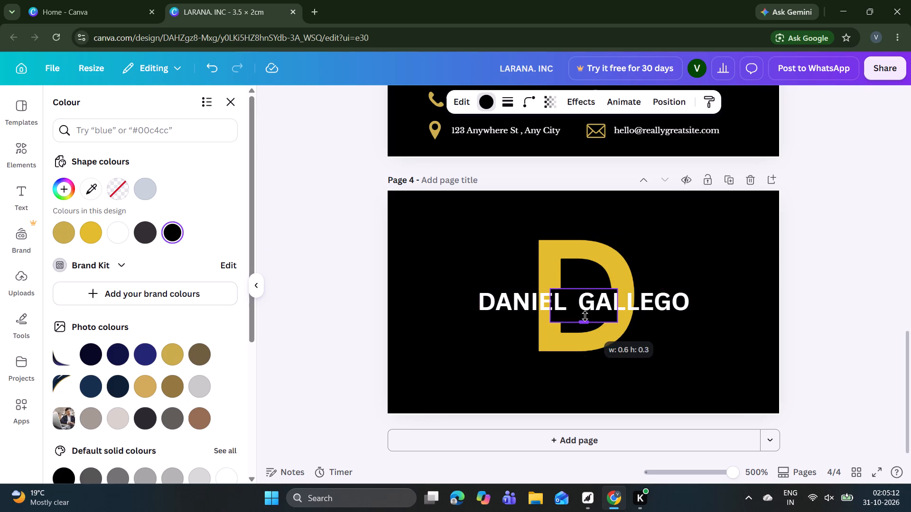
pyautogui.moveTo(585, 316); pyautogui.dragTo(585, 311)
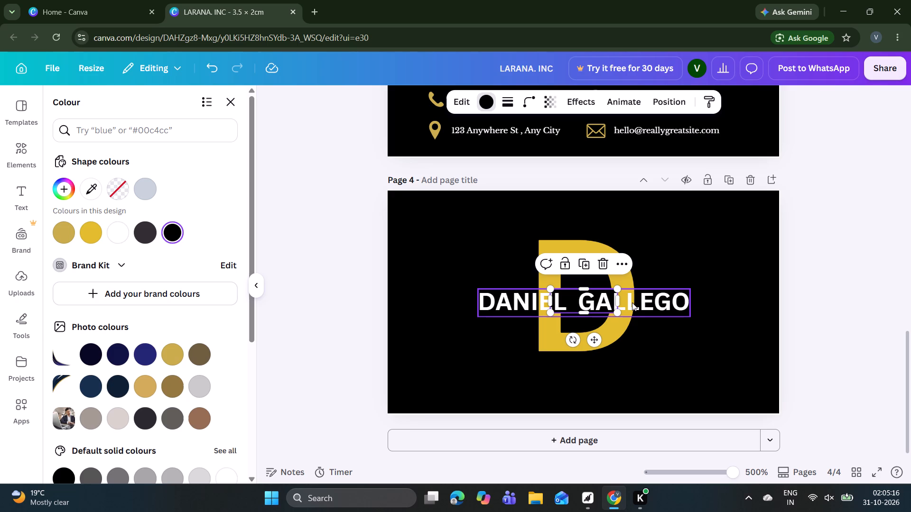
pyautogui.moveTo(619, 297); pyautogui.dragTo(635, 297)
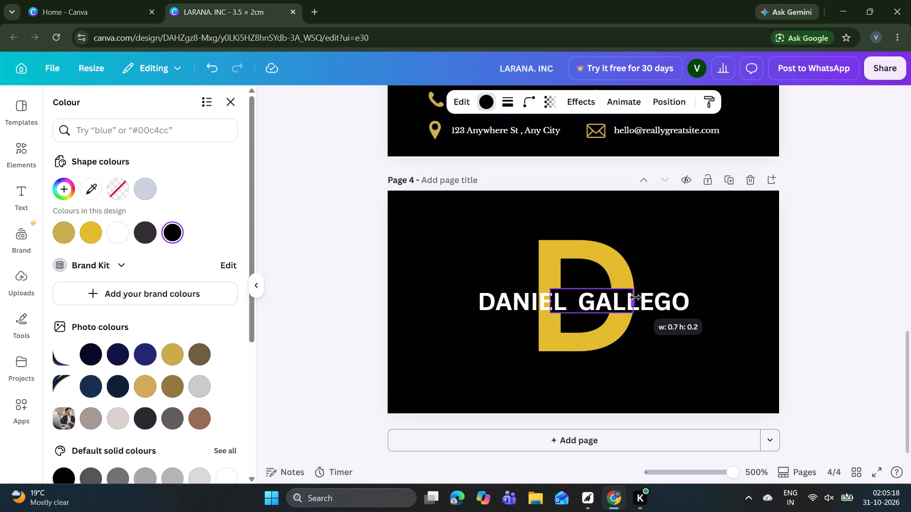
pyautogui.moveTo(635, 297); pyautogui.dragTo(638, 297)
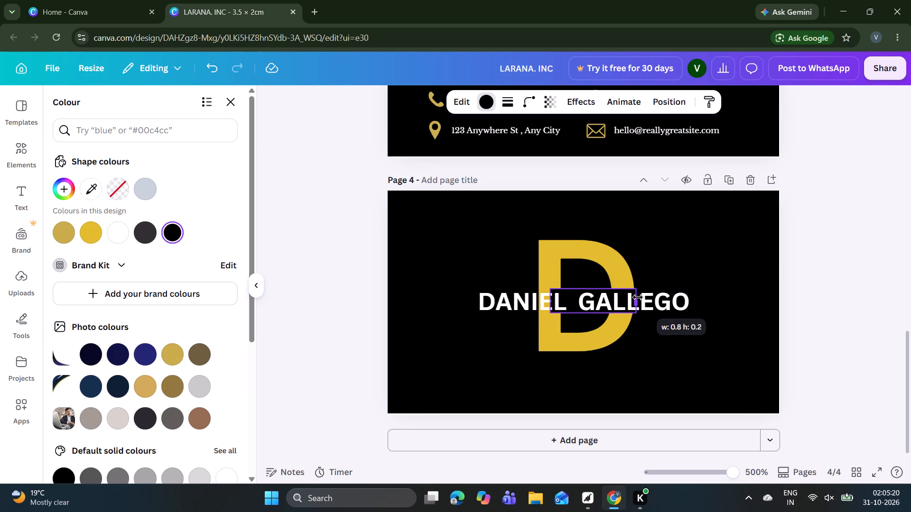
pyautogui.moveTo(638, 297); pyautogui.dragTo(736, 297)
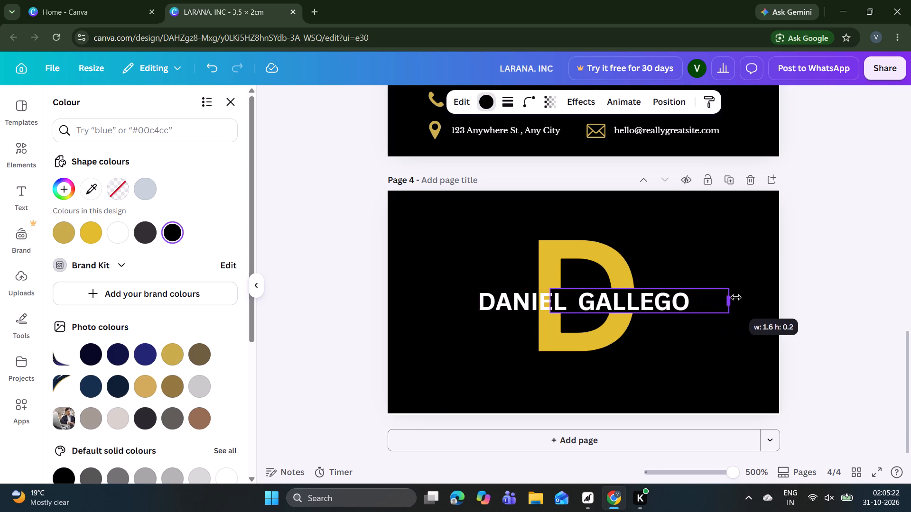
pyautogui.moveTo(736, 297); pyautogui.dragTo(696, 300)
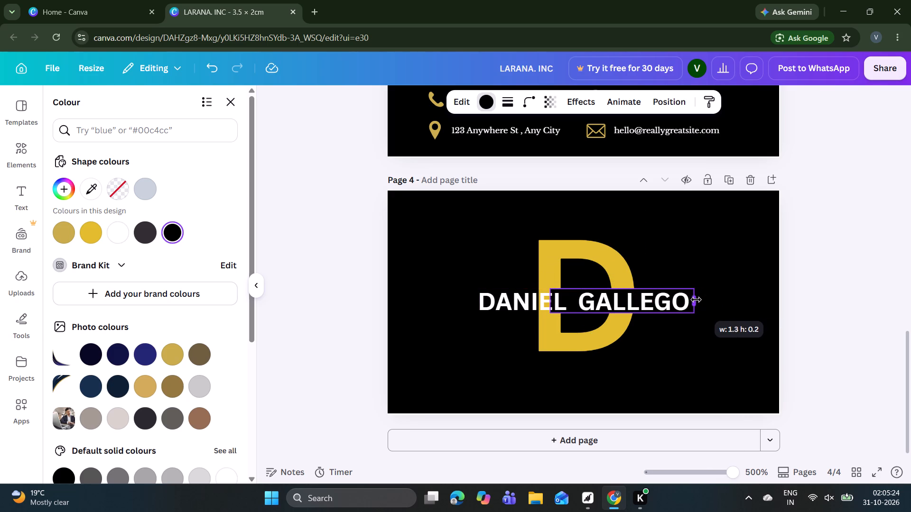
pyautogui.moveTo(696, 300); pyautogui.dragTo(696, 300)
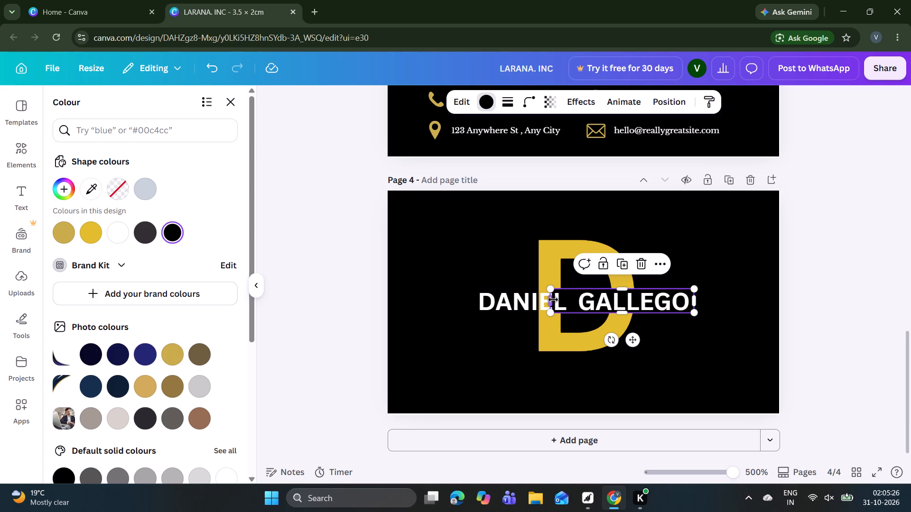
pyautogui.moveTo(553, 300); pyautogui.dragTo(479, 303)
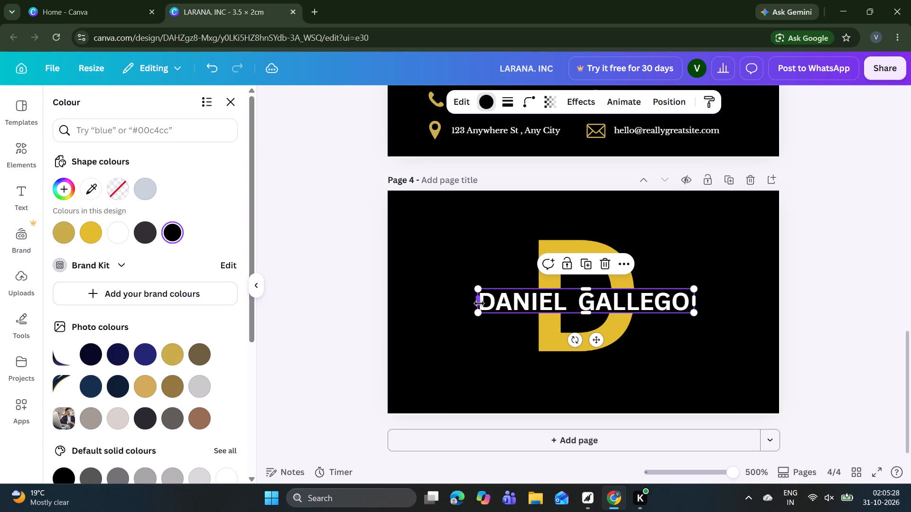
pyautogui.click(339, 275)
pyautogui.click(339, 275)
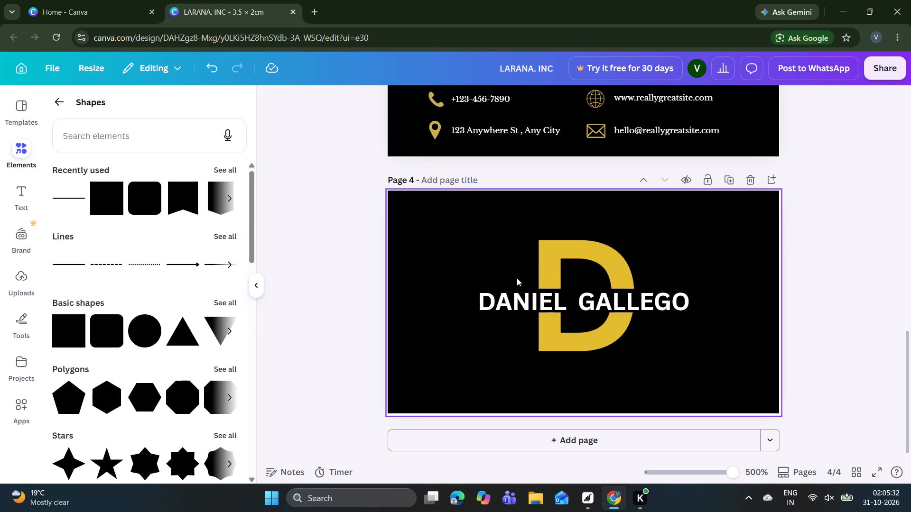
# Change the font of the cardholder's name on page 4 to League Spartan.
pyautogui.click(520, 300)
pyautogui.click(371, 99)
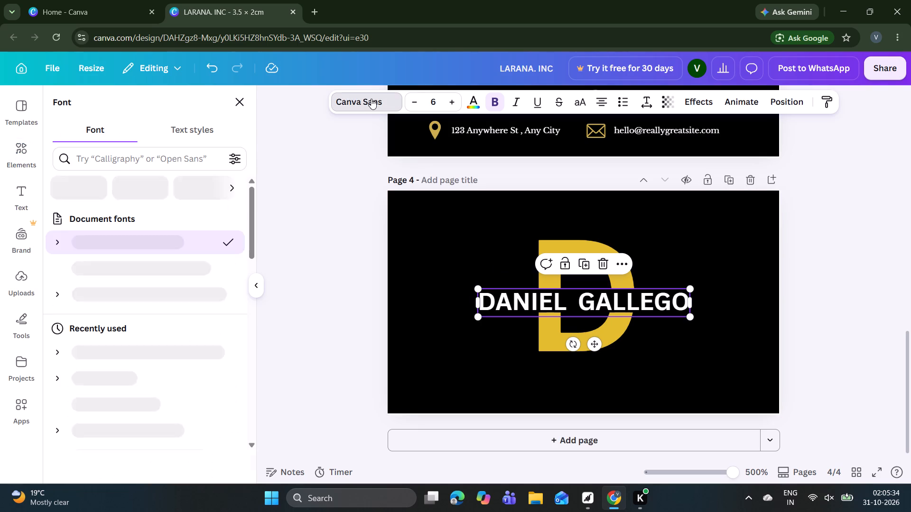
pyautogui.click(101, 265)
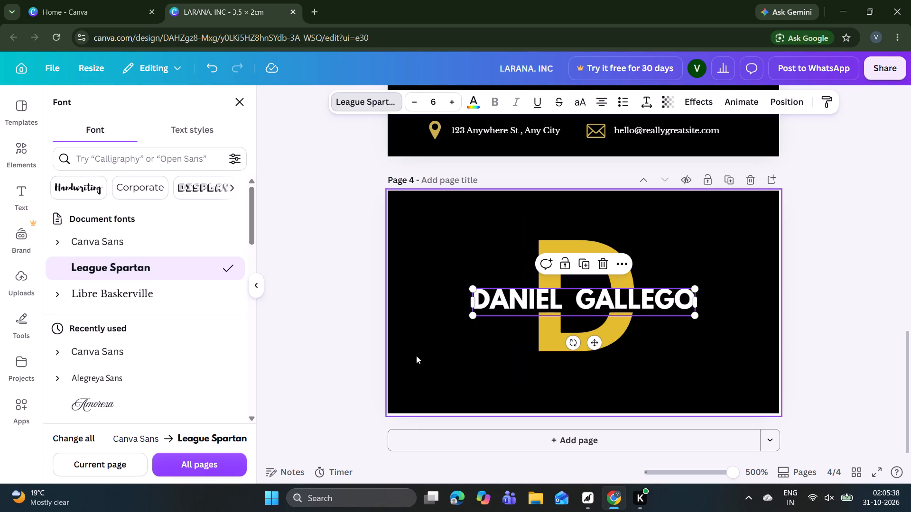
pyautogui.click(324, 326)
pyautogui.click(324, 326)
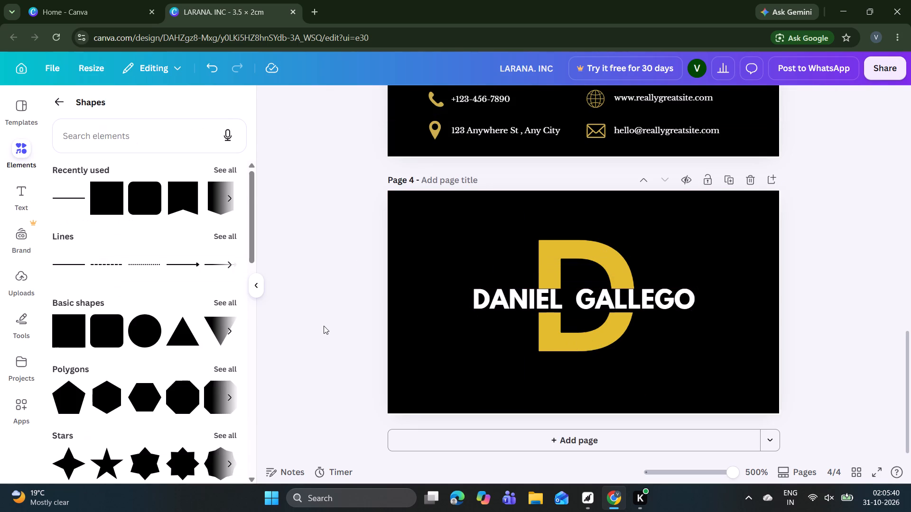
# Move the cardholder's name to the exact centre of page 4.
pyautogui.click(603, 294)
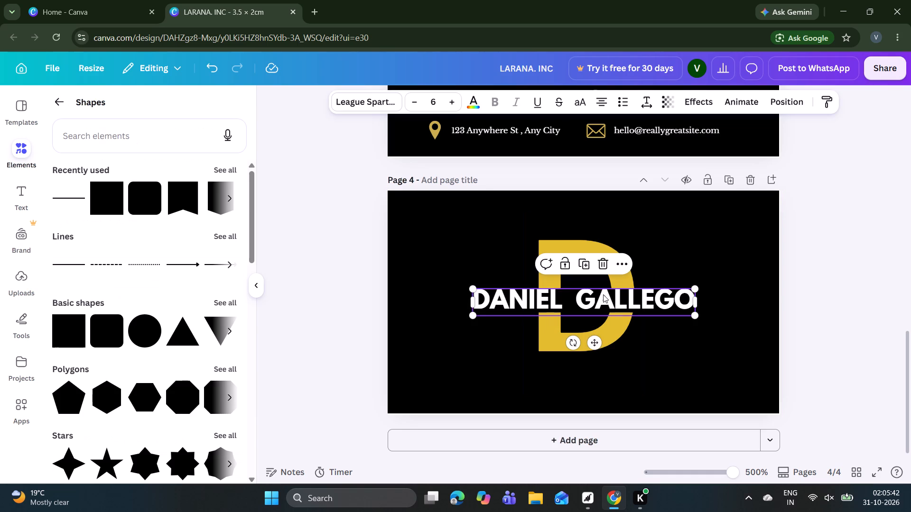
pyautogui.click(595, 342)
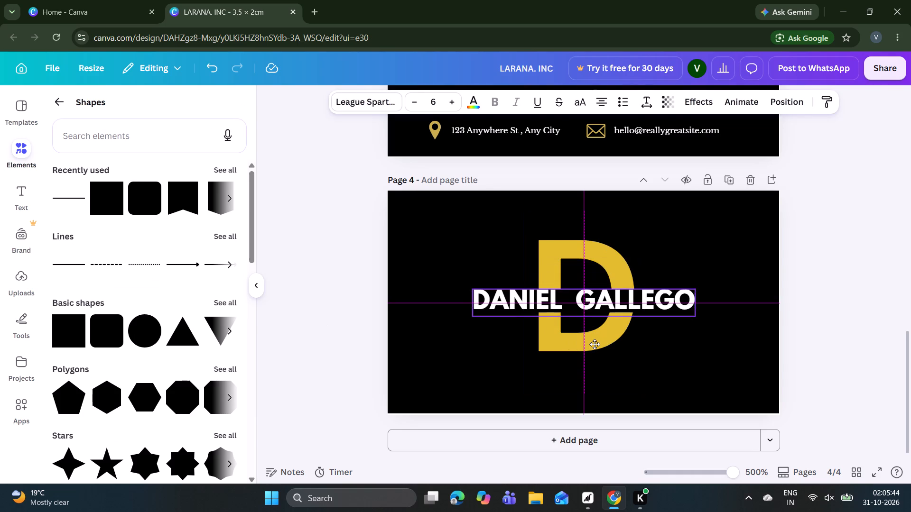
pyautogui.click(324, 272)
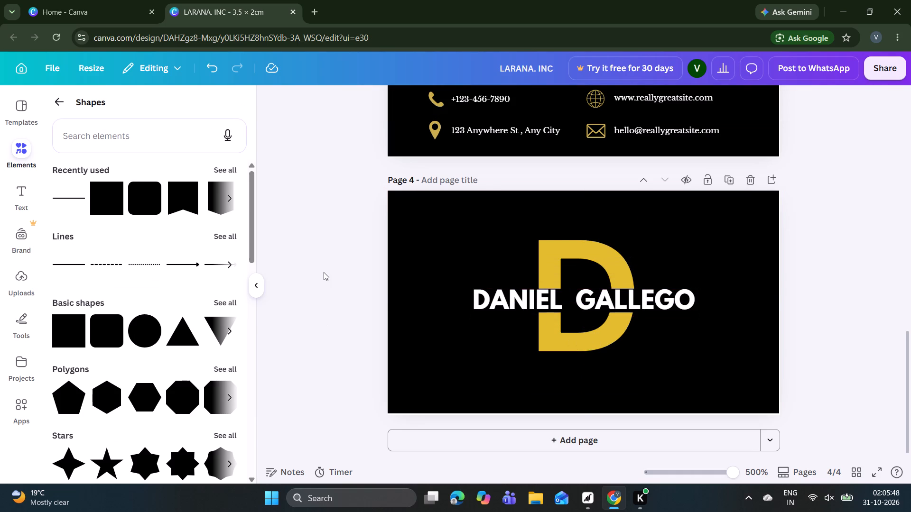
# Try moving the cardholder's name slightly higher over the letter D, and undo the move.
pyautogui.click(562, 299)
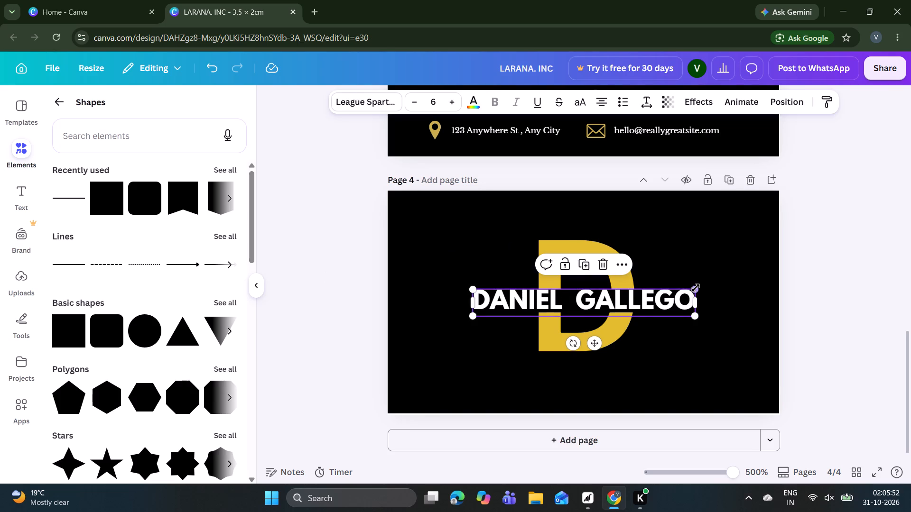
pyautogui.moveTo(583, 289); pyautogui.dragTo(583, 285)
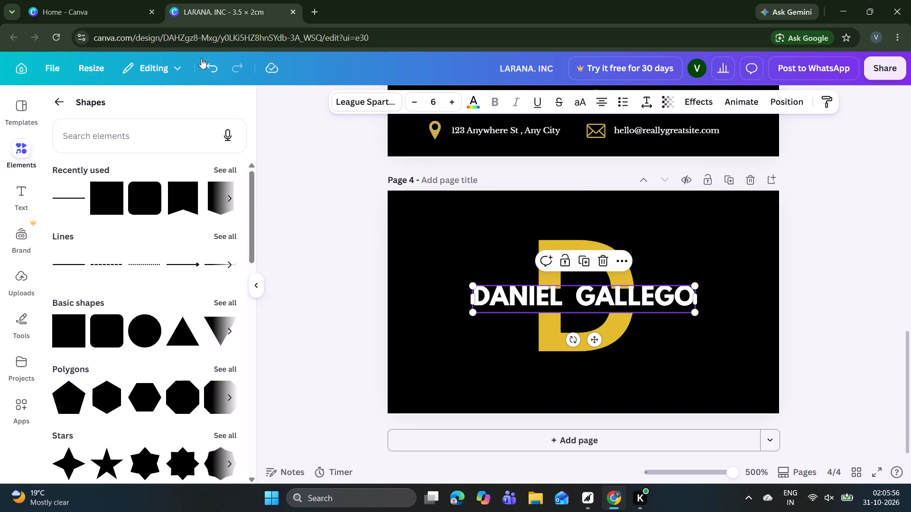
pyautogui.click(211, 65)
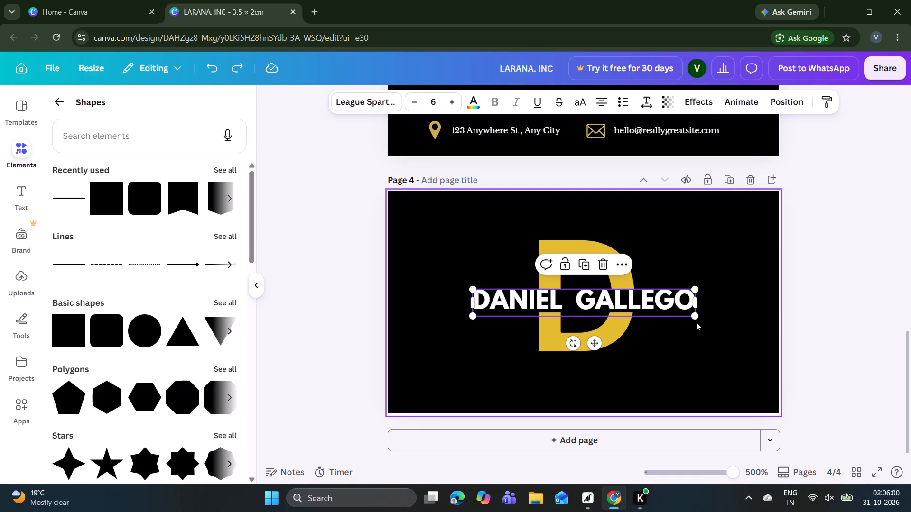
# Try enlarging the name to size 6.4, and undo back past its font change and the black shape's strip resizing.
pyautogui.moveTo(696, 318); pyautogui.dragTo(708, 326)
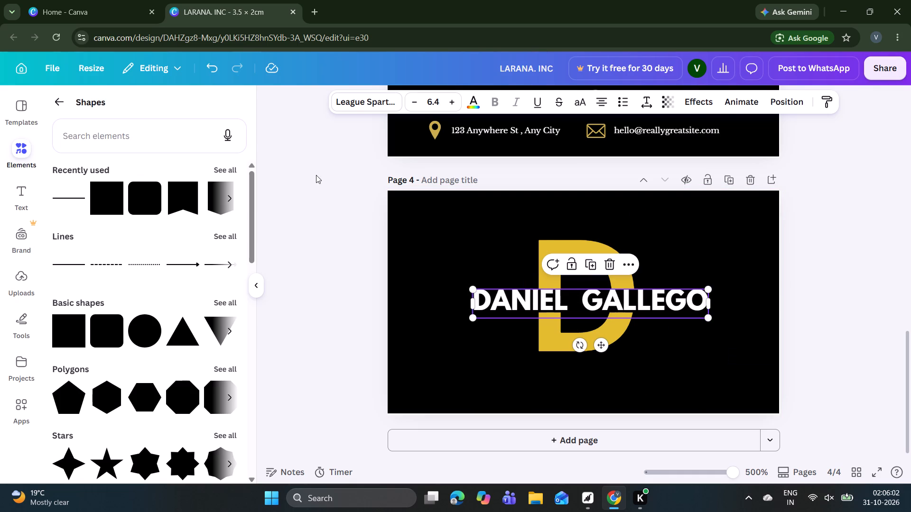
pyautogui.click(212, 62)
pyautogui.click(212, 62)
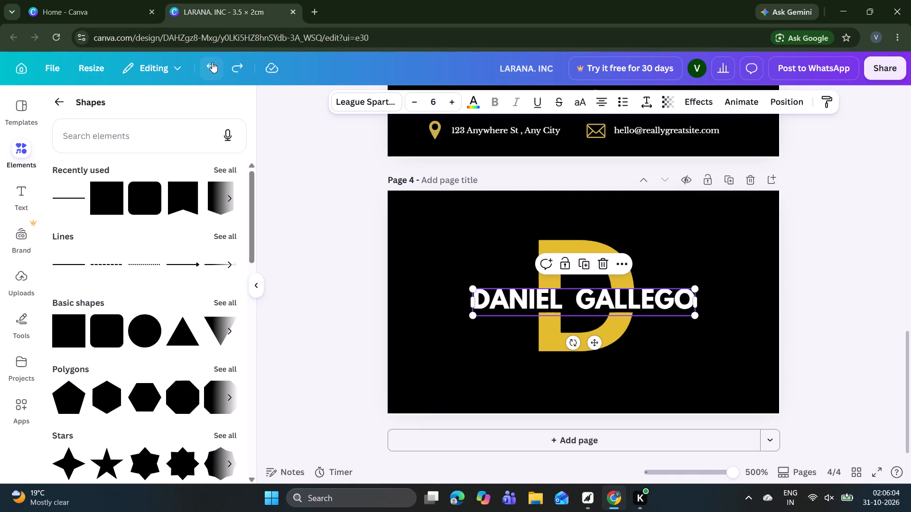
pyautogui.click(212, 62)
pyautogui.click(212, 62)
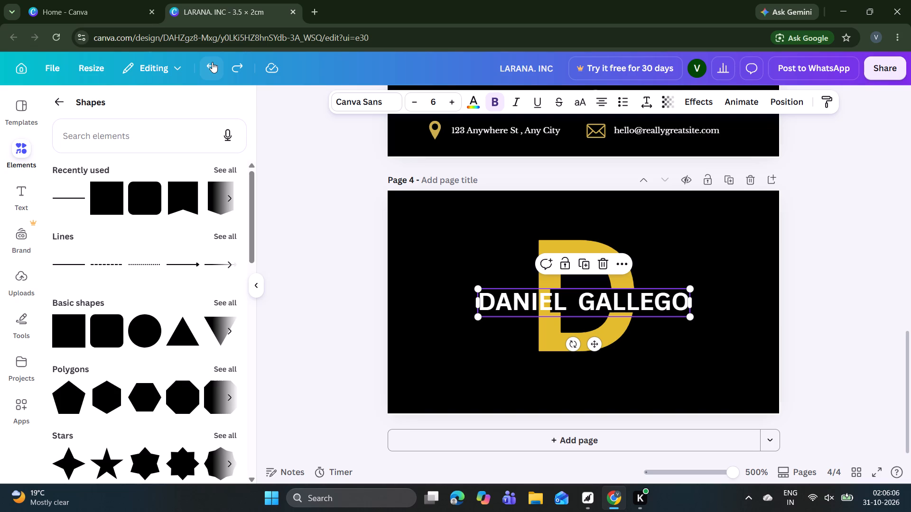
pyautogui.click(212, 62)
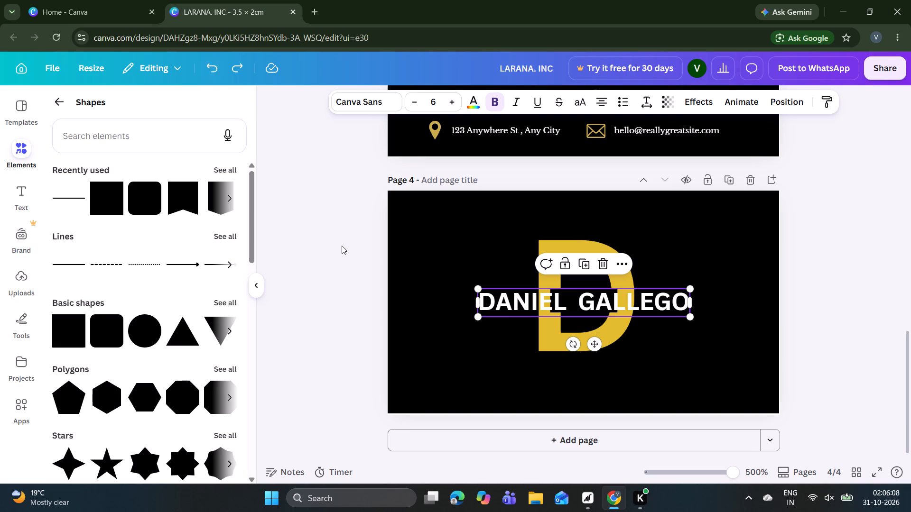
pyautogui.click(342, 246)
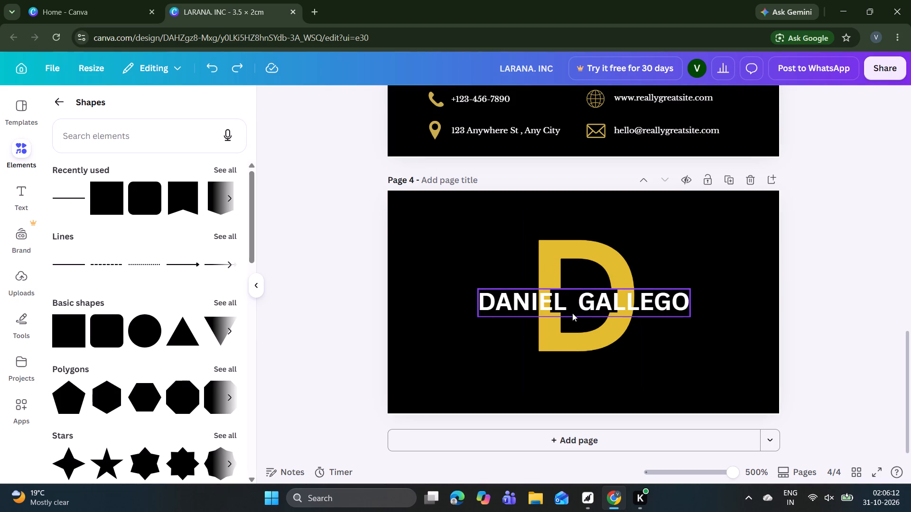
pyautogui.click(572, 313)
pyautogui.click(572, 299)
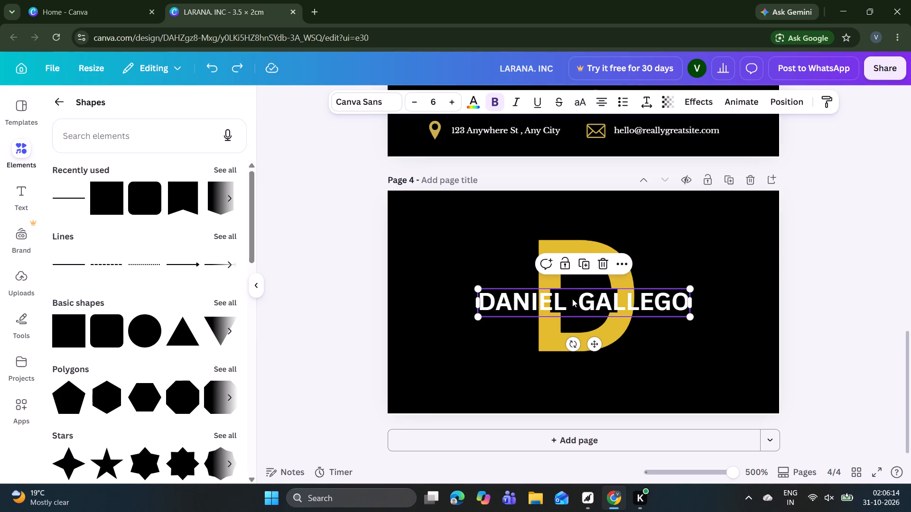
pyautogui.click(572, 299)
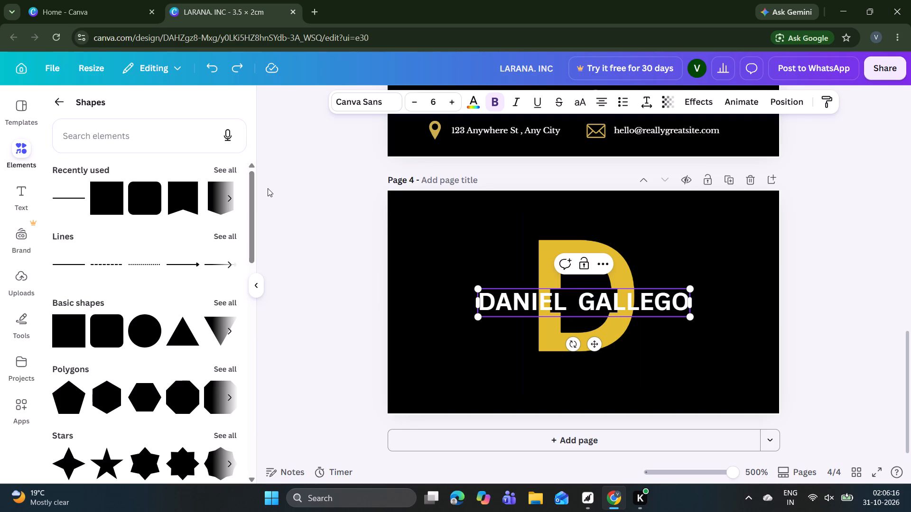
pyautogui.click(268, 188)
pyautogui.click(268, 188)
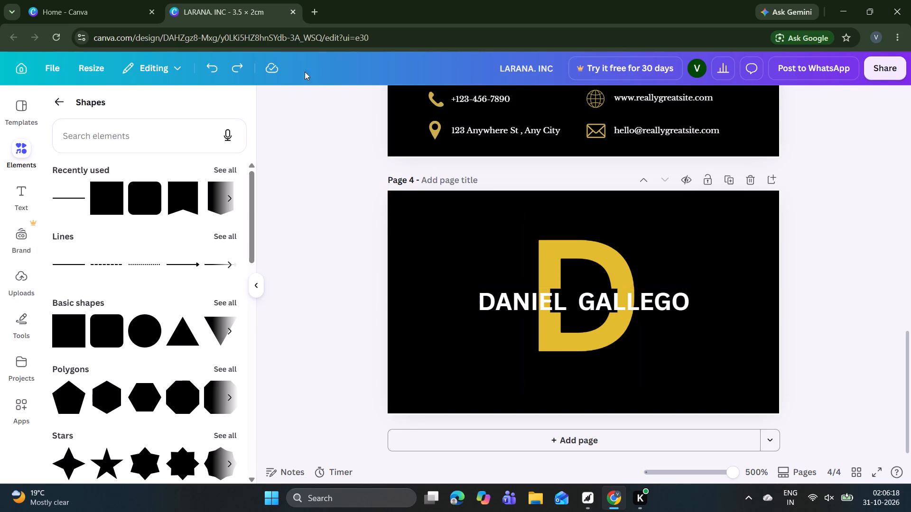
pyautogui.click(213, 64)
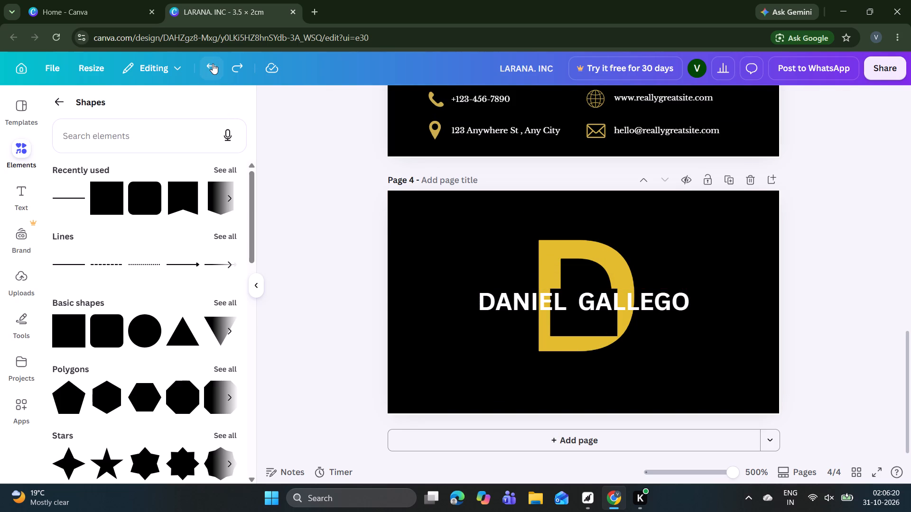
# Set the font of the cardholder's name on page 4 to League Spartan.
pyautogui.click(662, 311)
pyautogui.click(374, 101)
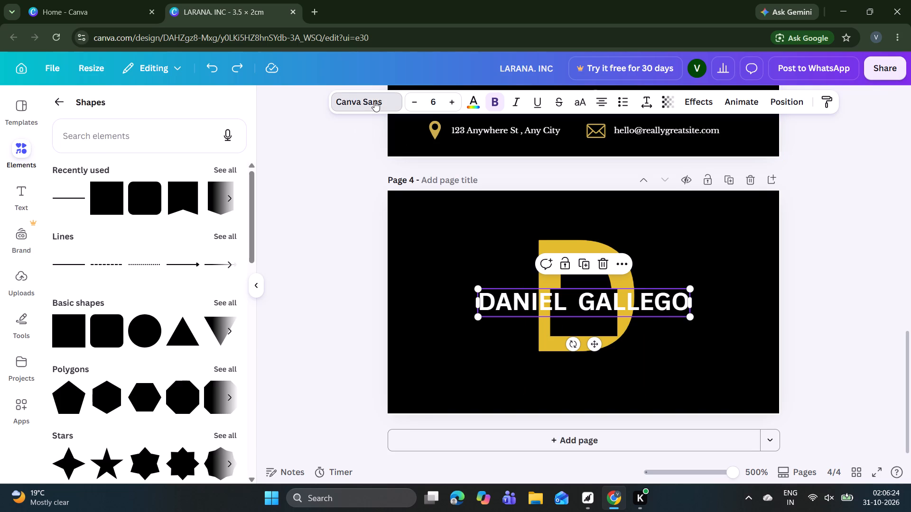
pyautogui.click(117, 272)
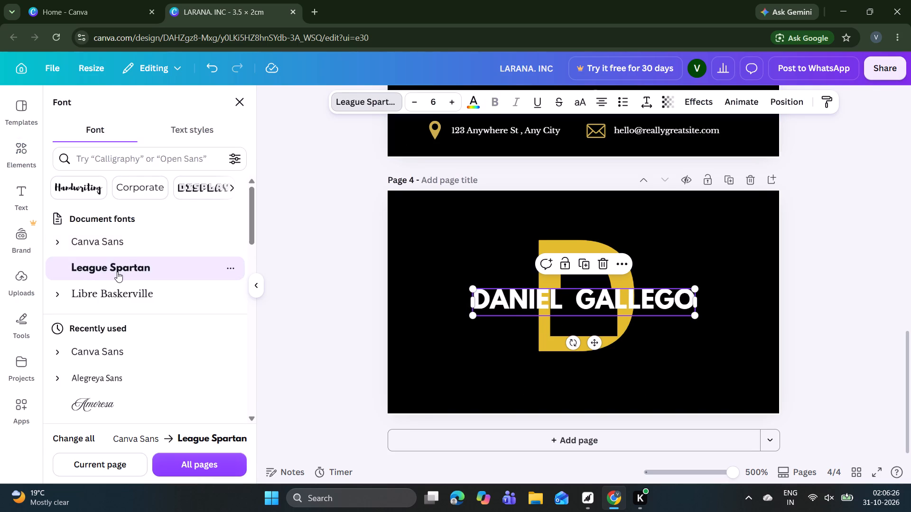
# Align the cardholder's name vertically to the middle of page 4 and lock it in place.
pyautogui.click(782, 101)
pyautogui.click(86, 273)
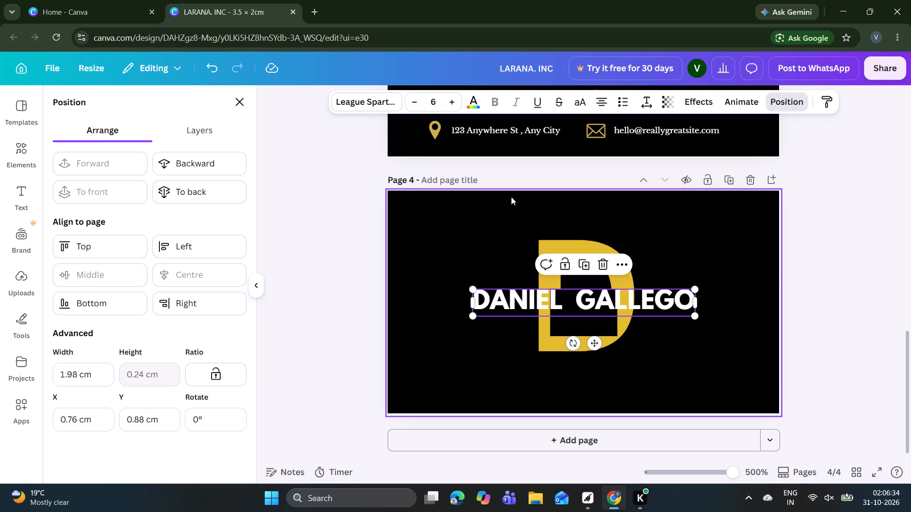
pyautogui.click(564, 265)
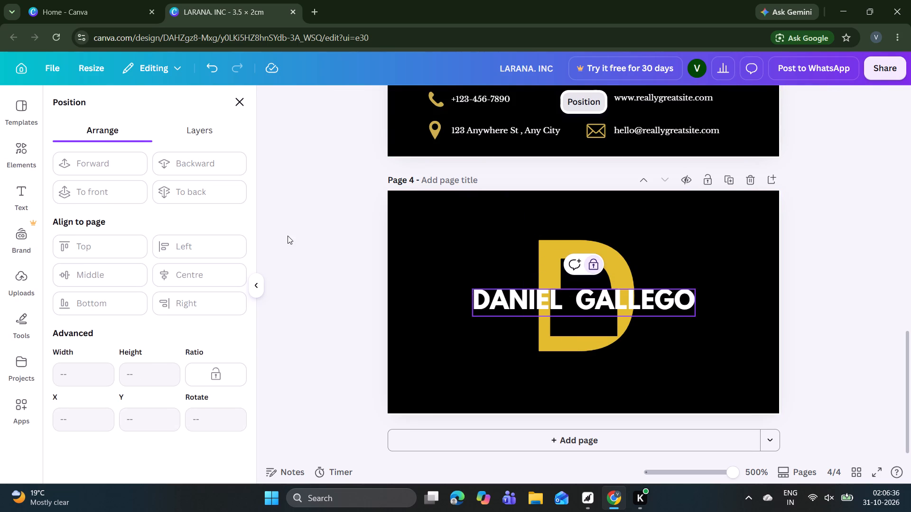
# Resize the black shape over the gold D on page 4 into a strip about 2.33 × 0.37 cm behind the cardholder's name.
pyautogui.click(594, 324)
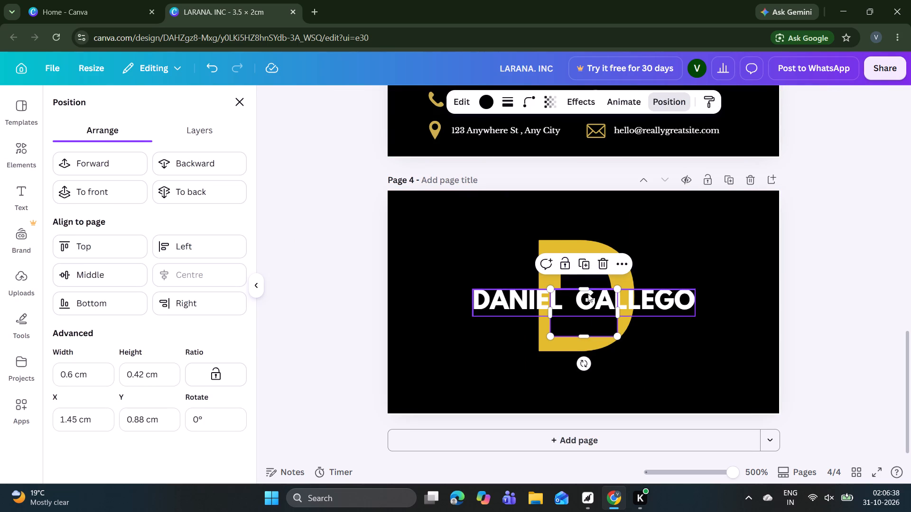
pyautogui.moveTo(584, 290); pyautogui.dragTo(584, 280)
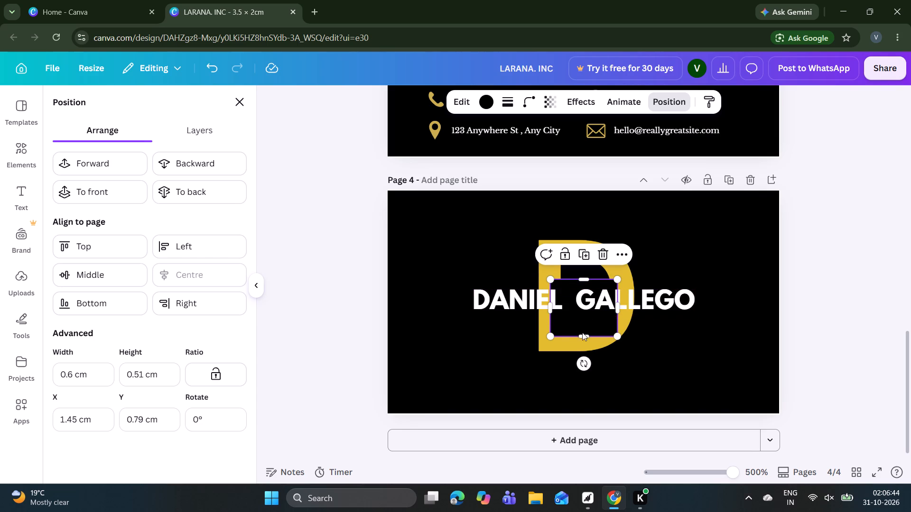
pyautogui.moveTo(582, 333); pyautogui.dragTo(582, 316)
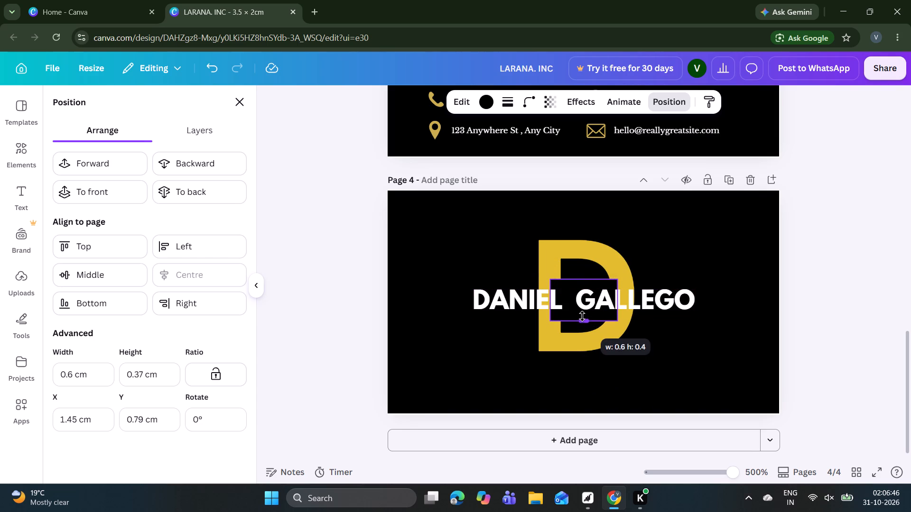
pyautogui.moveTo(582, 316); pyautogui.dragTo(582, 317)
pyautogui.moveTo(619, 299); pyautogui.dragTo(712, 293)
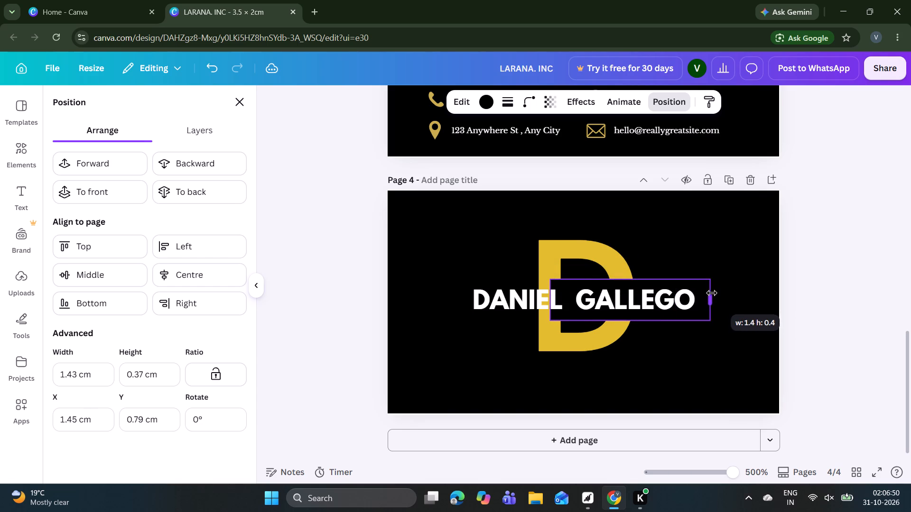
pyautogui.moveTo(712, 293); pyautogui.dragTo(710, 293)
pyautogui.moveTo(549, 300); pyautogui.dragTo(530, 301)
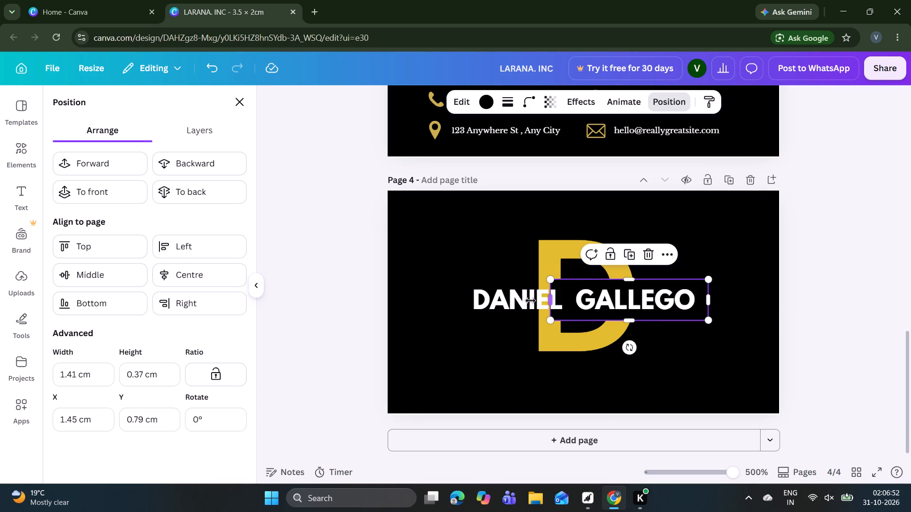
pyautogui.moveTo(530, 301); pyautogui.dragTo(446, 300)
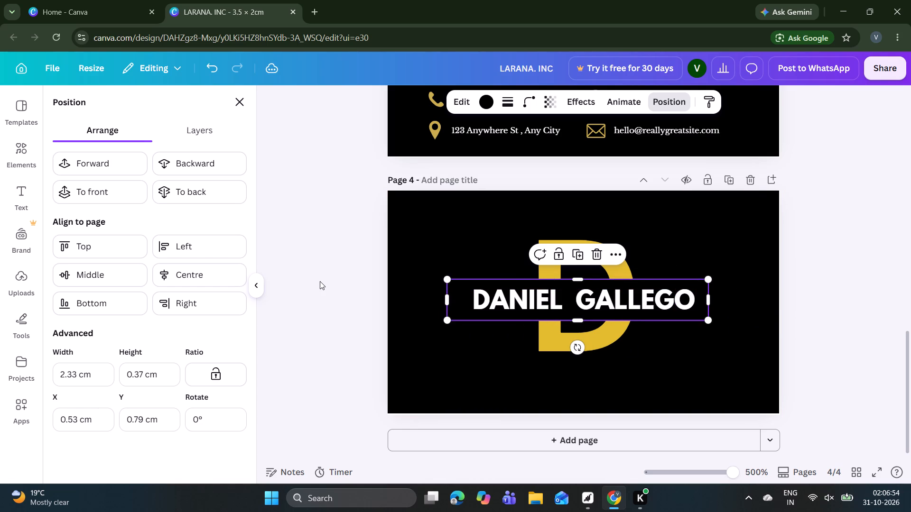
pyautogui.click(320, 281)
pyautogui.click(320, 281)
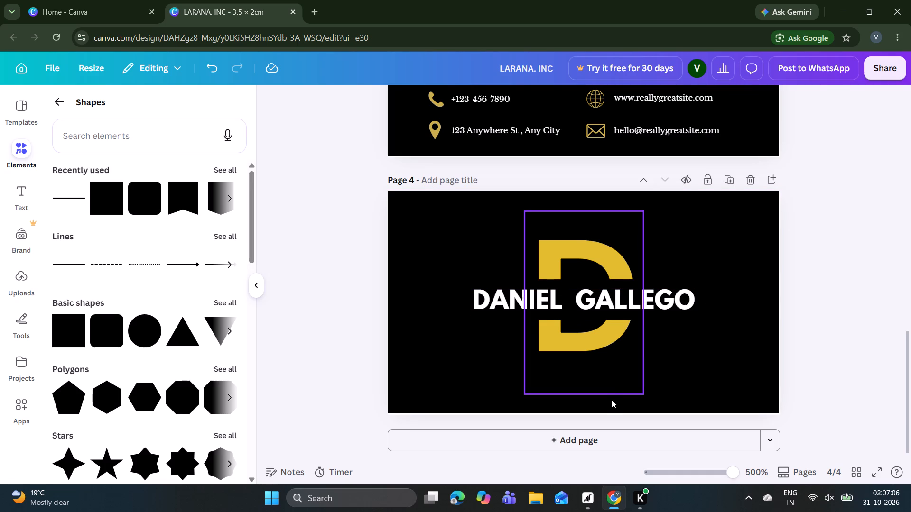
pyautogui.click(819, 319)
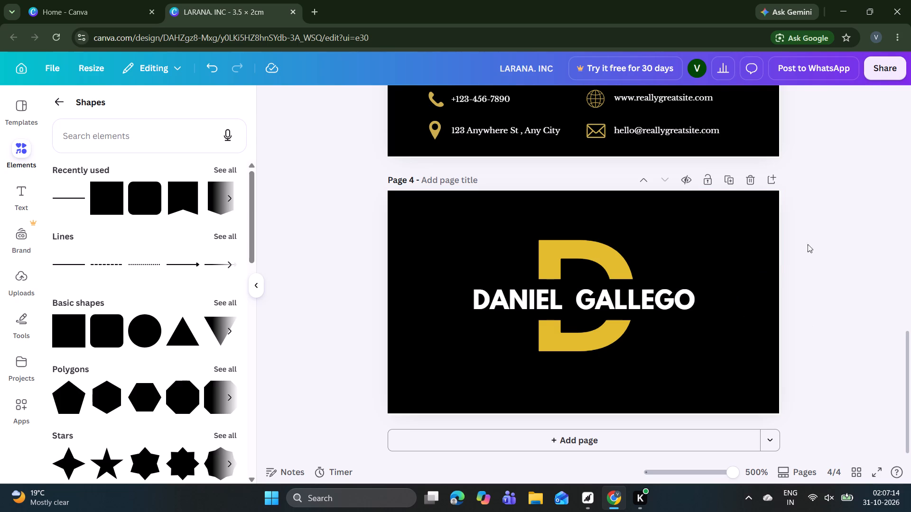
# Narrow the black strip on page 4 to about 2 cm, matching both ends of the cardholder's name.
pyautogui.click(694, 298)
pyautogui.click(704, 301)
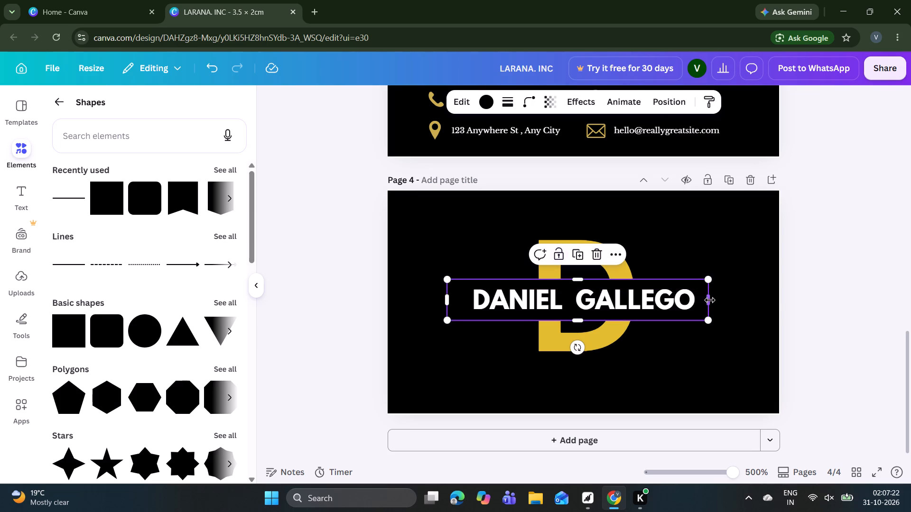
pyautogui.moveTo(712, 300); pyautogui.dragTo(701, 301)
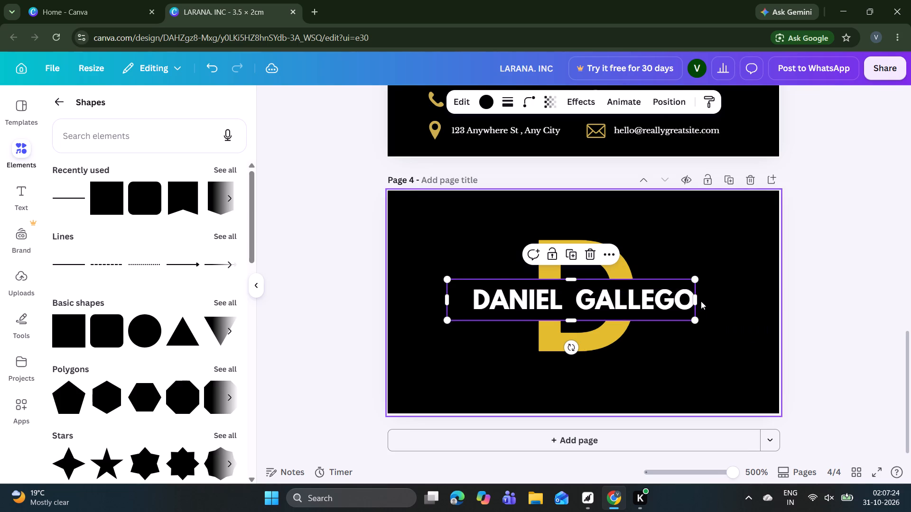
pyautogui.moveTo(445, 298); pyautogui.dragTo(468, 301)
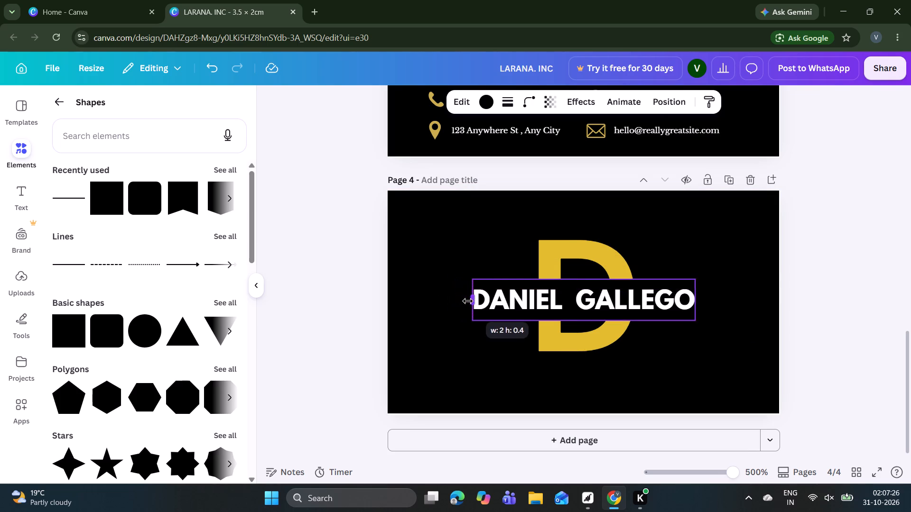
pyautogui.moveTo(468, 301); pyautogui.dragTo(469, 302)
pyautogui.click(313, 285)
pyautogui.click(313, 285)
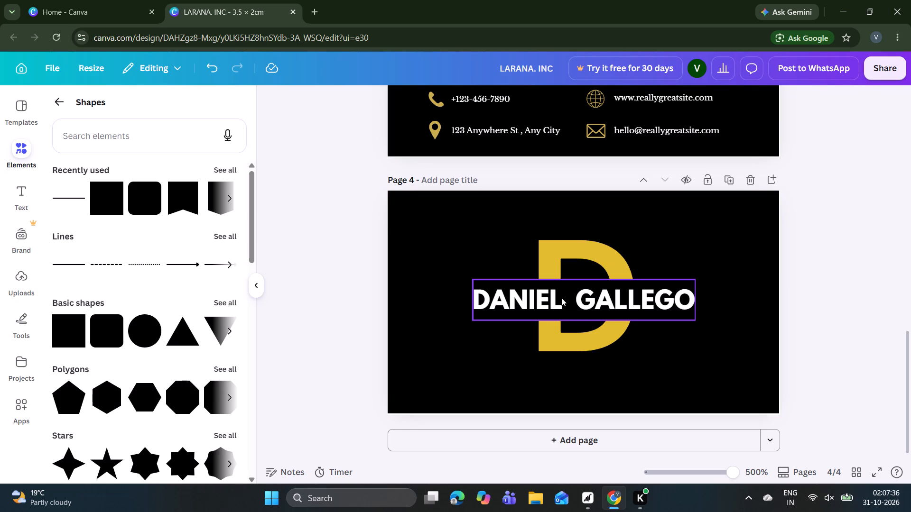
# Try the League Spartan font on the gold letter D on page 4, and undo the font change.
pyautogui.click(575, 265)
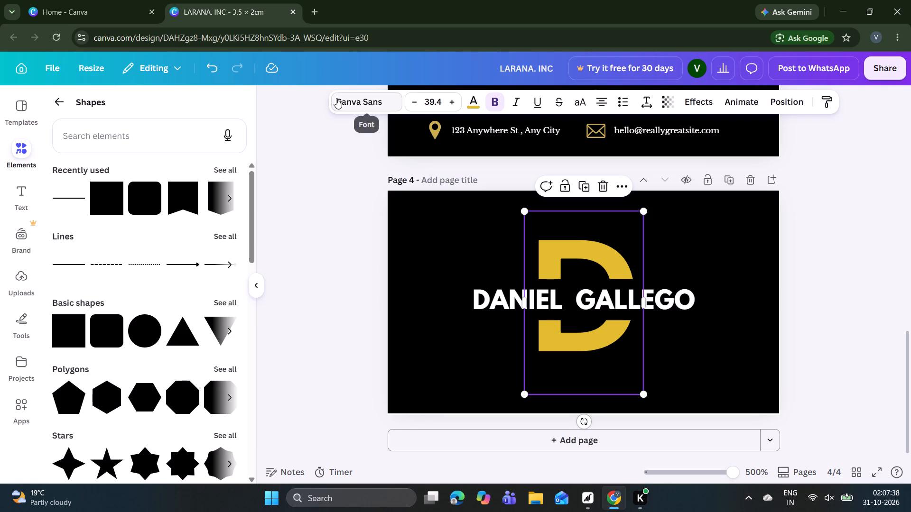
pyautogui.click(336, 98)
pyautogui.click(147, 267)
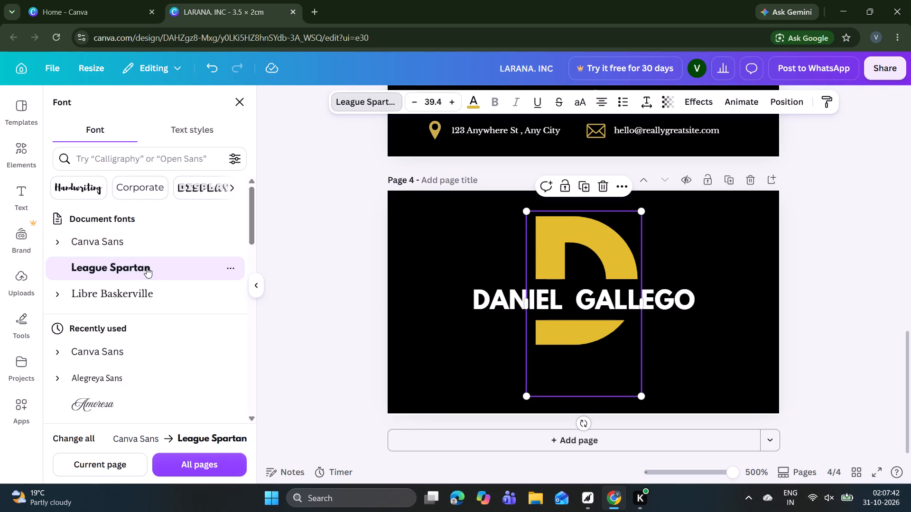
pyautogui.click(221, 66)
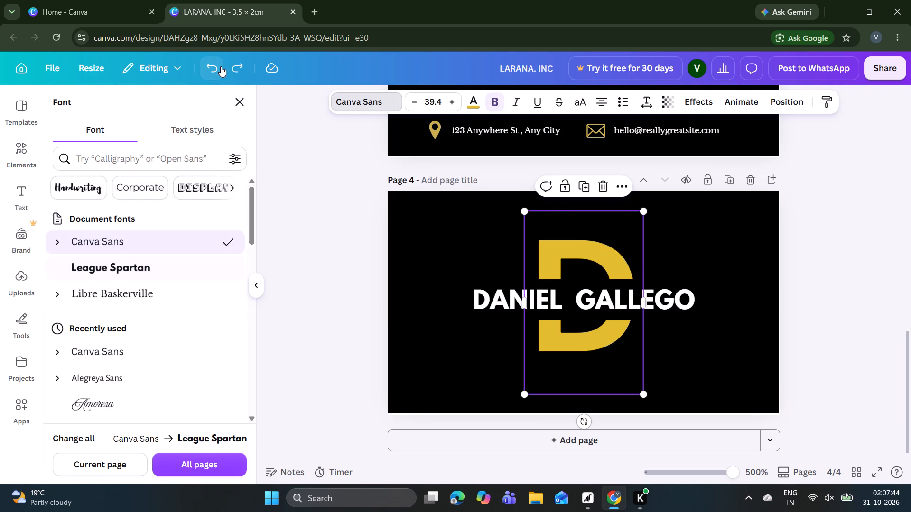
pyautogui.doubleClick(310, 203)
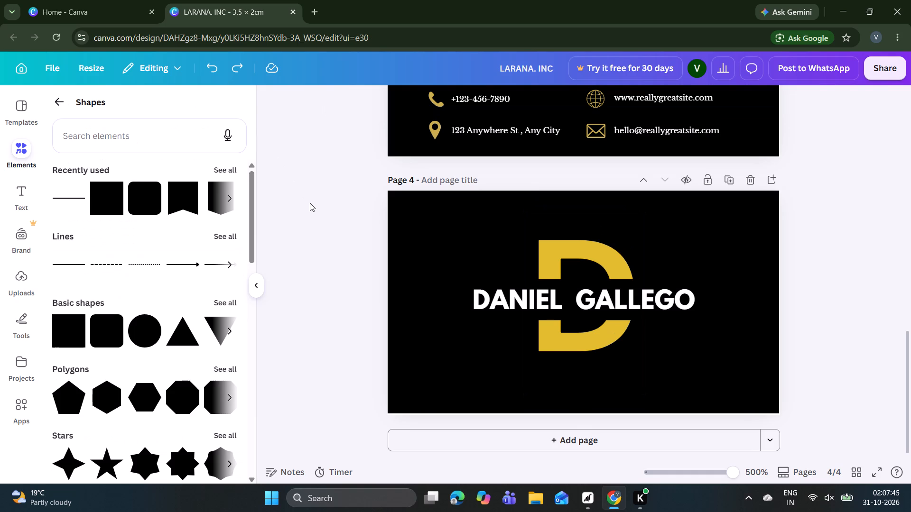